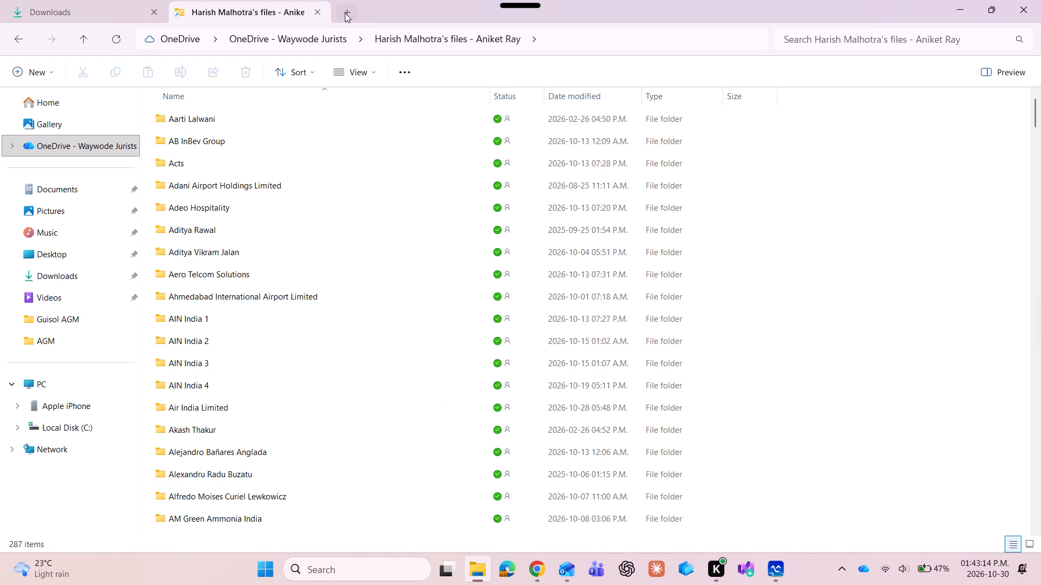
click(74, 141)
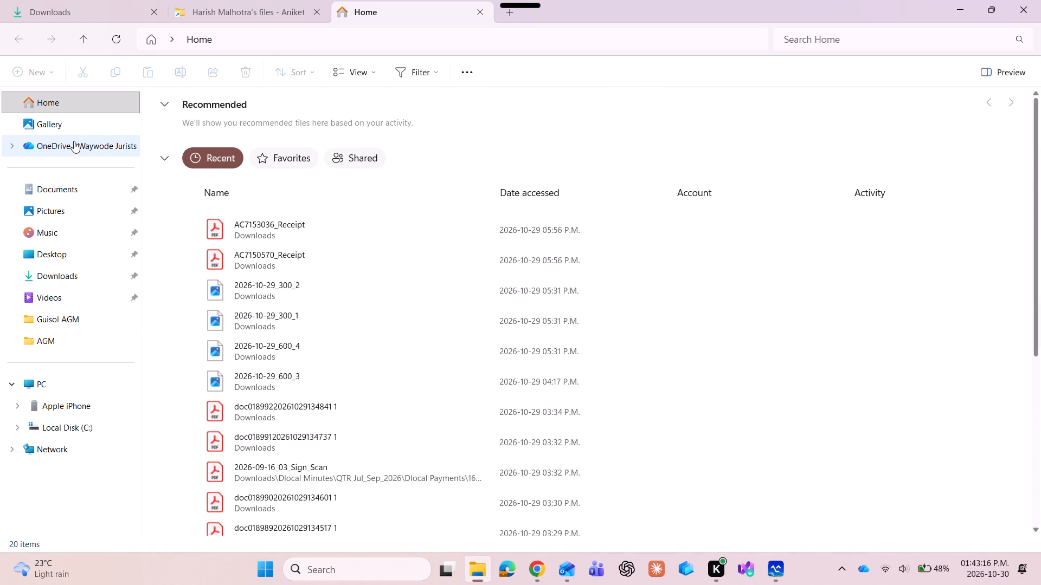
click(293, 206)
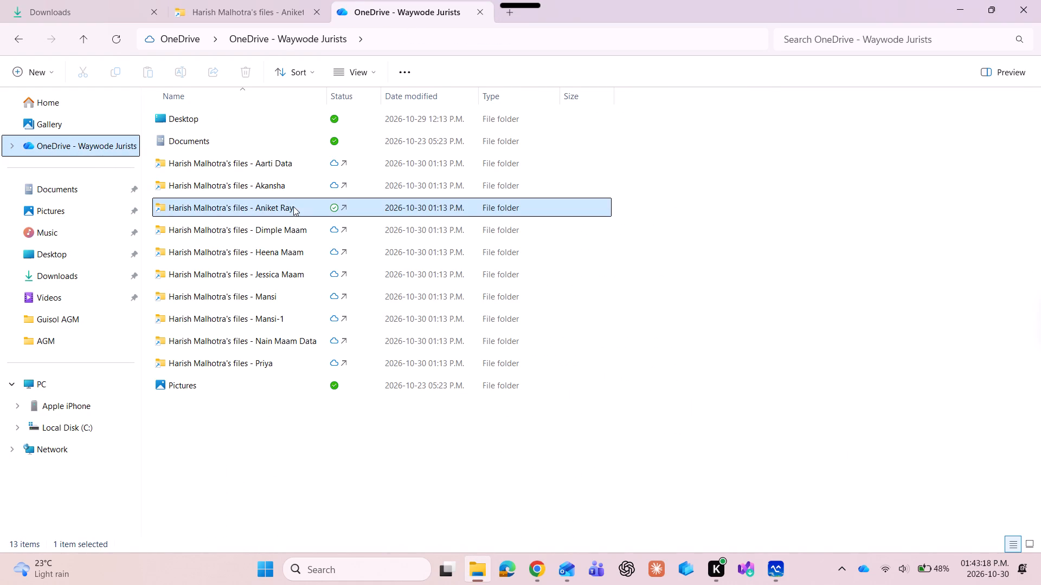
key(Down)
key(Down)
key(Down)
key(Return)
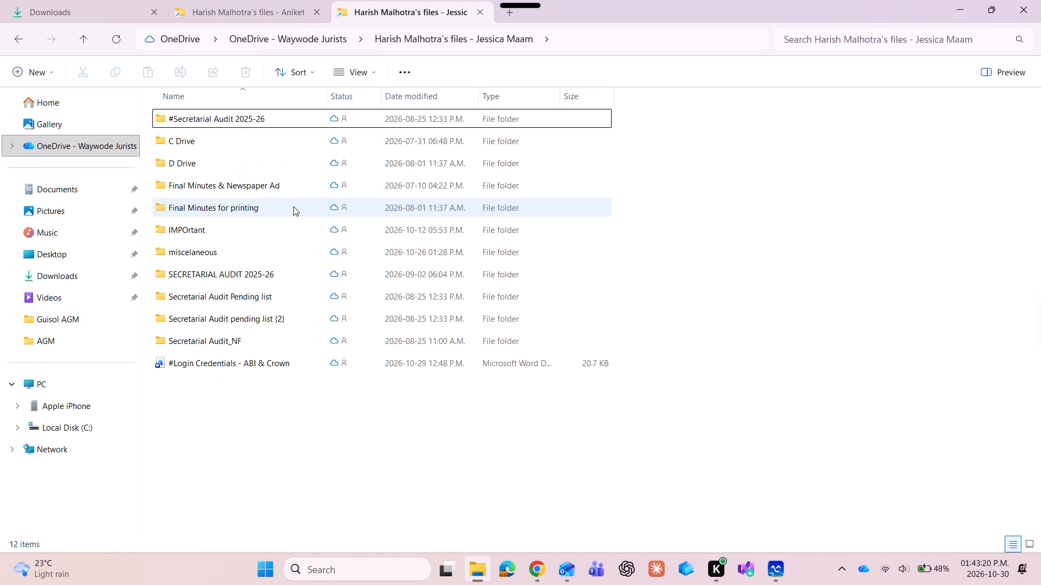
key(Down)
key(Down)
key(Down)
key(Down)
key(Down)
key(Down)
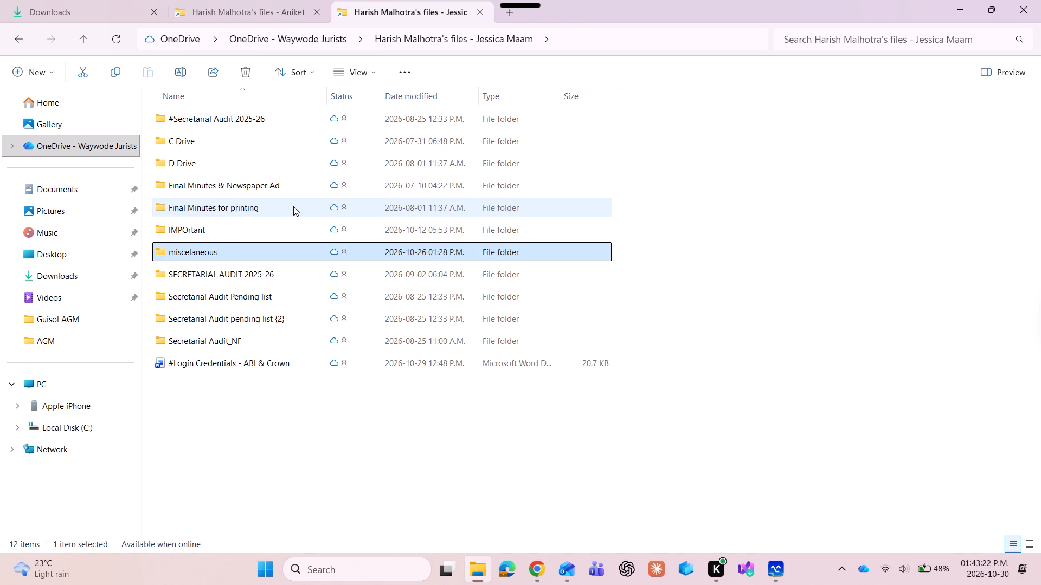
Quit the background instances of Claude, ChatGPT (Codex) and ChatGPT Classic.
click(844, 571)
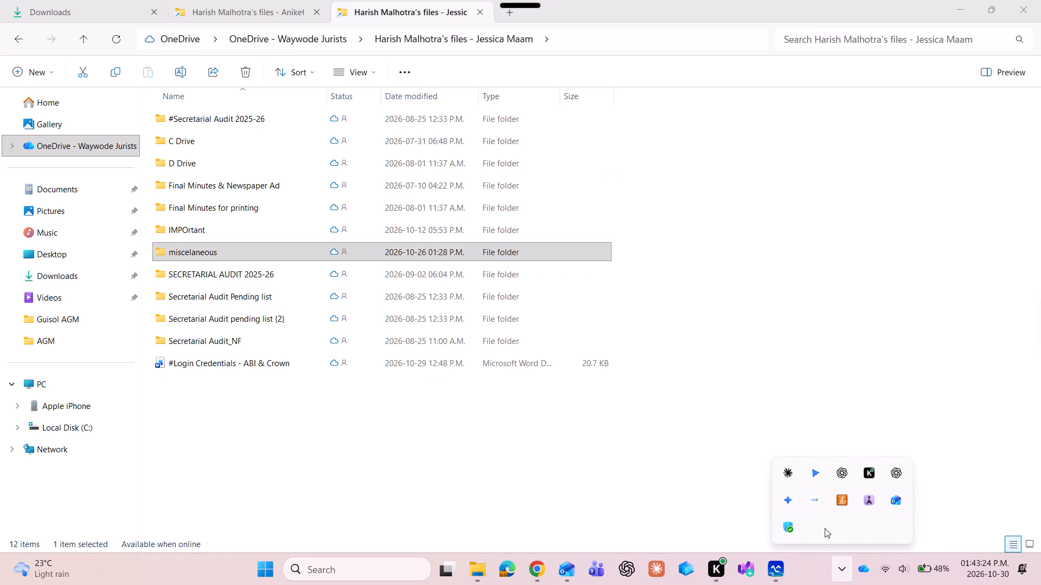
right_click(789, 474)
click(808, 461)
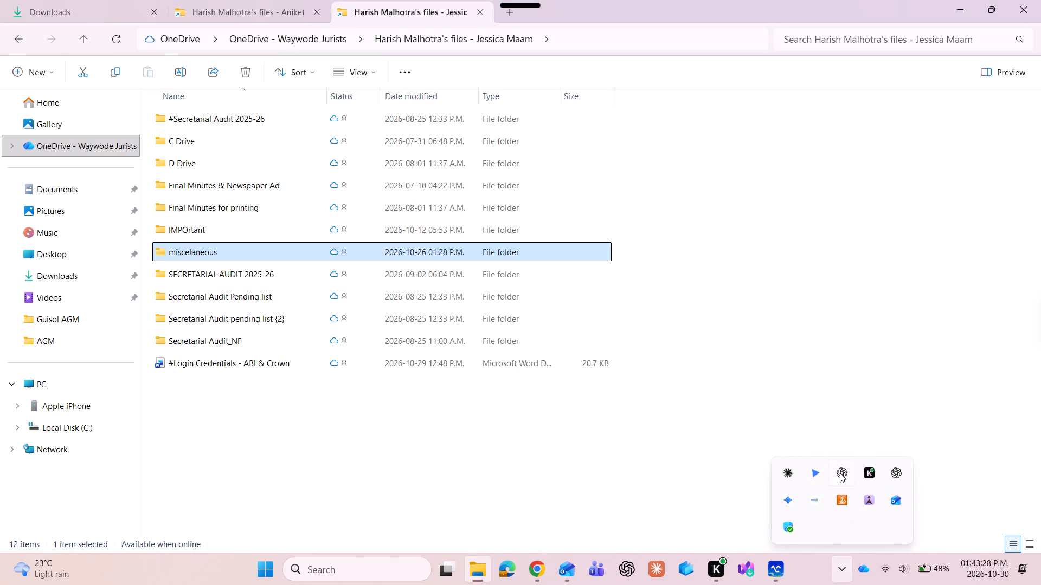
right_click(841, 473)
click(819, 454)
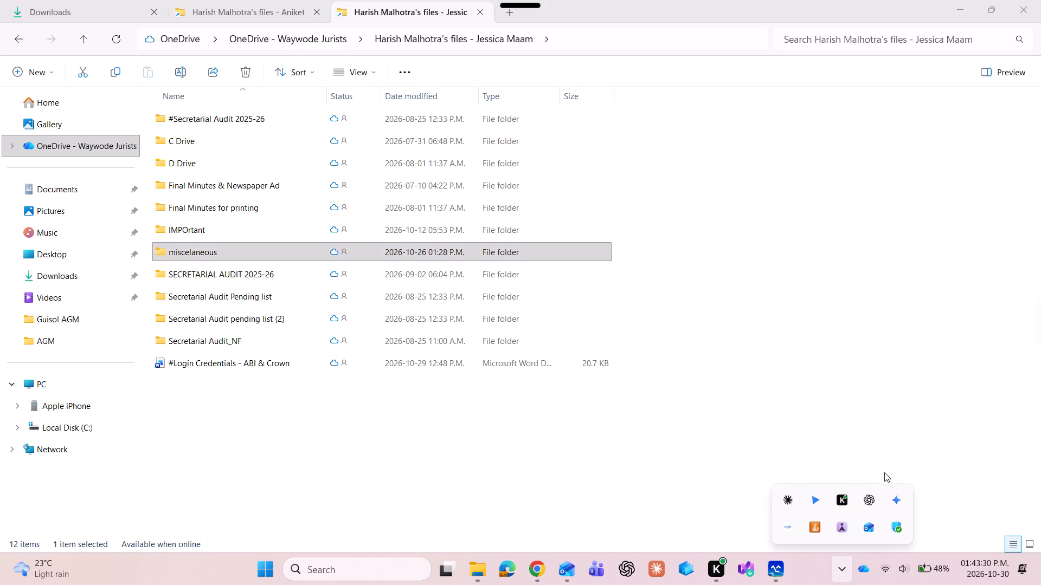
right_click(840, 494)
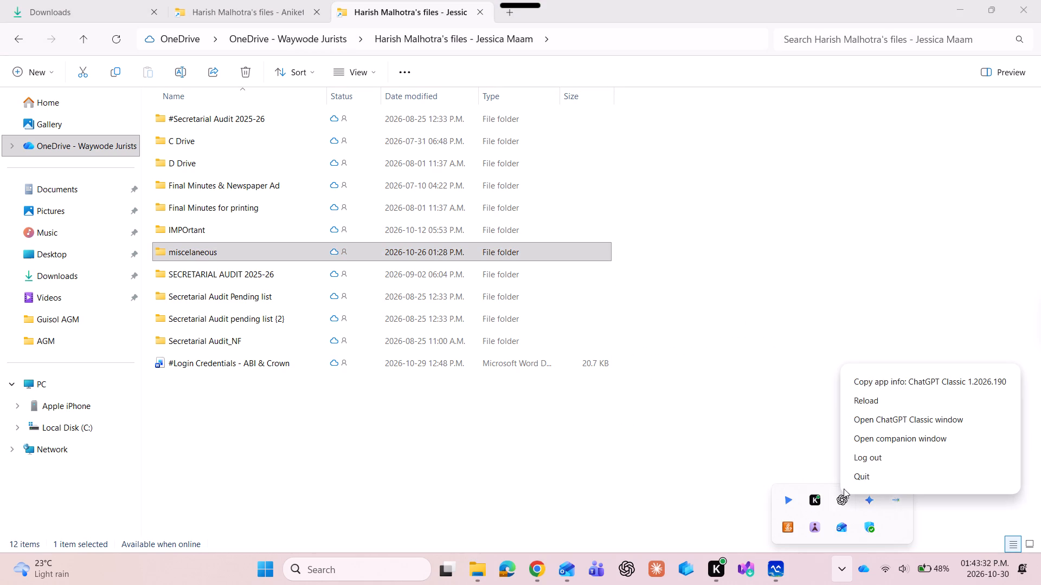
click(852, 482)
click(840, 567)
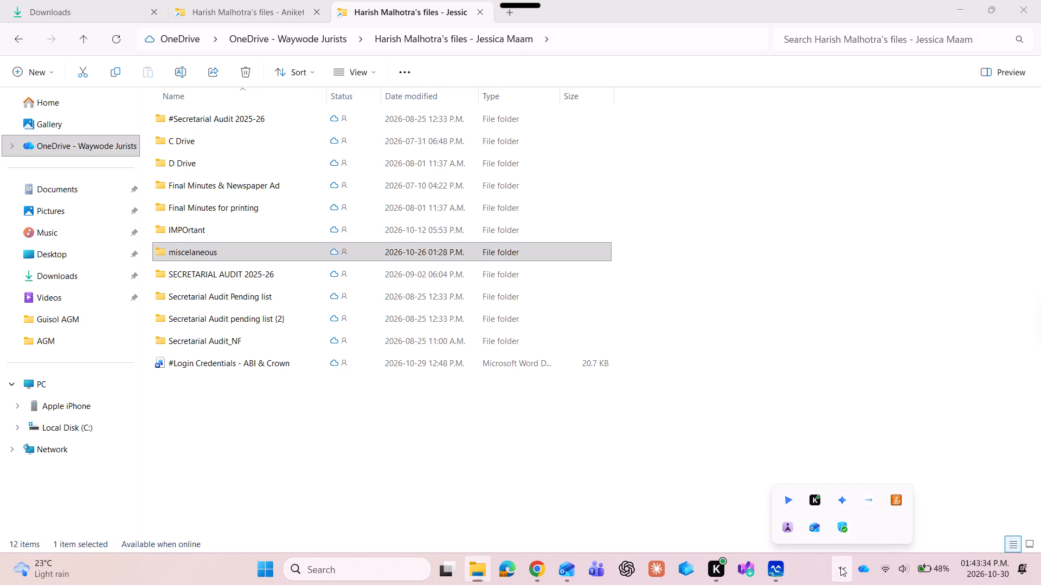
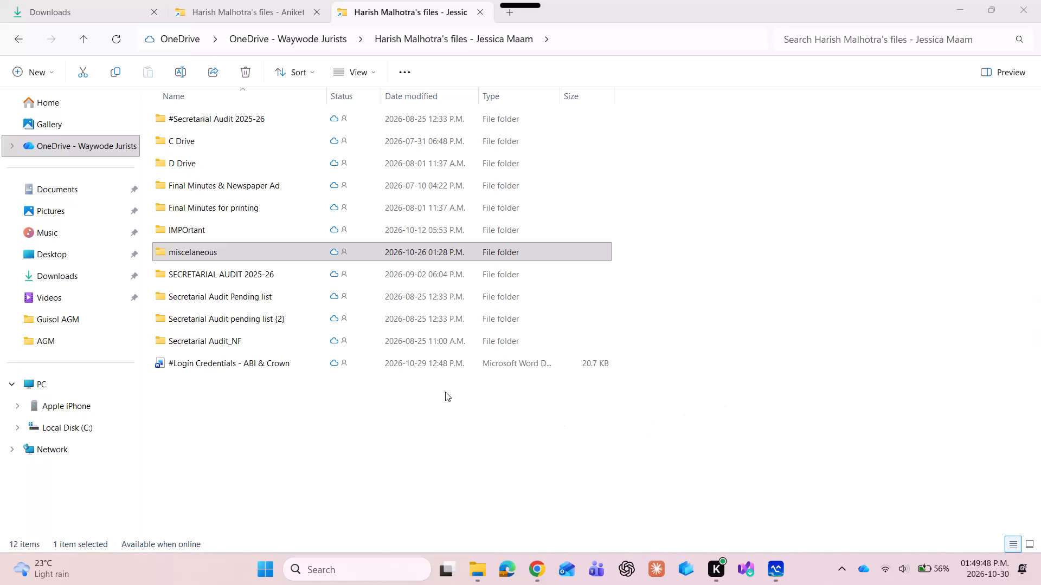
Open the 01.05.2023 folder inside C Drive in the shared Jessica Maam files.
key(Up)
key(Up)
key(Up)
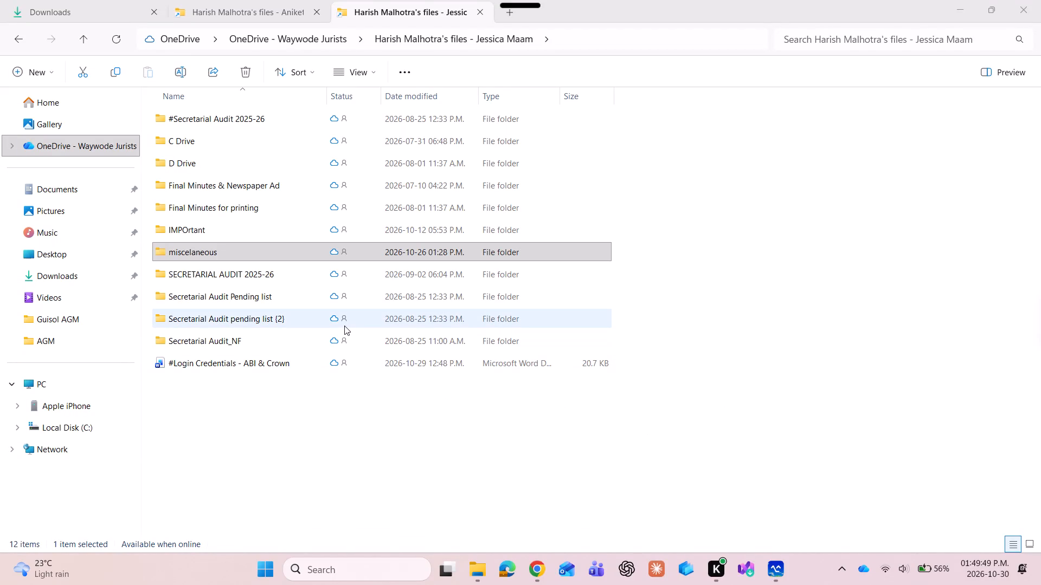
click(344, 326)
key(Up)
key(Up)
key(Up)
key(Up)
key(Up)
key(Up)
key(Up)
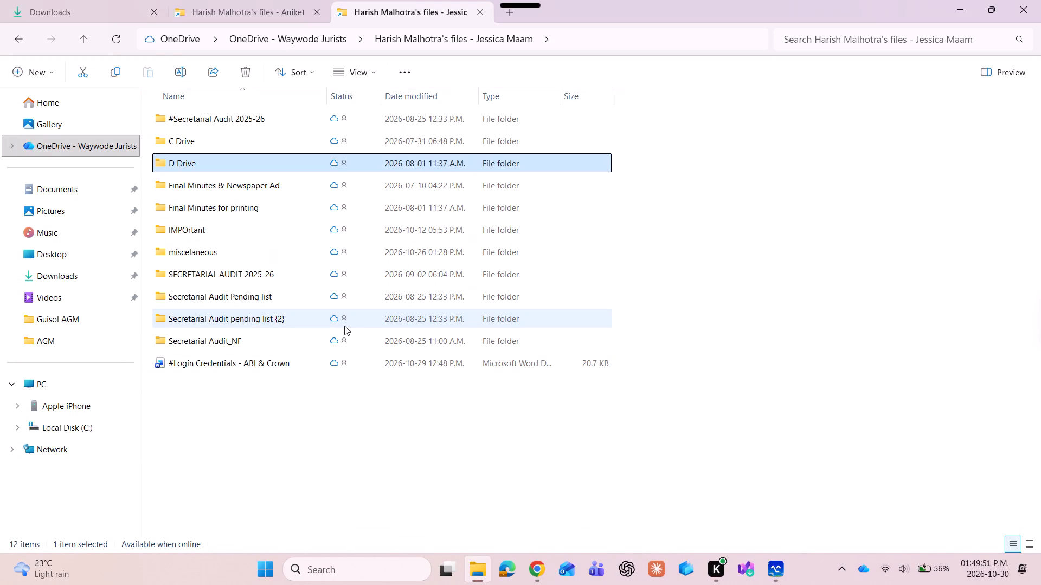
key(Up)
key(Return)
key(Down)
key(Up)
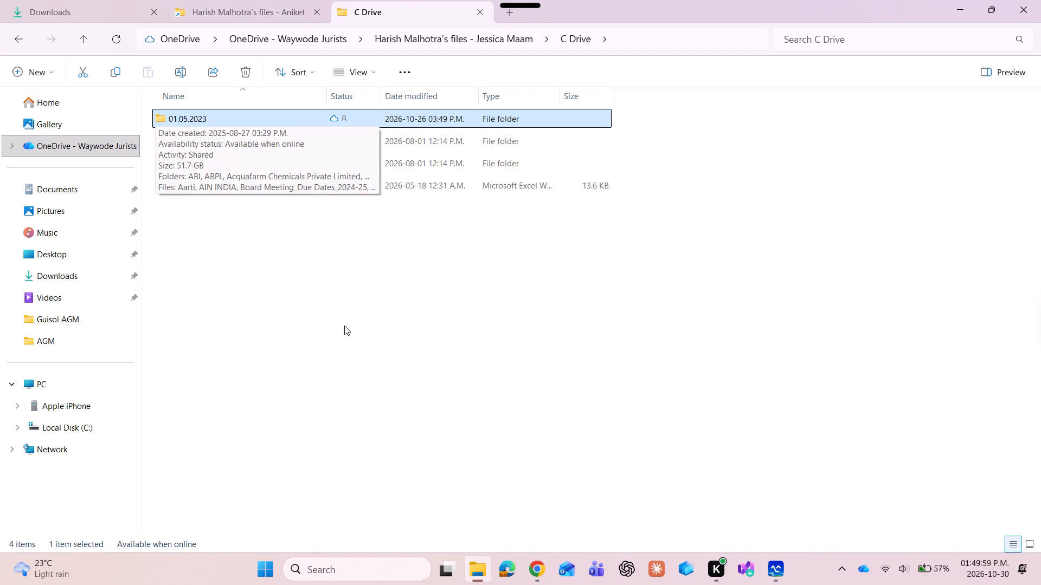
key(Down)
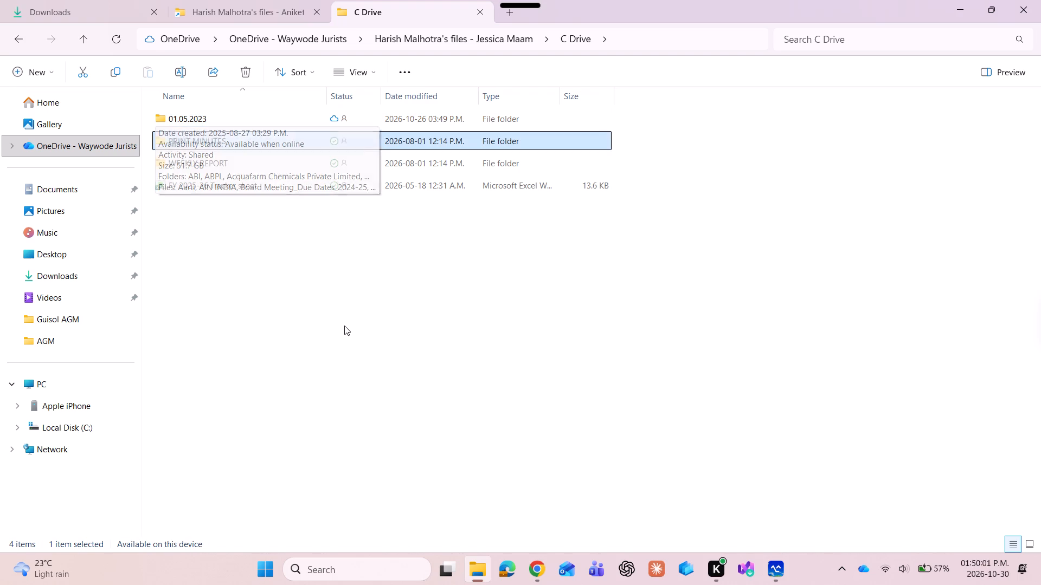
key(Up)
key(Return)
Find and open the MANGO company folder within 01.05.2023.
key(Down)
key(Down)
key(Down)
key(Down)
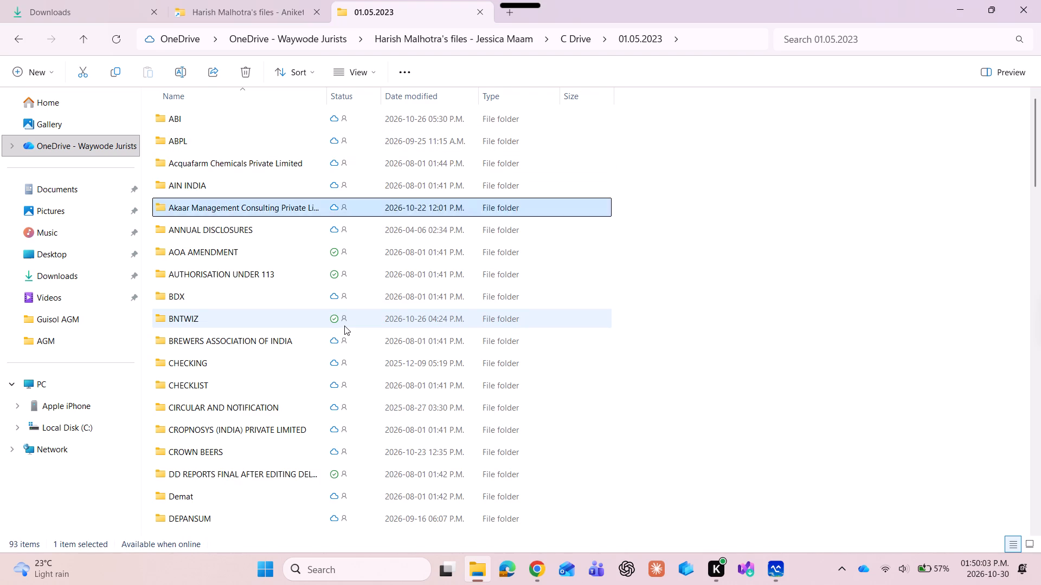
key(Down)
key(Down)
key(Down)
key(Down)
key(Down)
key(Up)
key(Up)
key(Up)
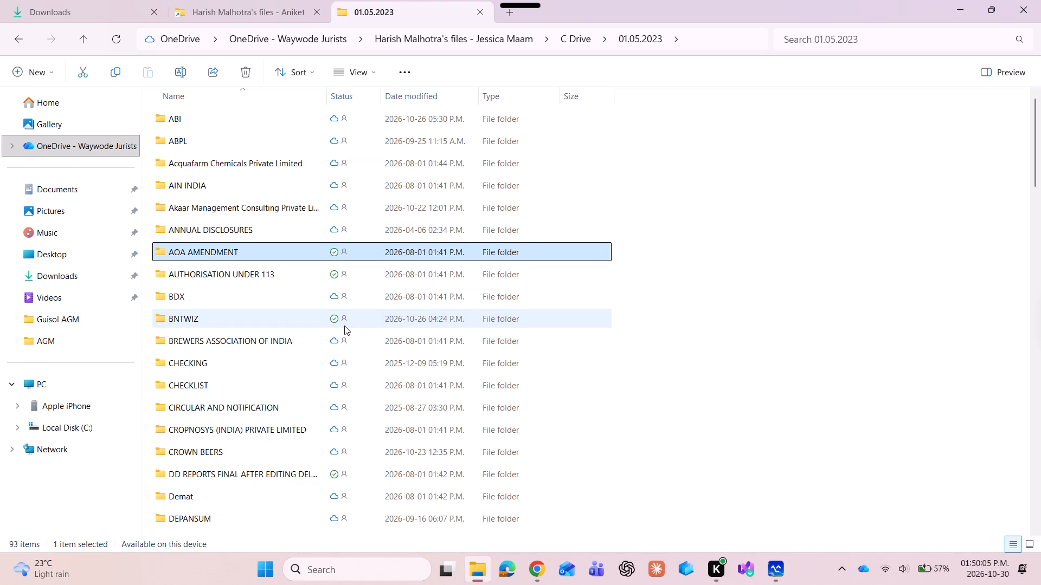
key(Down)
key(Down)
key(Down)
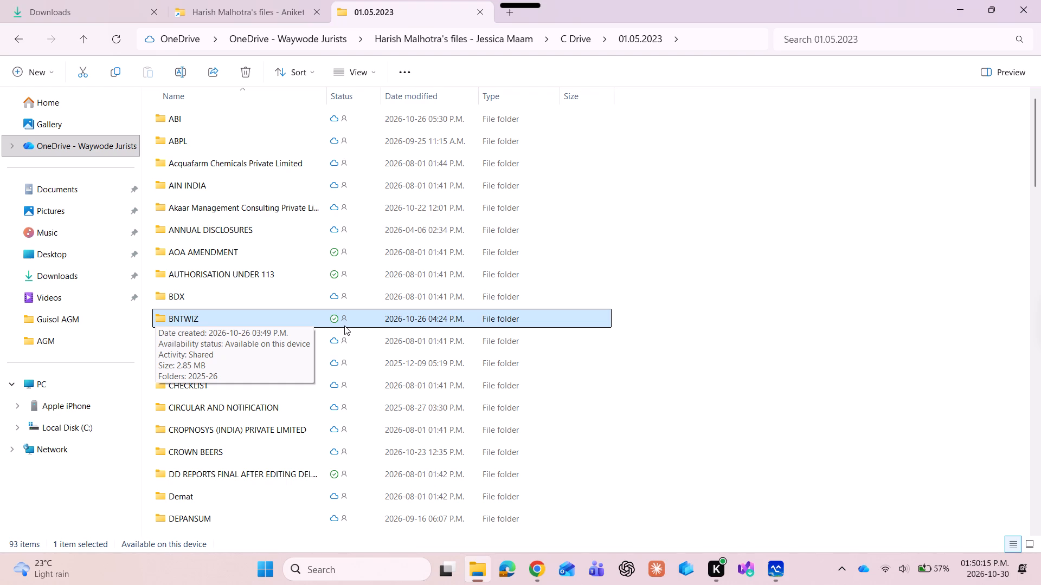
key(m)
key(Return)
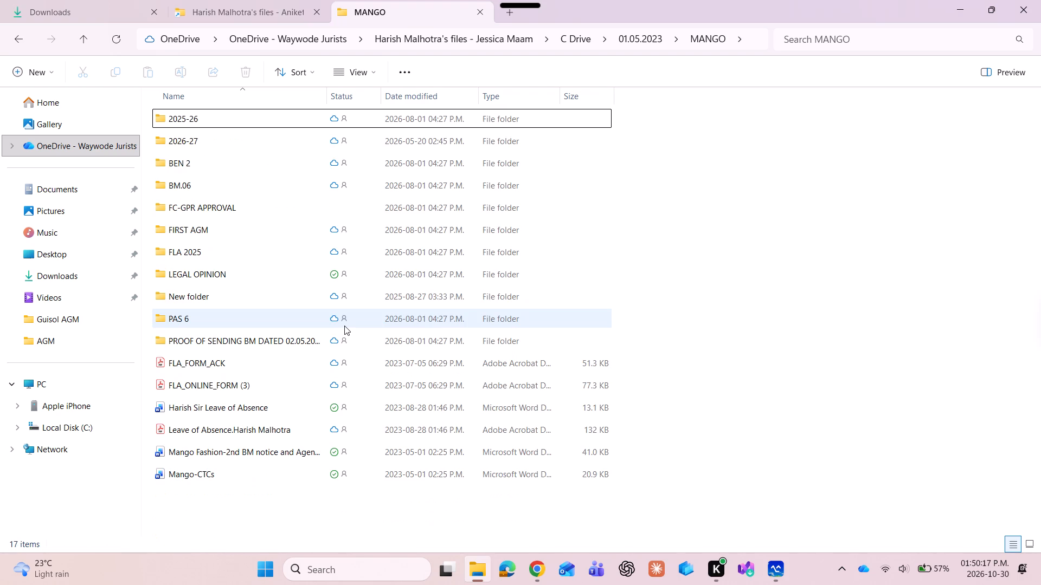
Look through the MANGO folder's contents, checking back briefly with the draft MGT-7 form in the browser.
key(Down)
key(Down)
key(Down)
key(Down)
key(Down)
key(Down)
key(Down)
key(Down)
key(Down)
key(Down)
key(Down)
key(Down)
key(Down)
key(Down)
key(Down)
key(Down)
key(Down)
key(Down)
key(Down)
key(Down)
key(Down)
key(Down)
key(Down)
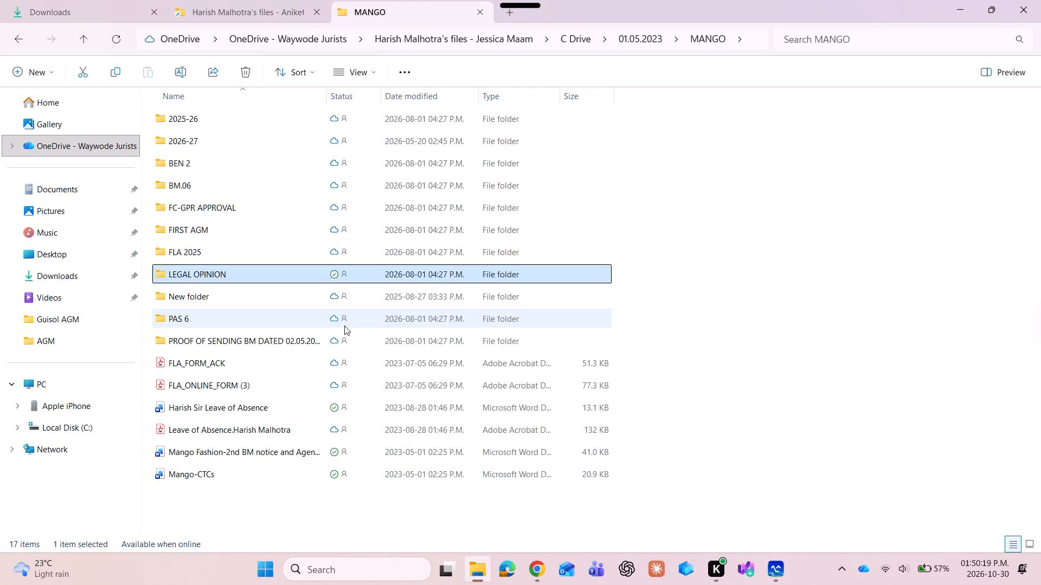
key(alt+Tab)
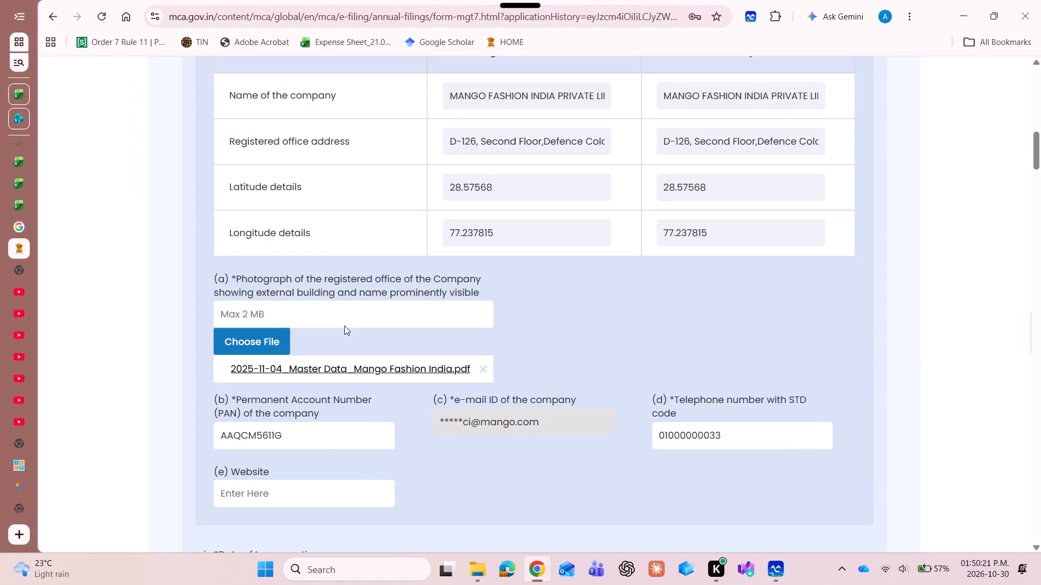
scroll(344, 326, down, 1)
key(alt+Tab)
Check the contents of the 2026-27 folder and return to the MANGO folder.
key(Up)
key(Up)
key(Up)
key(Up)
key(Up)
key(Up)
key(Up)
key(Up)
key(Up)
key(Up)
key(Up)
key(Up)
key(Up)
key(Up)
key(Up)
key(Up)
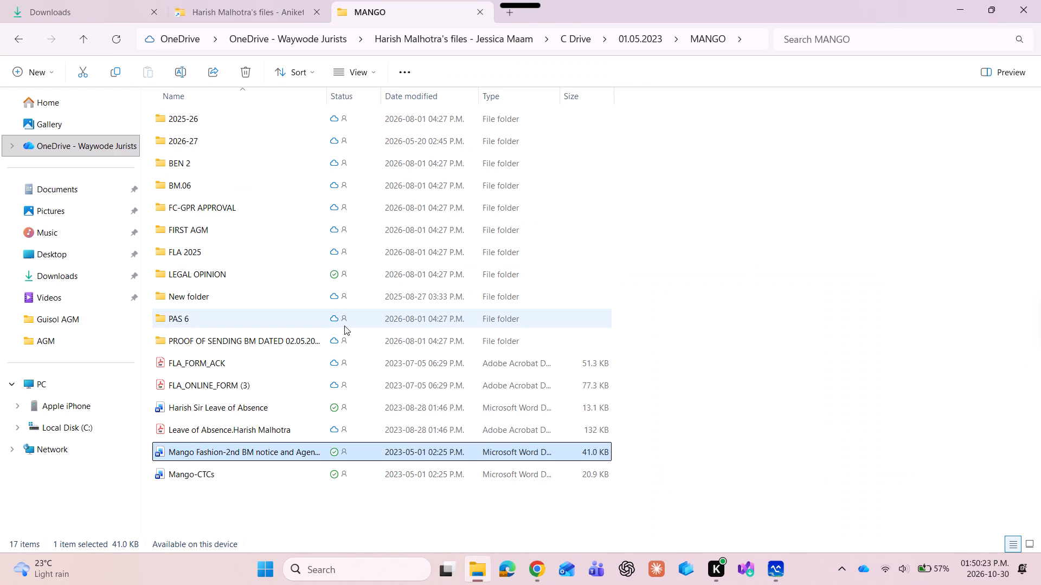
key(Down)
key(Return)
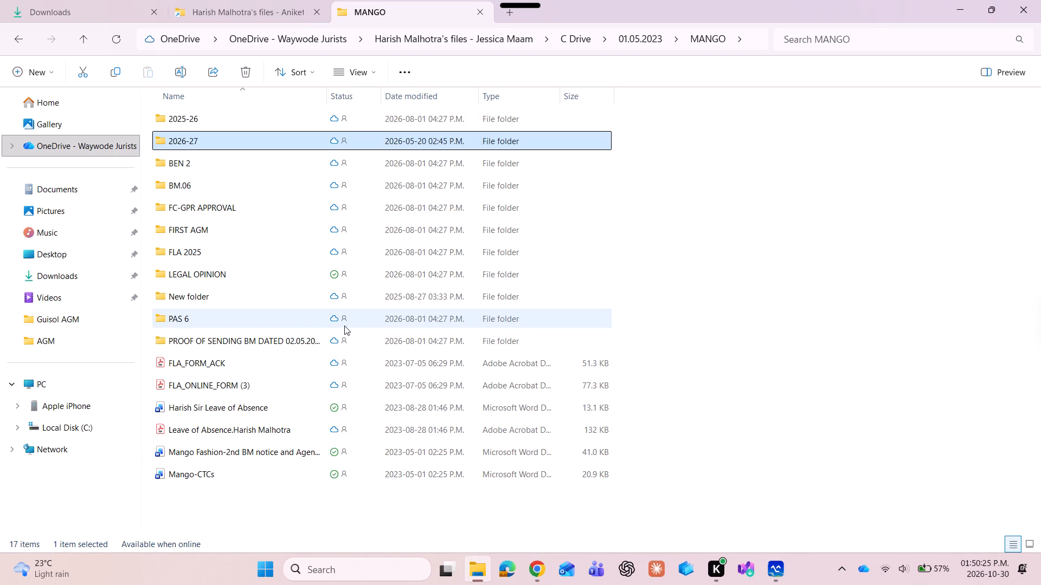
key(Down)
key(BackSpace)
Open the 2025-26 folder and check the files and the New folder inside it.
key(Up)
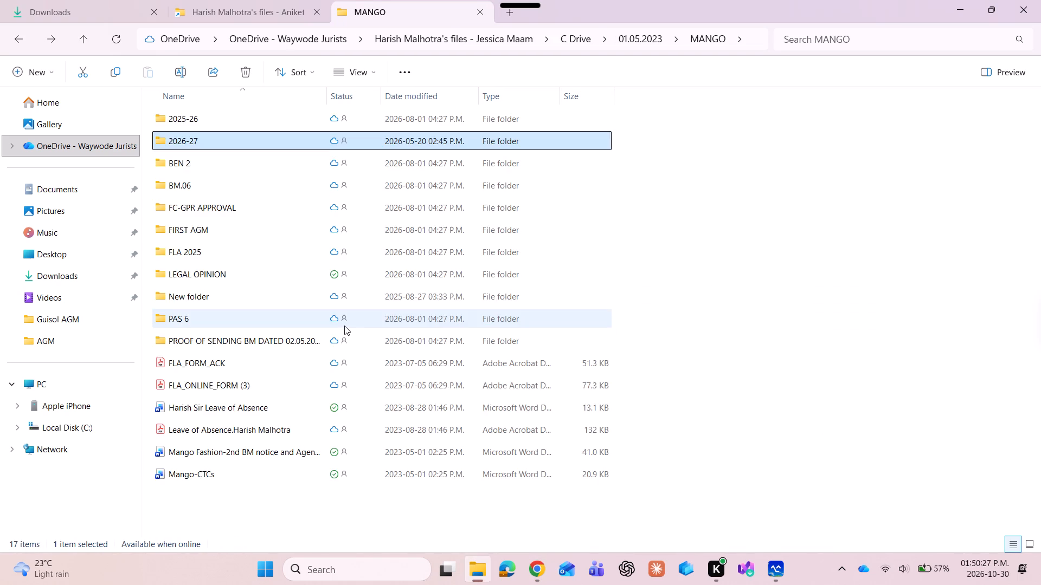
key(Return)
key(Down)
key(Down)
key(Down)
key(Down)
key(Up)
key(Up)
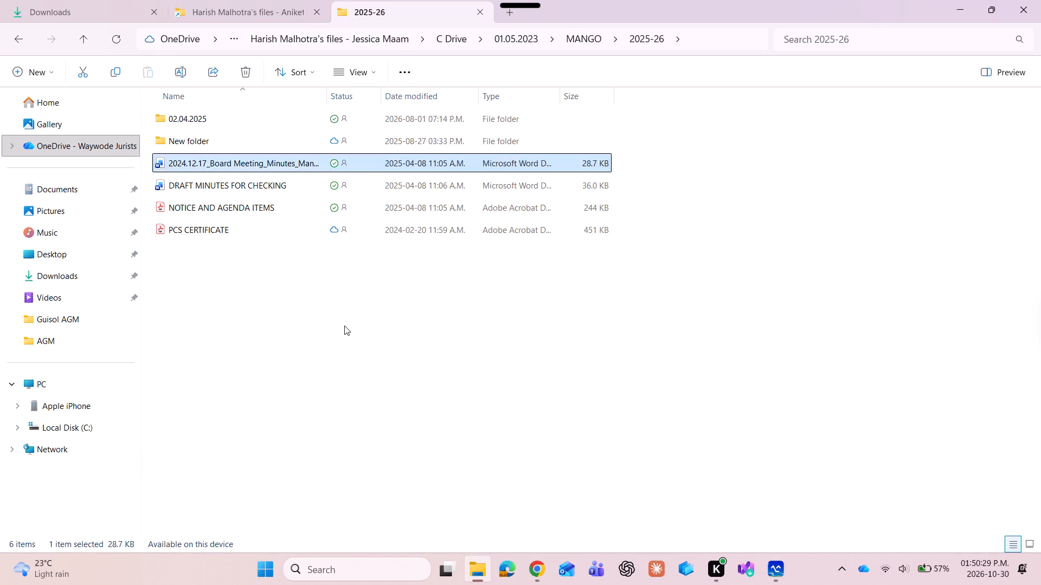
key(Up)
key(Return)
key(BackSpace)
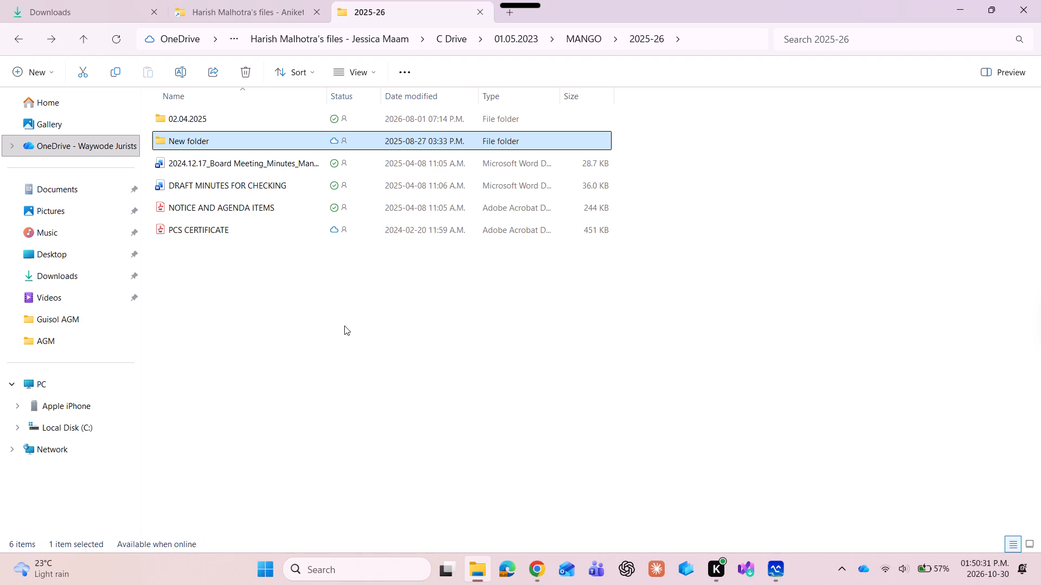
Delete the New folder from the 2025-26 folder.
key(Delete)
key(Return)
Check the contents of the 02.04.2025 folder and go back up to the MANGO folder.
key(Up)
key(Return)
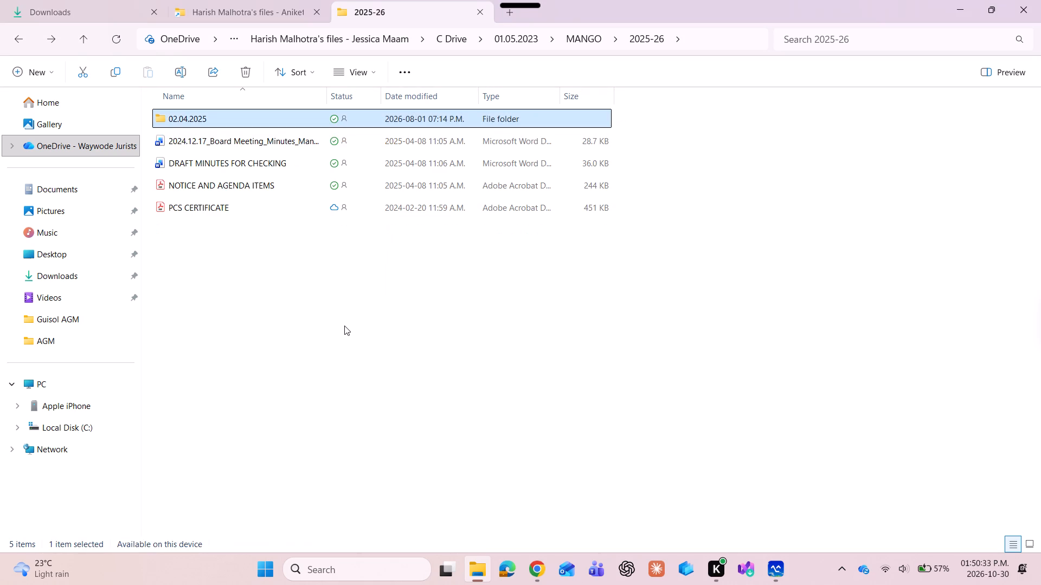
key(Down)
key(Down)
key(BackSpace)
key(BackSpace)
Check the contents of the BEN 2 and BM.06 folders, returning to the MANGO folder.
key(Down)
key(Down)
key(Return)
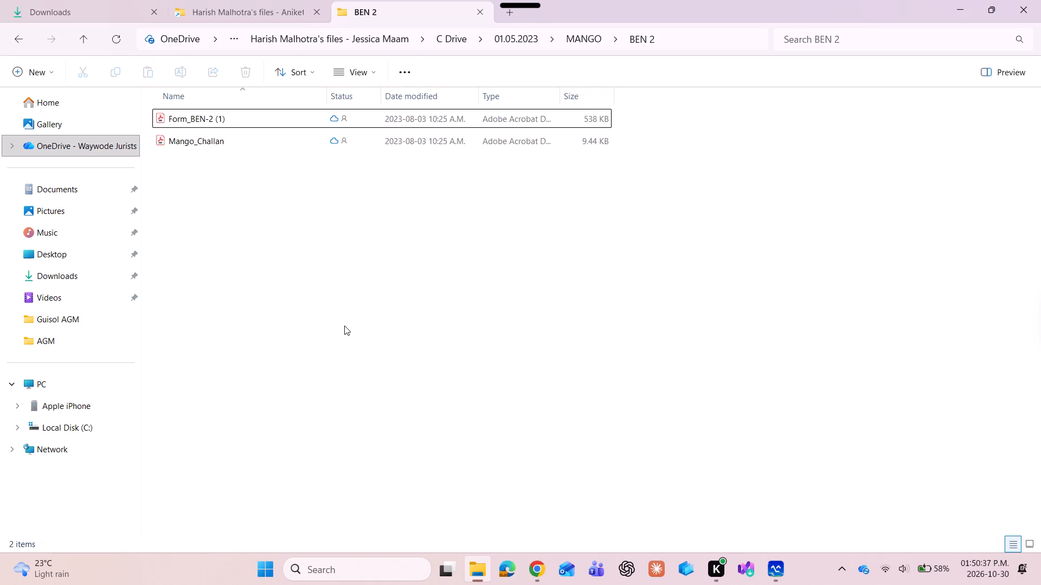
key(BackSpace)
key(Down)
key(Return)
key(BackSpace)
Open the FIRST AGM folder within the MANGO folder.
key(Down)
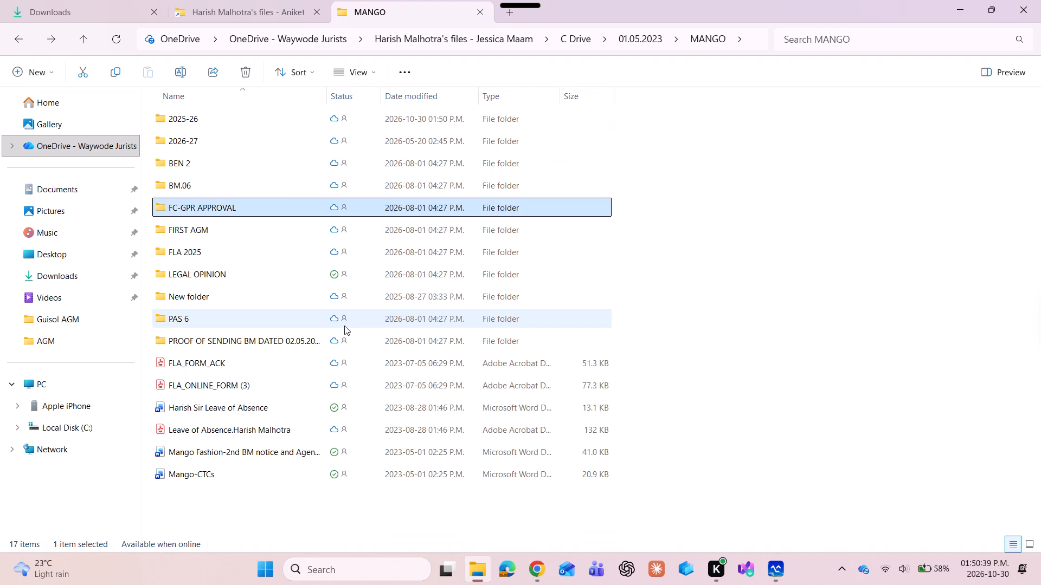
key(Down)
key(Return)
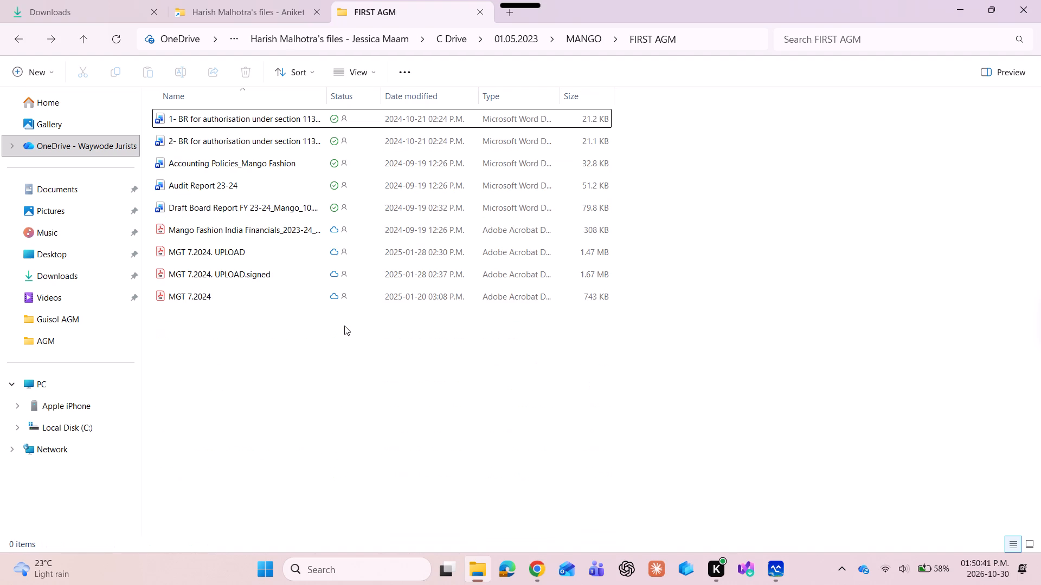
Open the signed PDF MGT 7.2024. UPLOAD.signed in Adobe Acrobat and allow the document's connection.
key(Down)
key(Down)
key(Down)
key(Down)
key(Down)
key(Down)
key(Down)
key(Down)
key(Down)
key(Down)
key(Down)
key(Down)
key(Down)
key(Down)
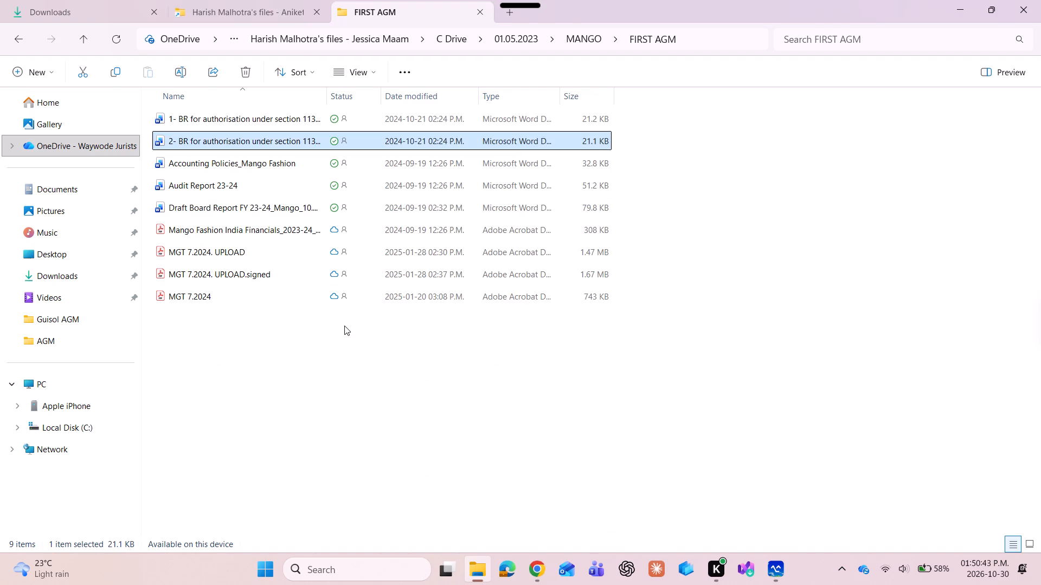
key(Up)
key(Return)
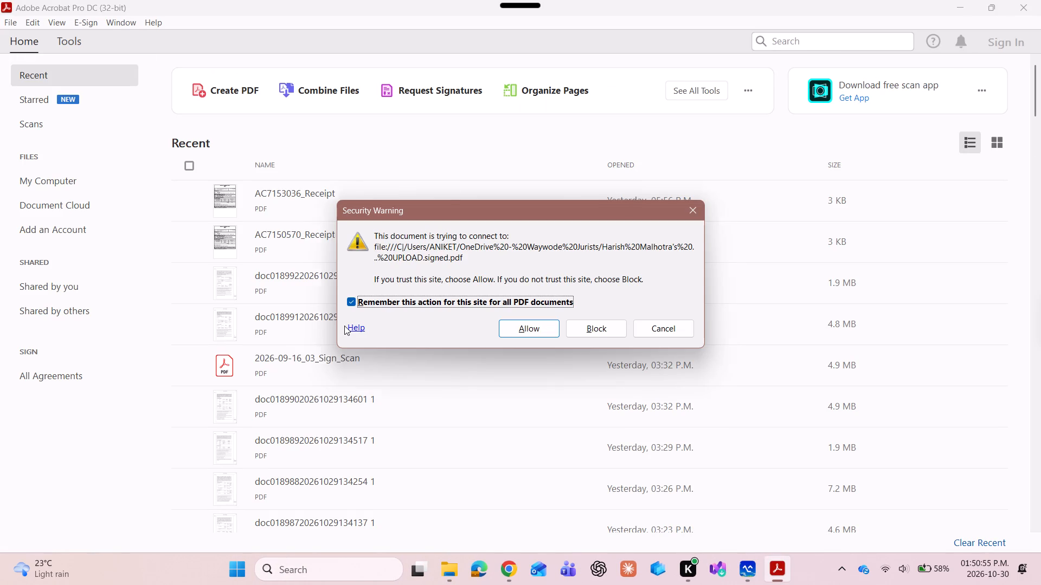
key(Return)
key(Return)
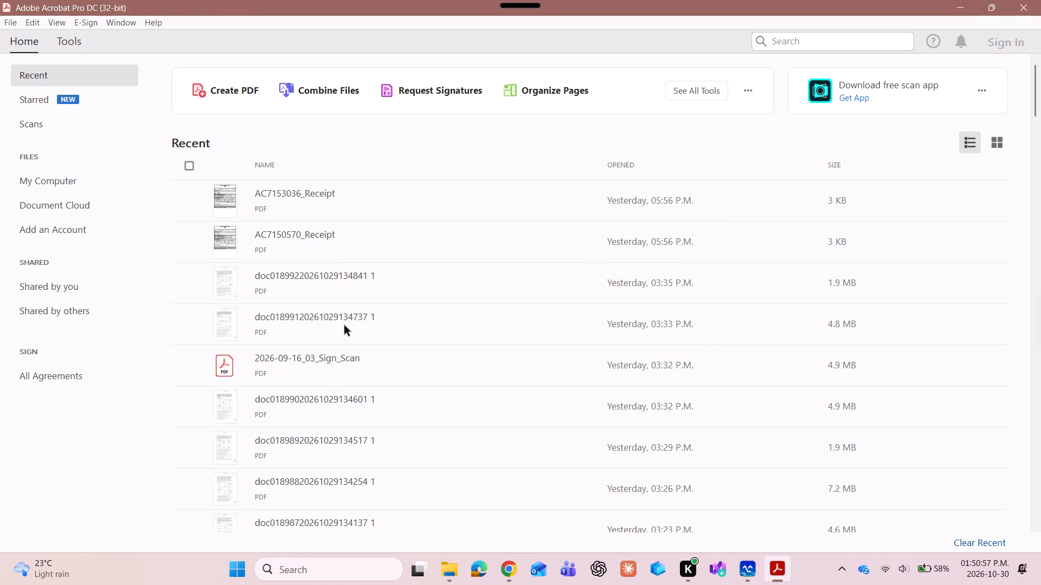
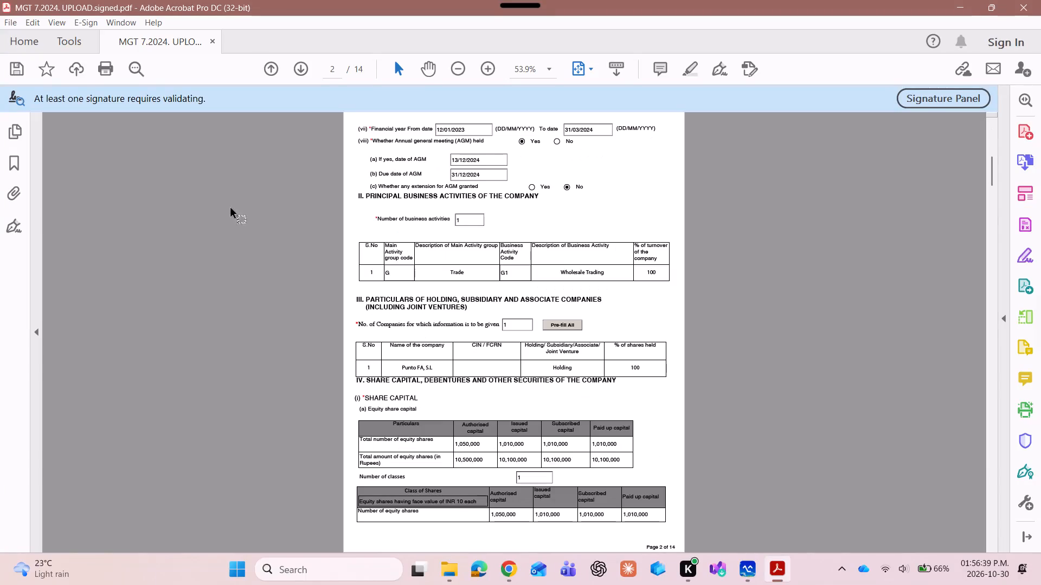
Show the list of files attached to the signed MGT-7 PDF and return to its first page.
click(12, 206)
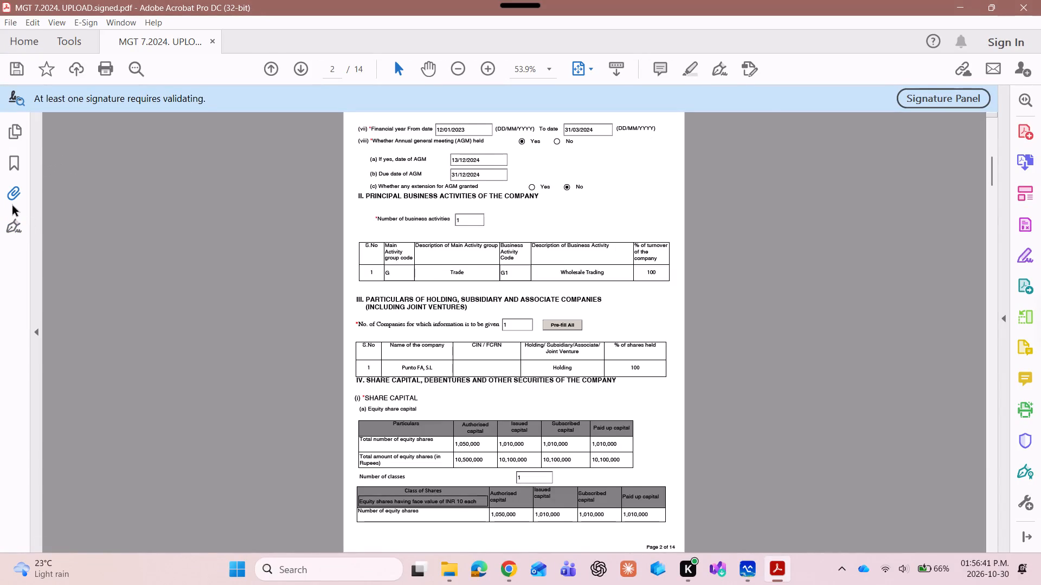
scroll(555, 386, up, 7)
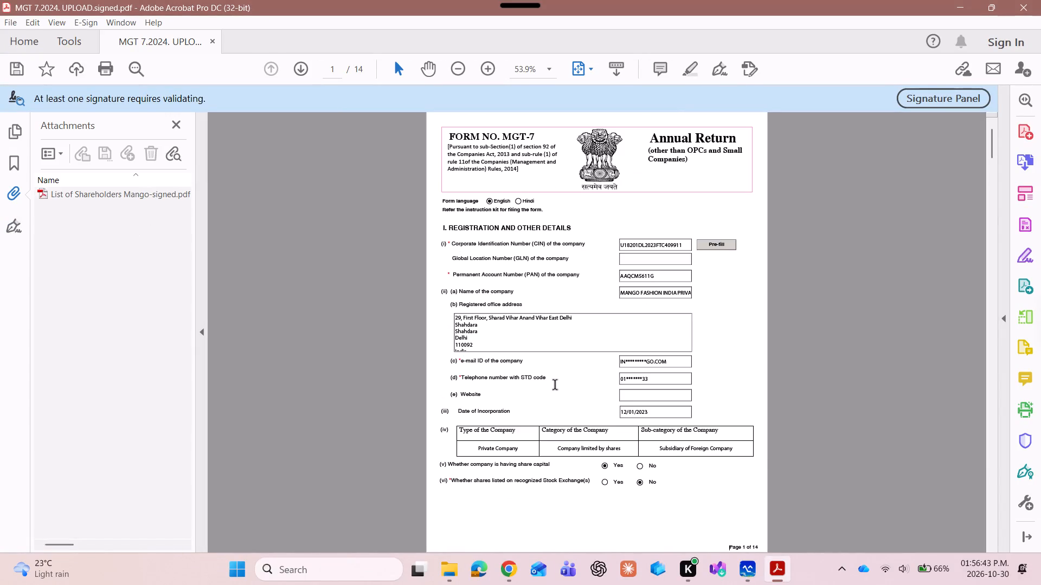
click(316, 292)
Switch to the FIRST AGM folder, widen the Name column to read the full file names, and return to the MANGO folder.
key(alt+Tab)
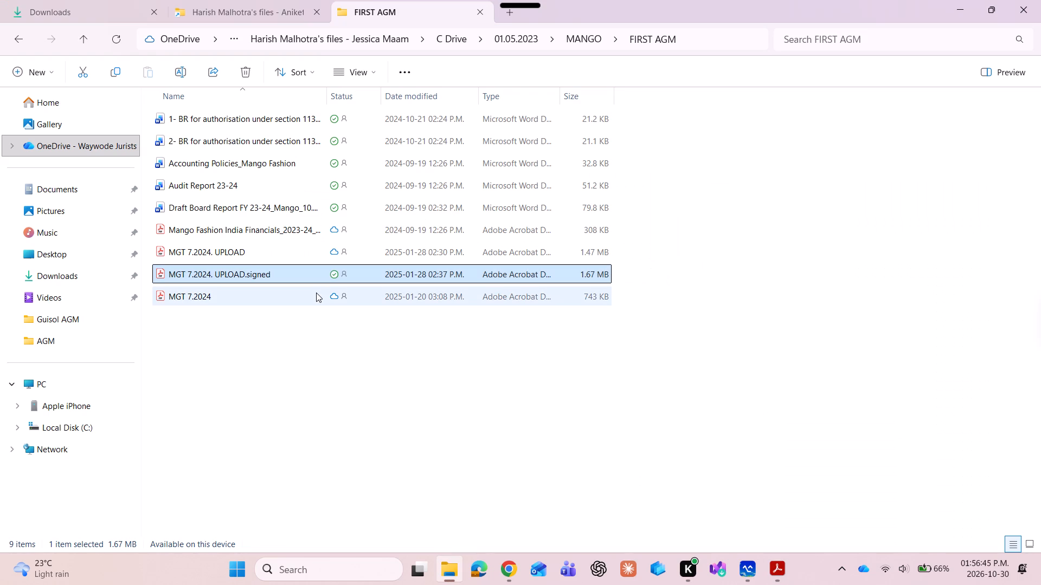
key(Up)
key(Up)
key(Up)
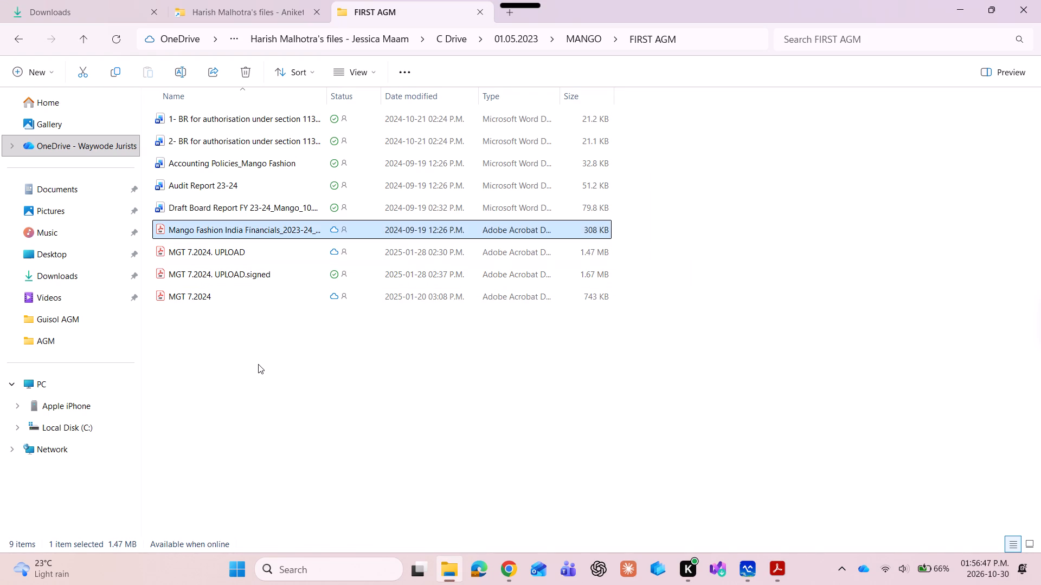
key(Down)
key(Up)
key(Down)
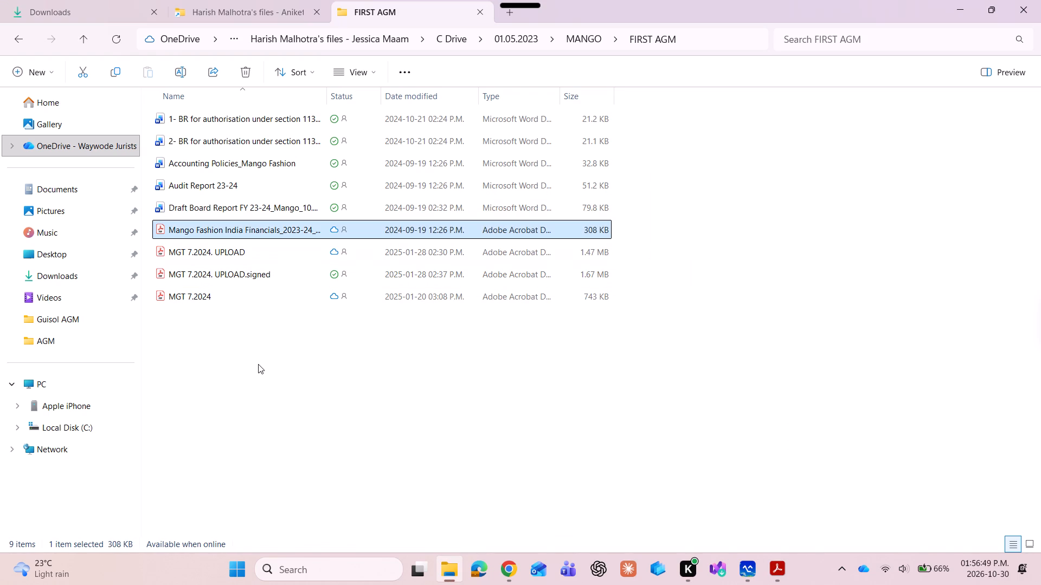
double_click(327, 90)
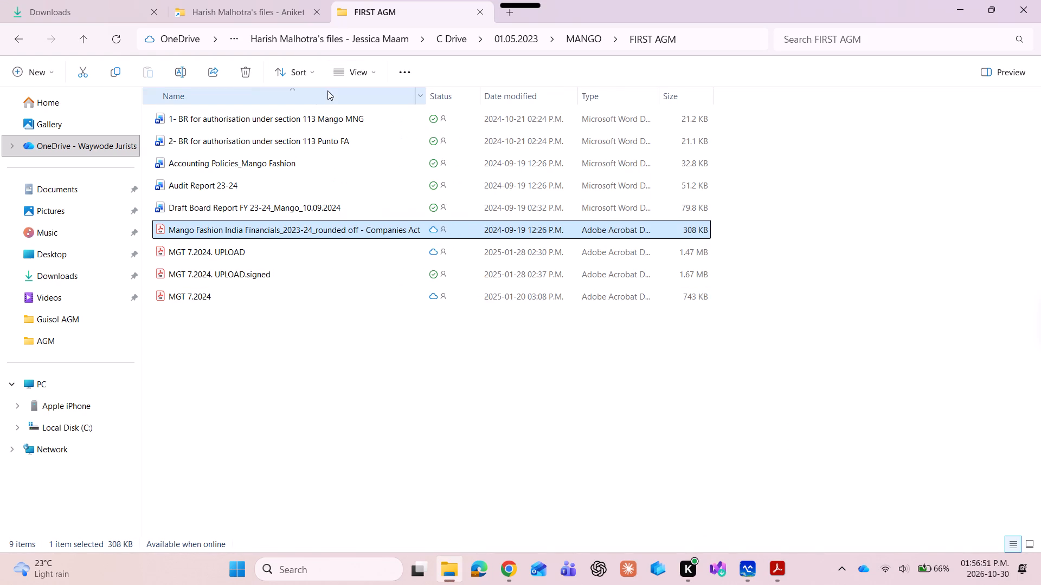
click(336, 331)
key(BackSpace)
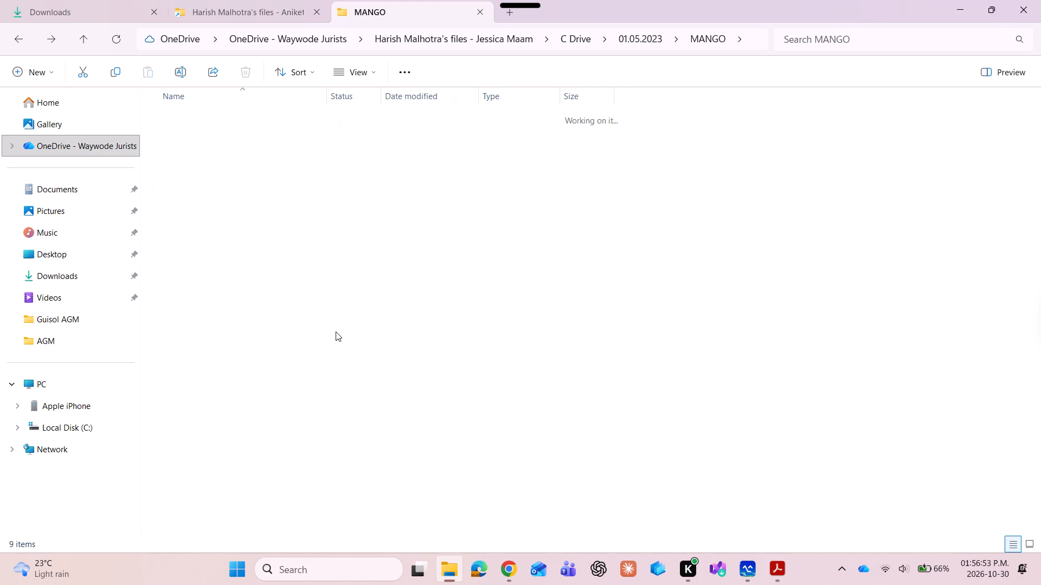
Check the contents of the FLA 2025 and LEGAL OPINION folders, returning to the MANGO folder.
key(Down)
key(Return)
key(BackSpace)
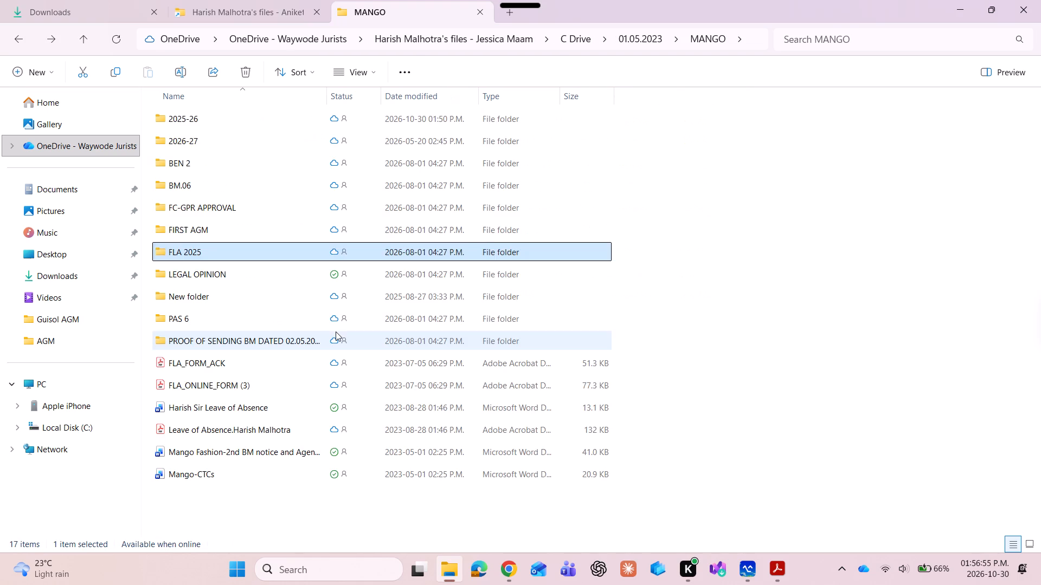
key(Down)
key(Return)
key(BackSpace)
Check the contents of New folder in the MANGO folder, go back up and delete New folder.
key(Down)
key(Return)
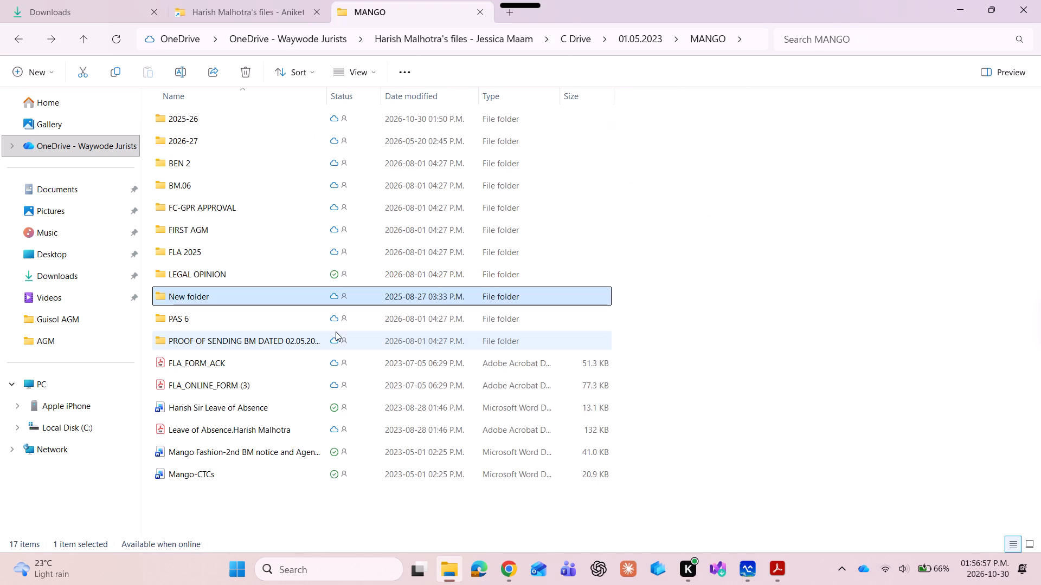
key(BackSpace)
key(Delete)
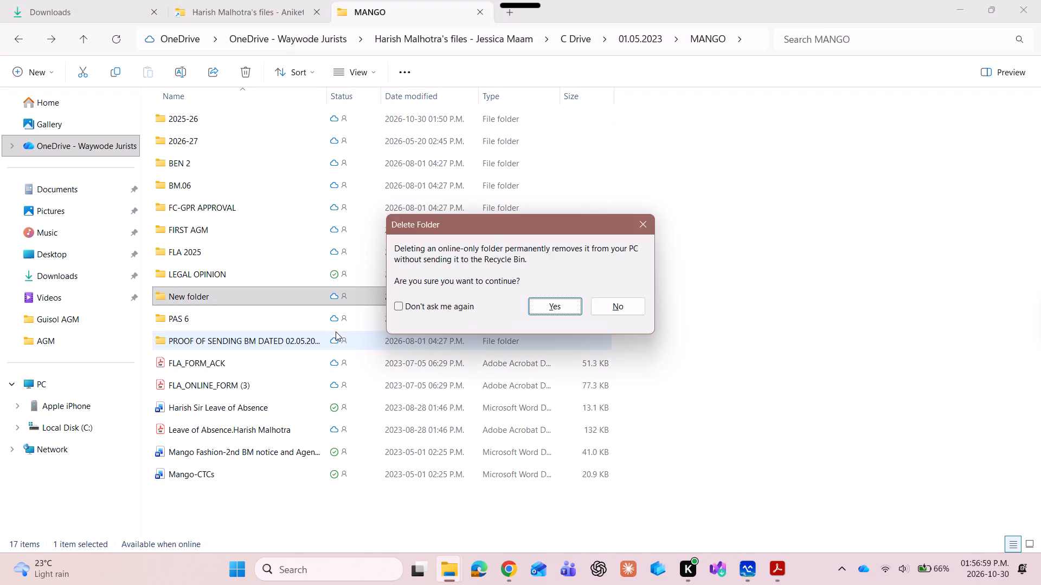
key(Return)
Check the PAS 6 and PROOF OF SENDING BM DATED 02.05.2023 folders, returning to the MANGO folder.
key(Down)
key(Up)
key(Return)
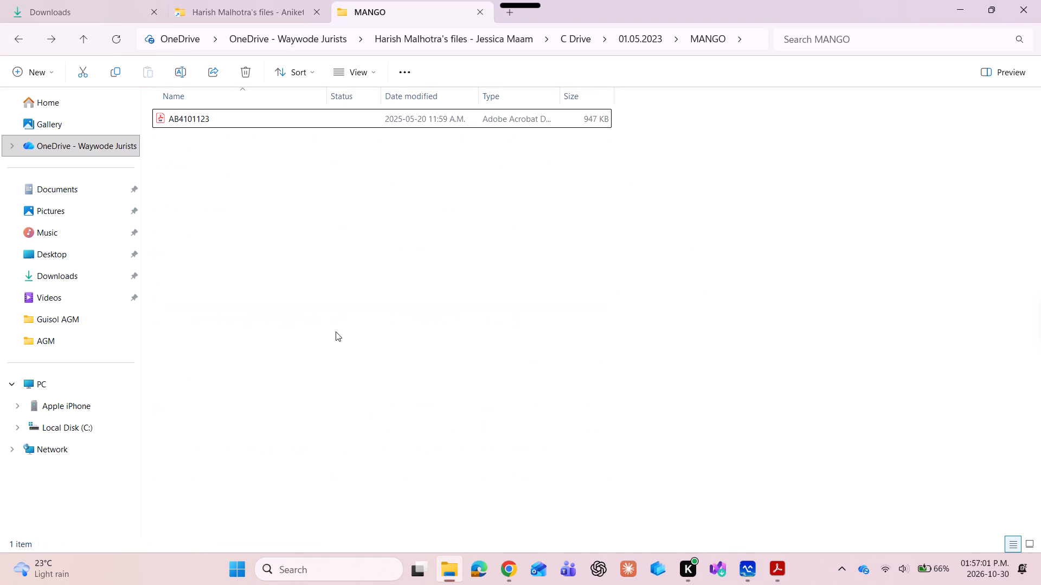
key(BackSpace)
key(Down)
key(Return)
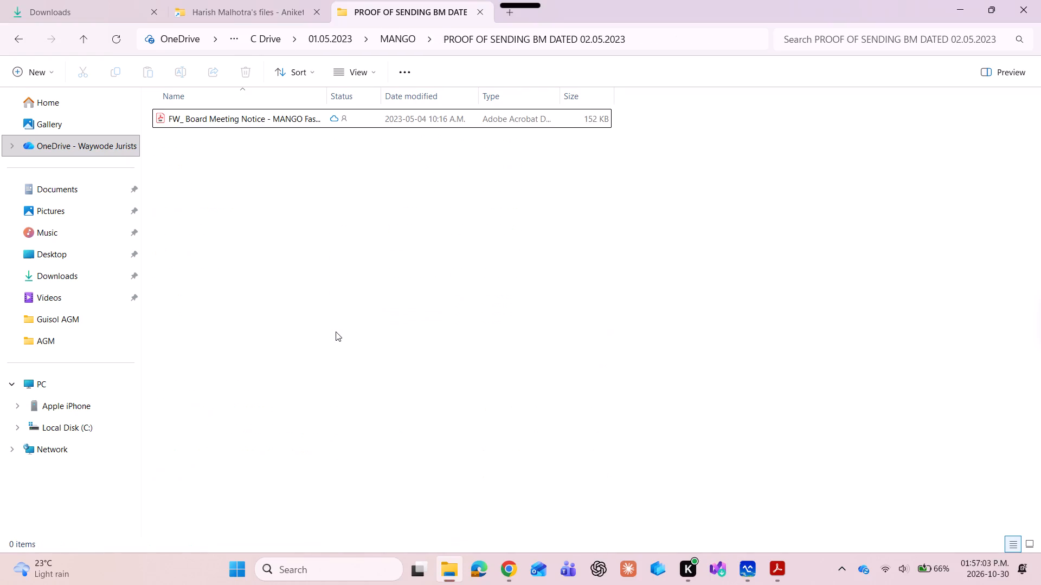
key(BackSpace)
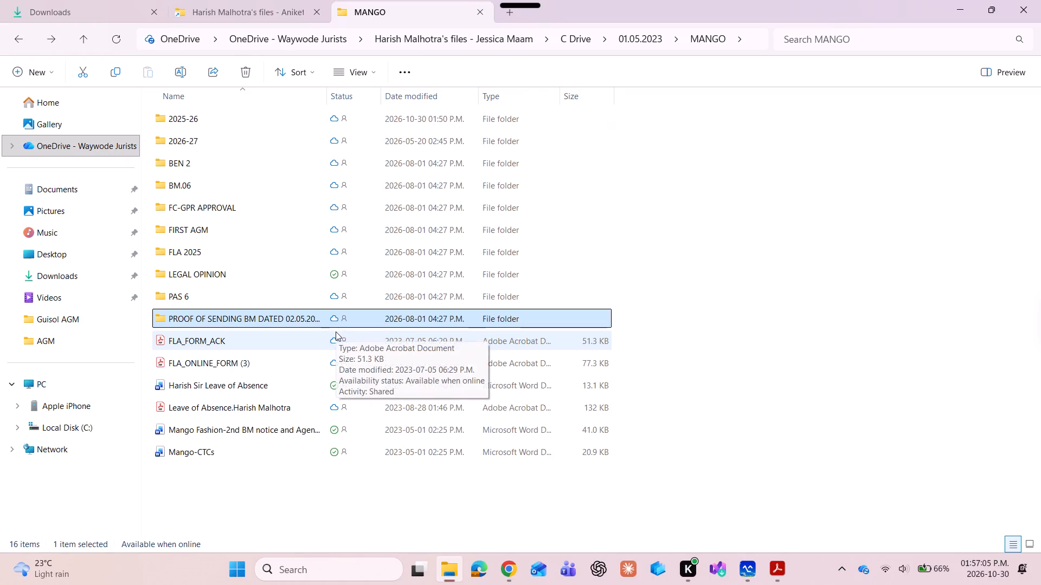
Switch to the MCA portal's MGT-7 form in Chrome and try to save it from the end of section III.
key(alt+Tab)
key(alt+Tab)
key(alt+Tab)
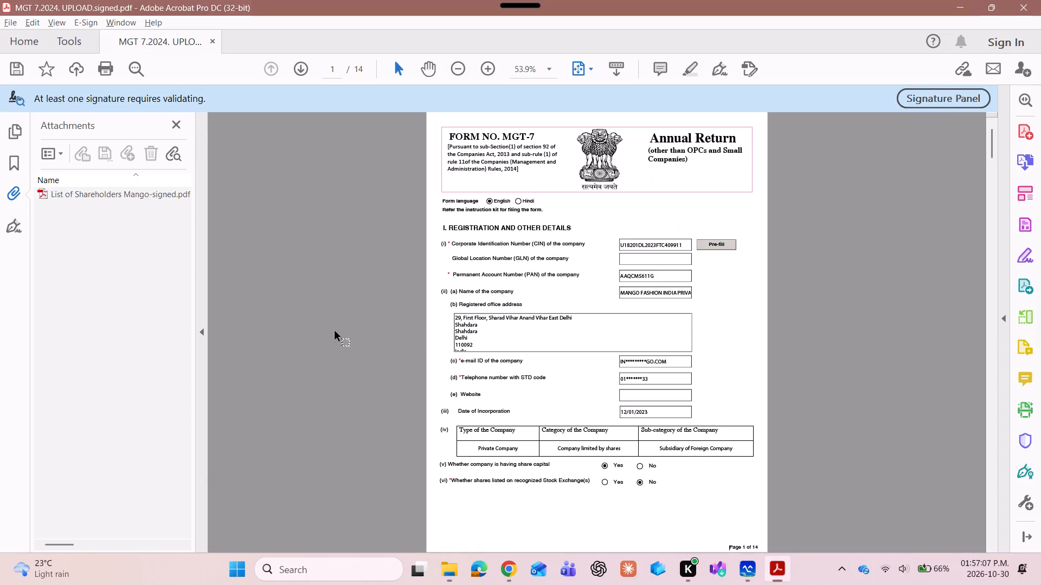
key(alt+Tab)
key(alt+Tab)
scroll(336, 331, down, 3)
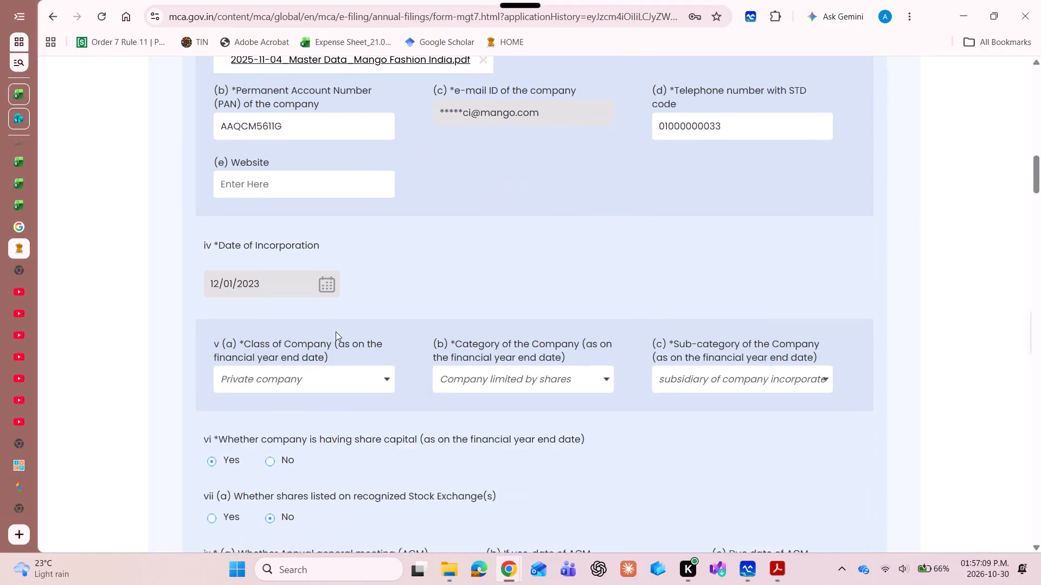
scroll(336, 331, down, 1)
scroll(670, 325, down, 5)
click(829, 203)
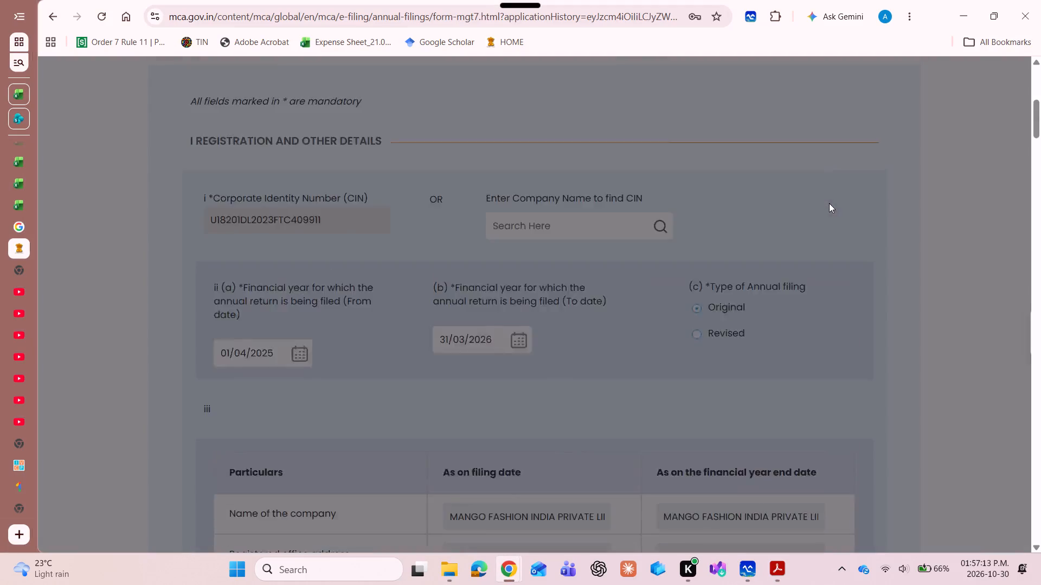
click(538, 151)
Enter NA as the description in row x Others, specify, under the equity shares' increase during the year.
scroll(686, 328, down, 6)
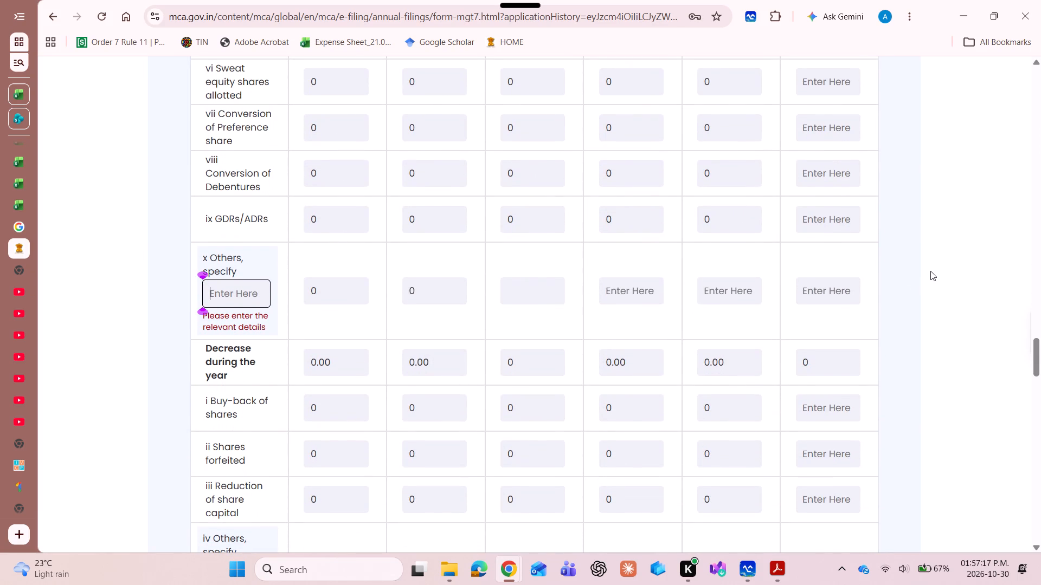
text(NA)
click(930, 271)
scroll(930, 271, up, 1)
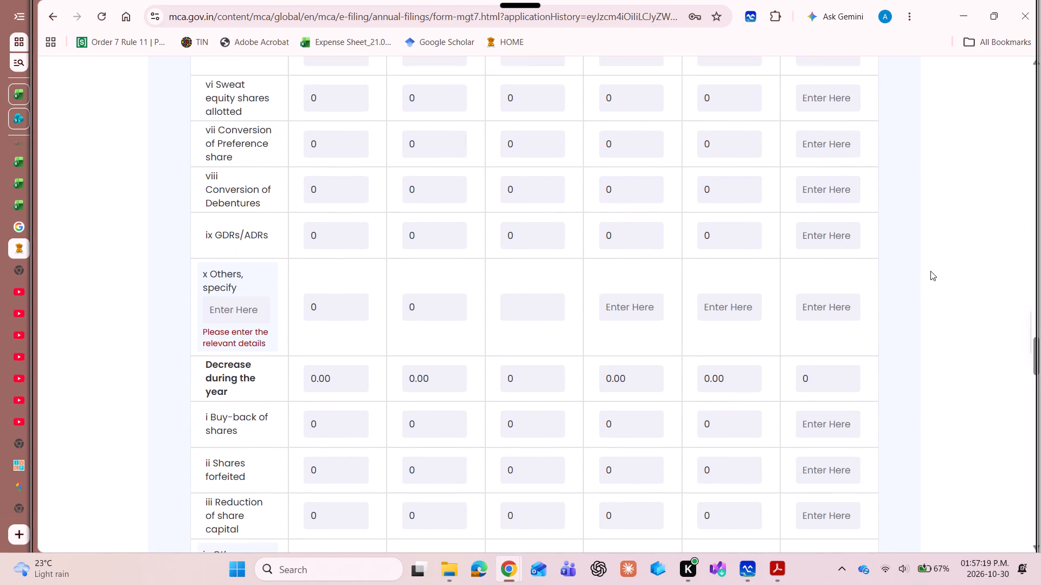
scroll(930, 271, up, 1)
click(228, 326)
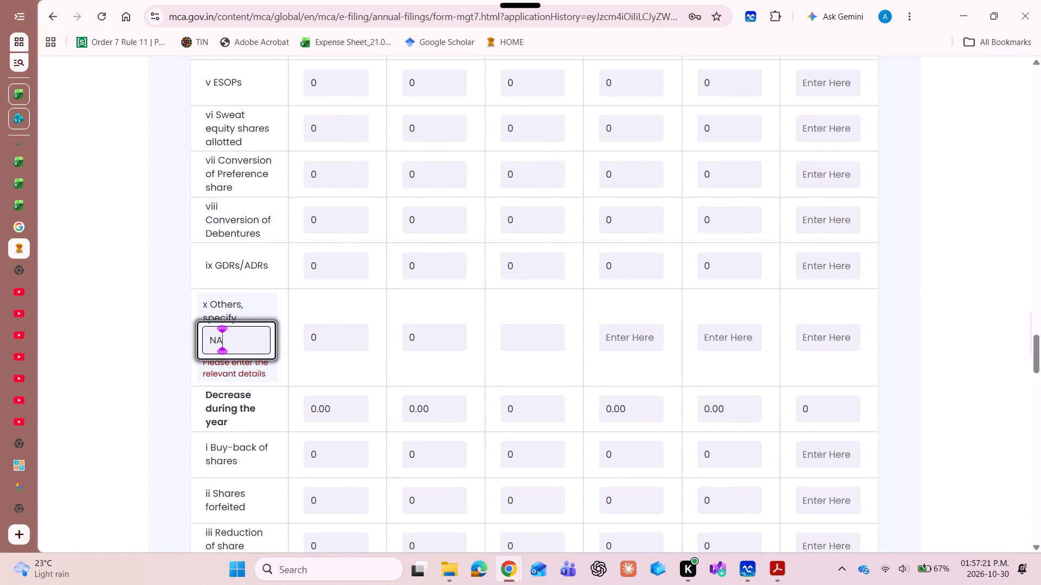
click(125, 331)
Look over the share capital tables and try again to save the form from the end of section III.
scroll(125, 331, up, 4)
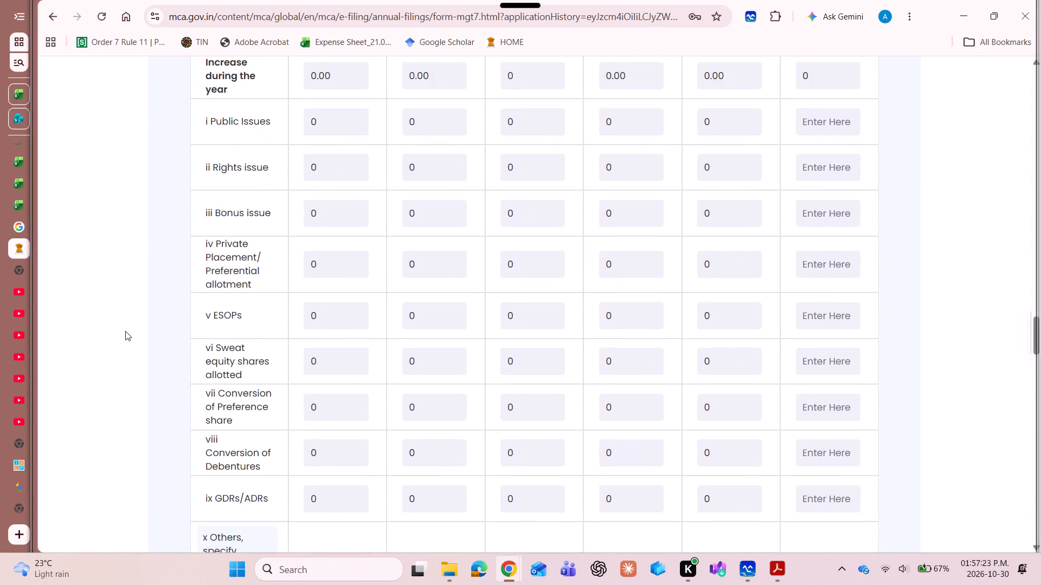
scroll(125, 331, up, 3)
scroll(125, 331, down, 12)
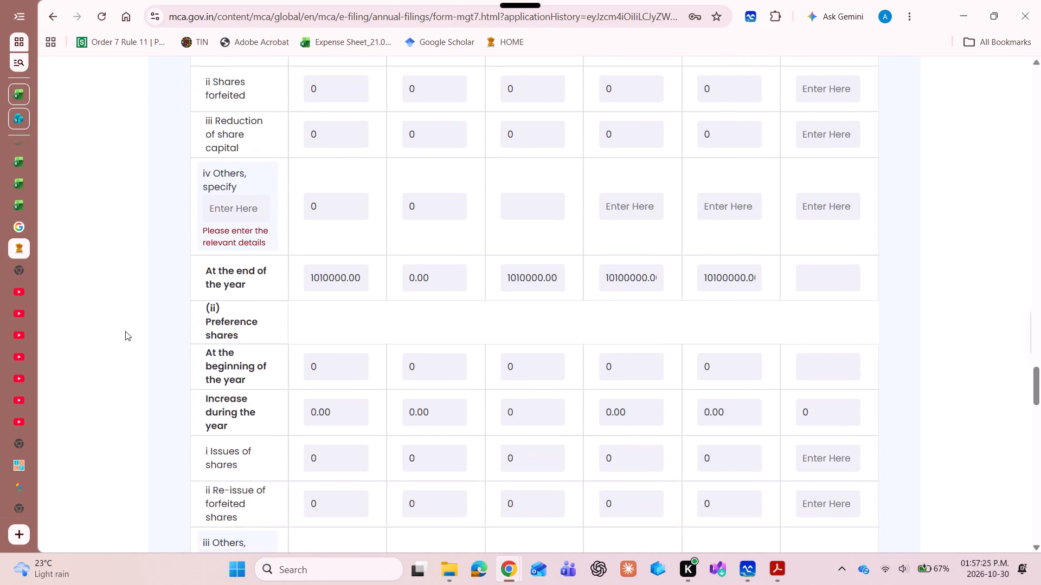
scroll(125, 331, down, 8)
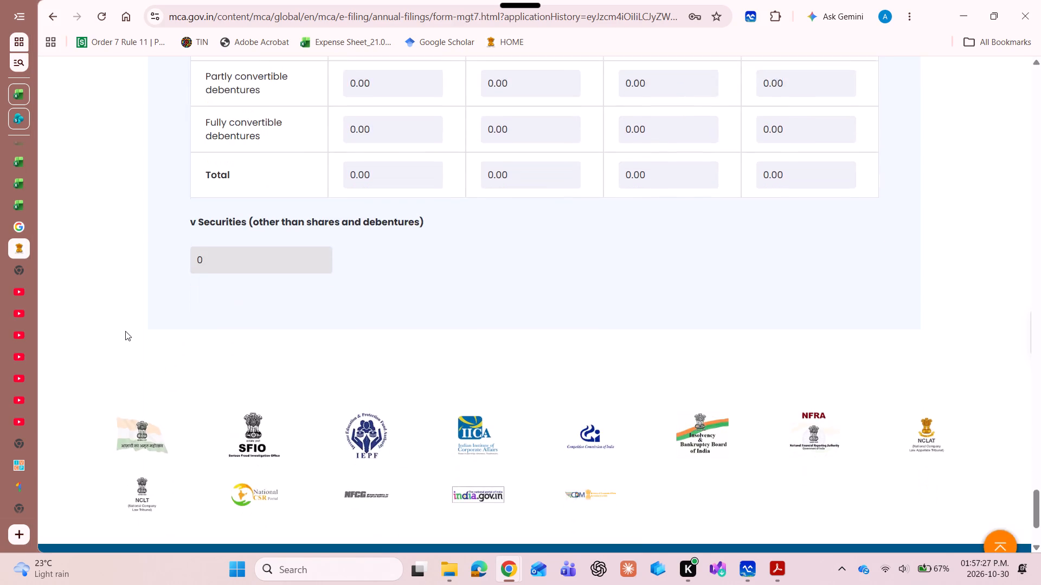
scroll(125, 331, up, 18)
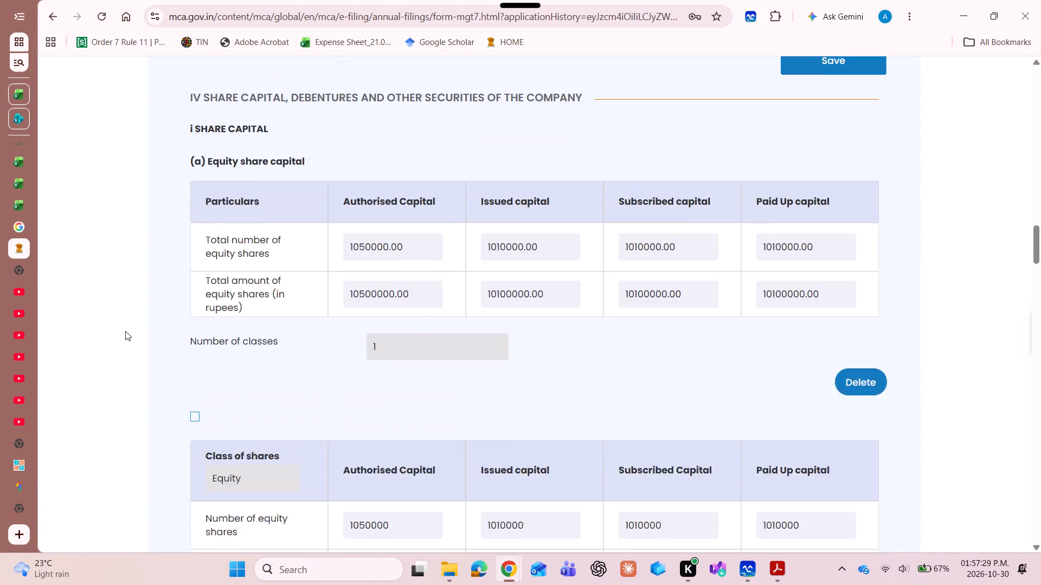
scroll(816, 122, up, 4)
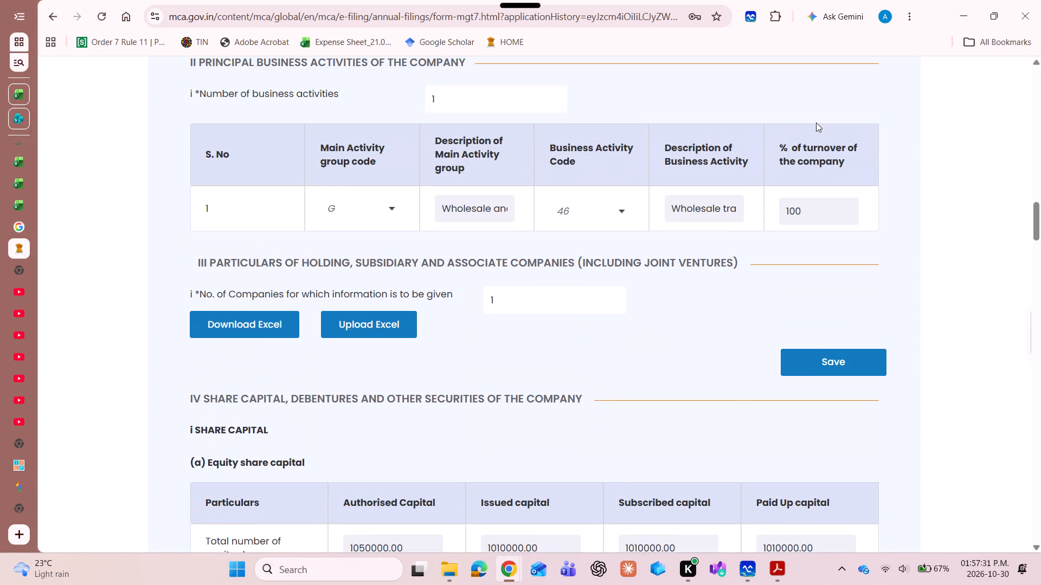
scroll(737, 300, up, 1)
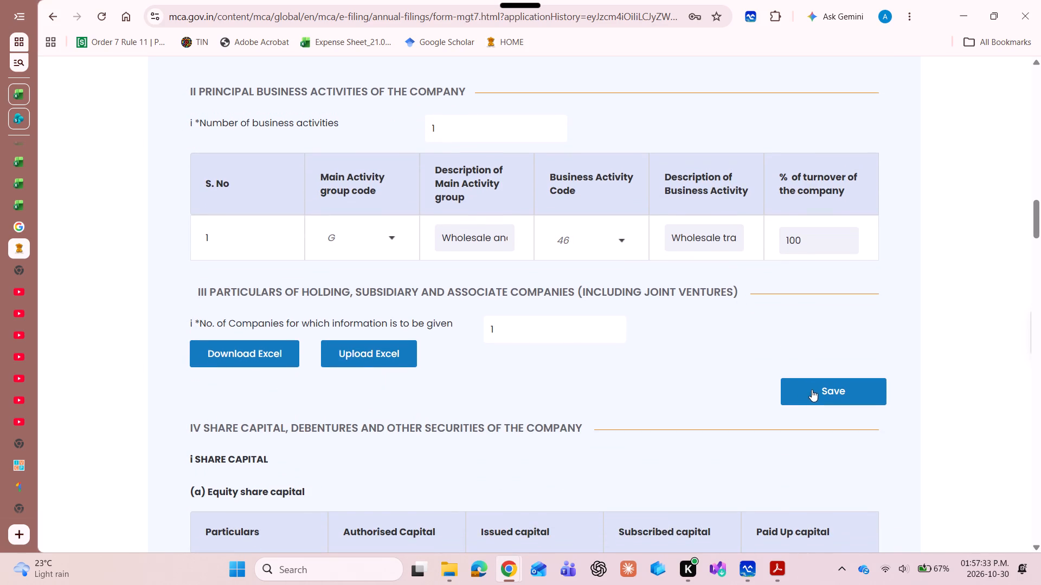
click(814, 390)
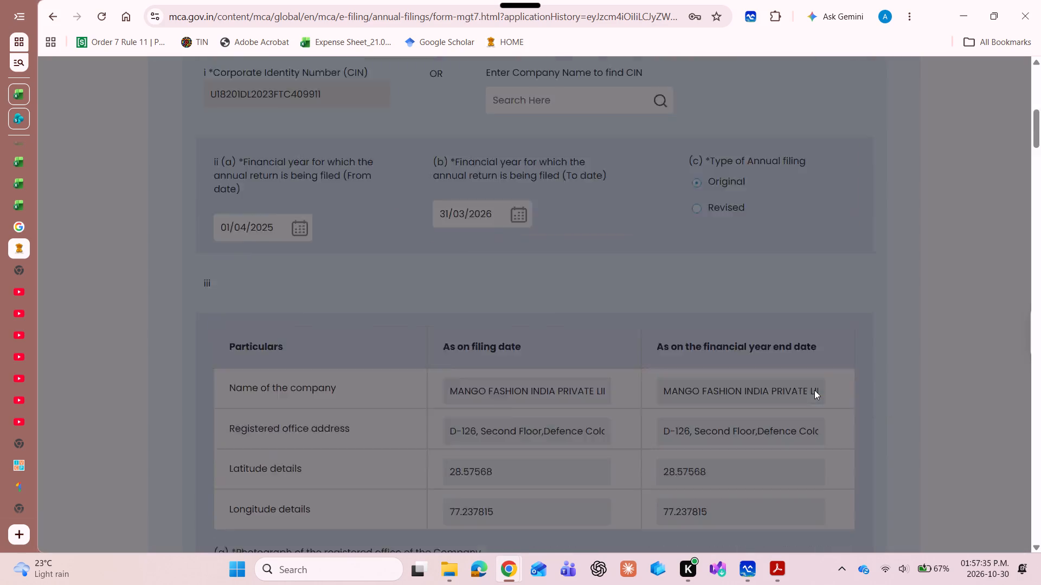
click(525, 153)
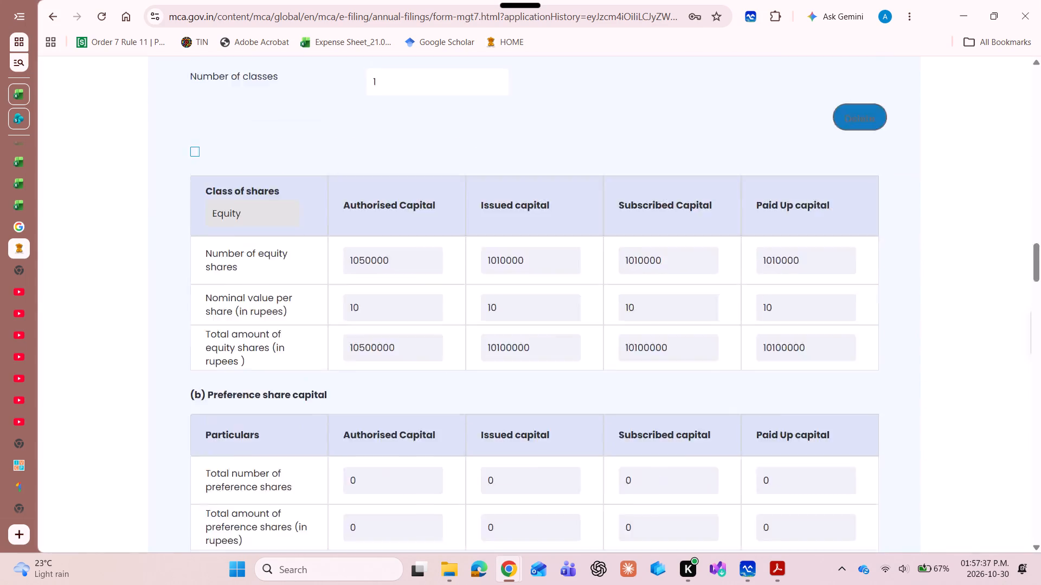
Enter NA as the description in row iv Others, specify, under the equity shares' decrease during the year.
scroll(725, 250, down, 1)
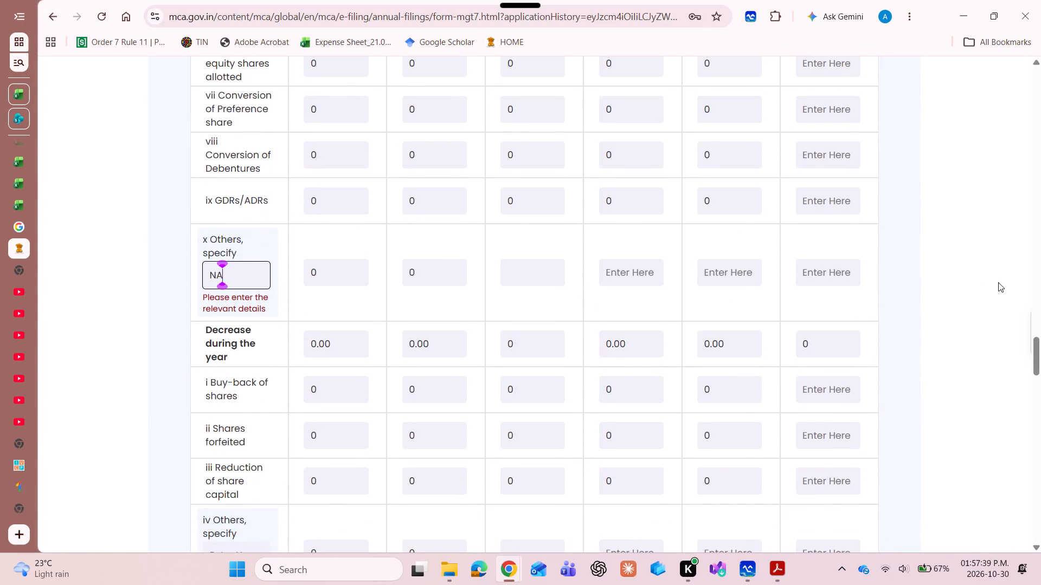
click(998, 282)
scroll(940, 286, down, 2)
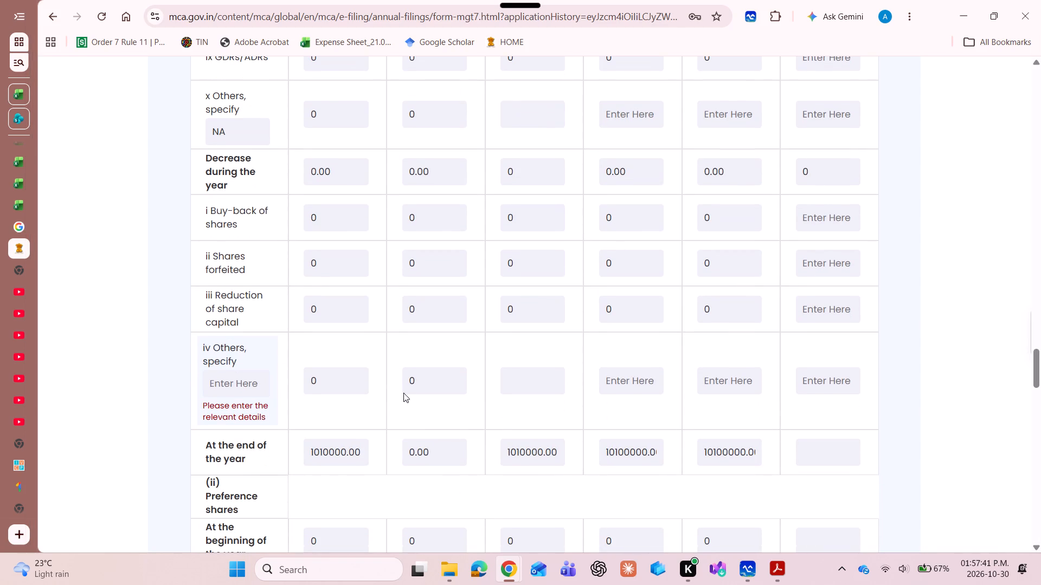
click(236, 382)
text(NA)
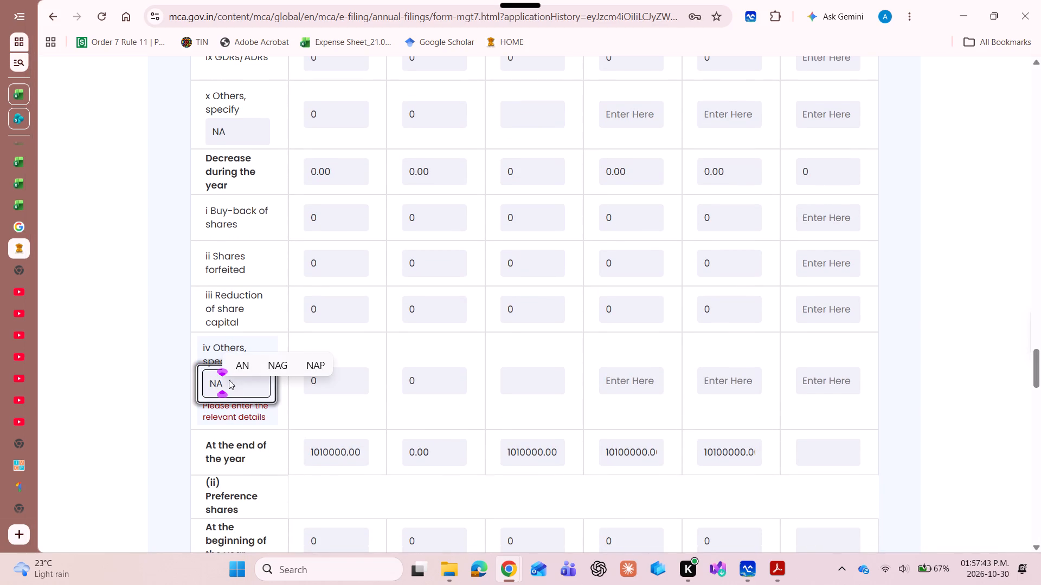
click(215, 373)
click(170, 353)
Enter NA as the description in row iii Others, specify, under the preference shares' increase during the year.
scroll(170, 353, up, 8)
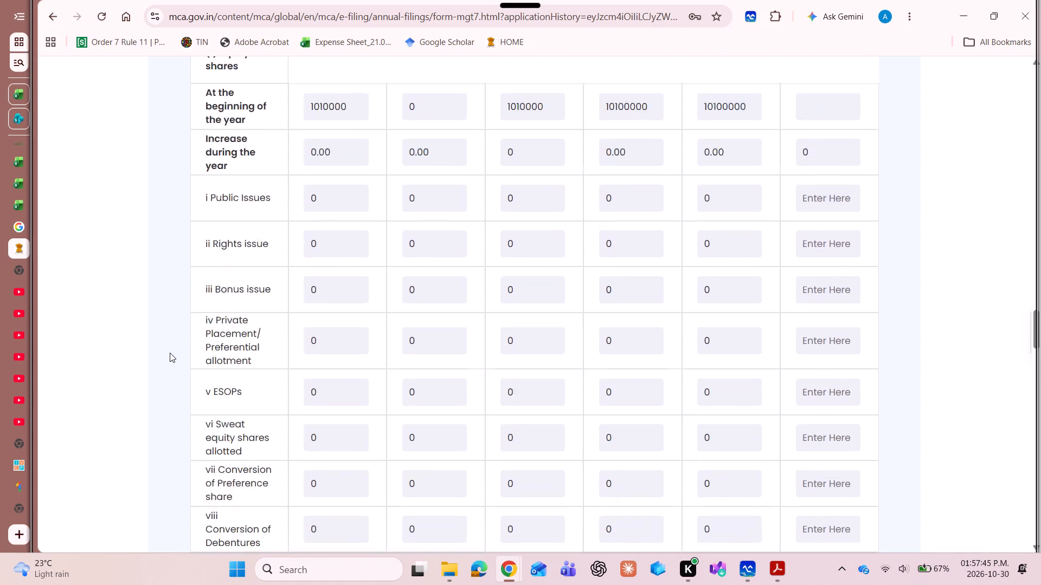
scroll(170, 353, up, 2)
scroll(170, 353, down, 12)
scroll(170, 353, up, 1)
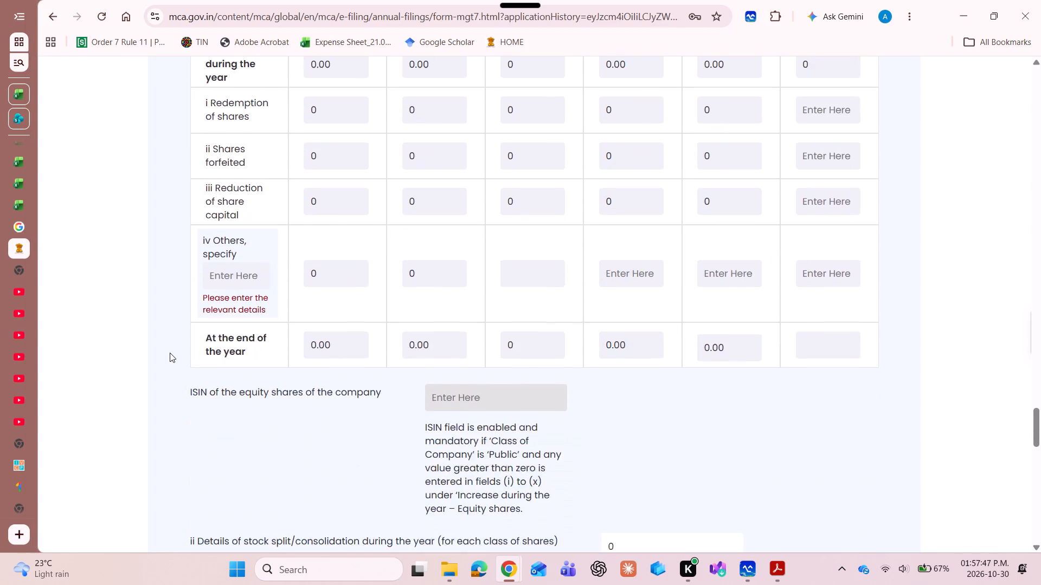
scroll(170, 353, up, 1)
click(230, 413)
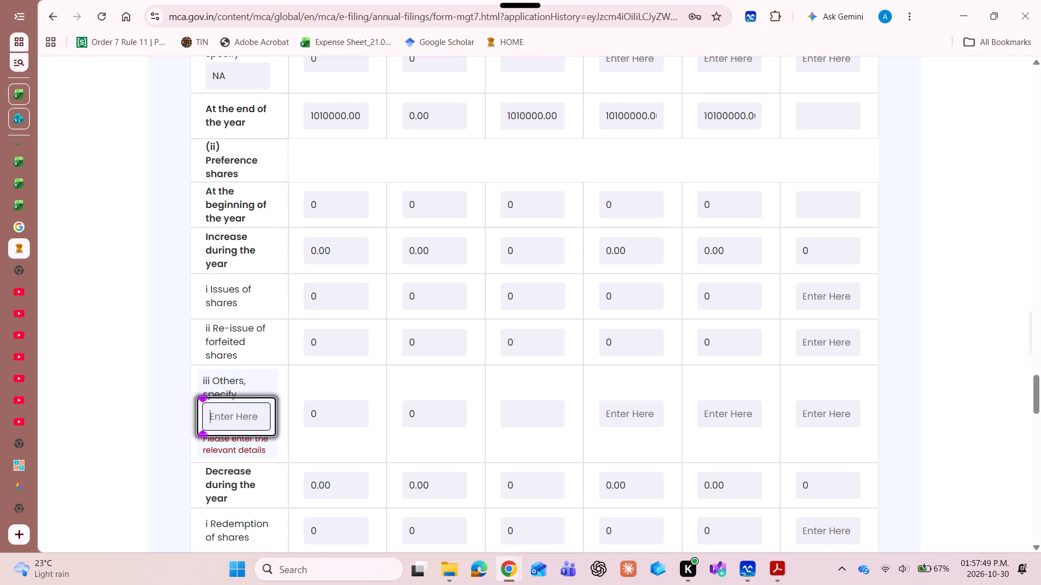
text(NA)
click(131, 403)
Enter NA as the description in row iv Others, specify, under the preference shares' decrease during the year.
scroll(131, 403, down, 3)
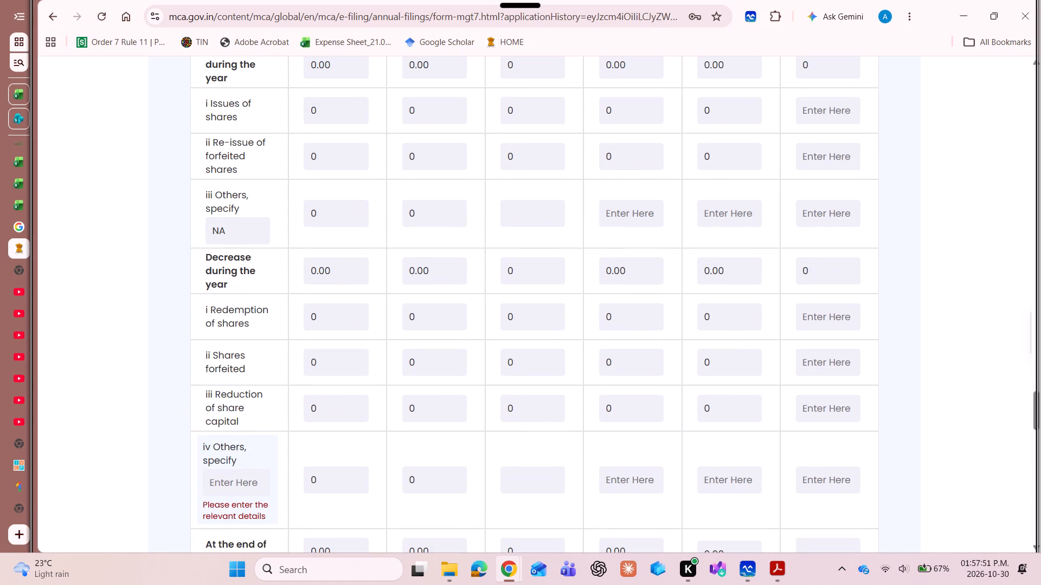
click(215, 485)
text(NA)
click(104, 461)
scroll(104, 461, down, 3)
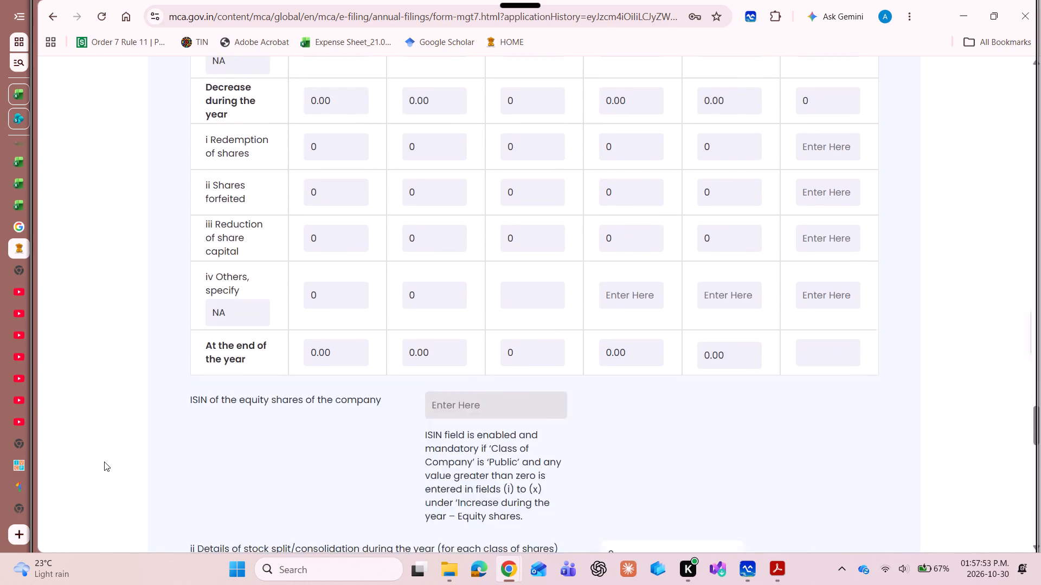
Save the Registration and other details page from below v Securities (other than shares and debentures).
scroll(104, 461, down, 12)
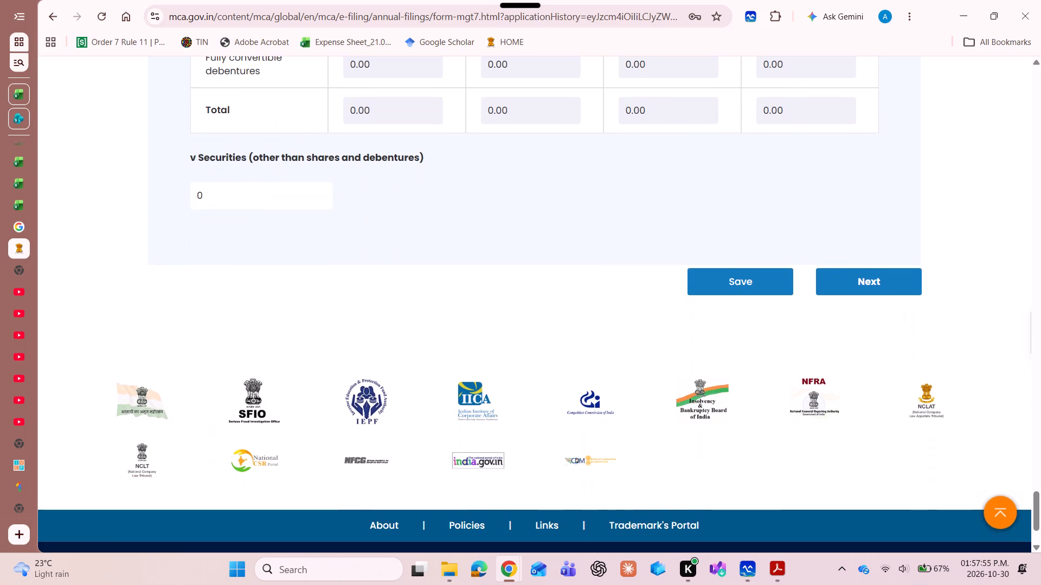
click(749, 266)
click(719, 169)
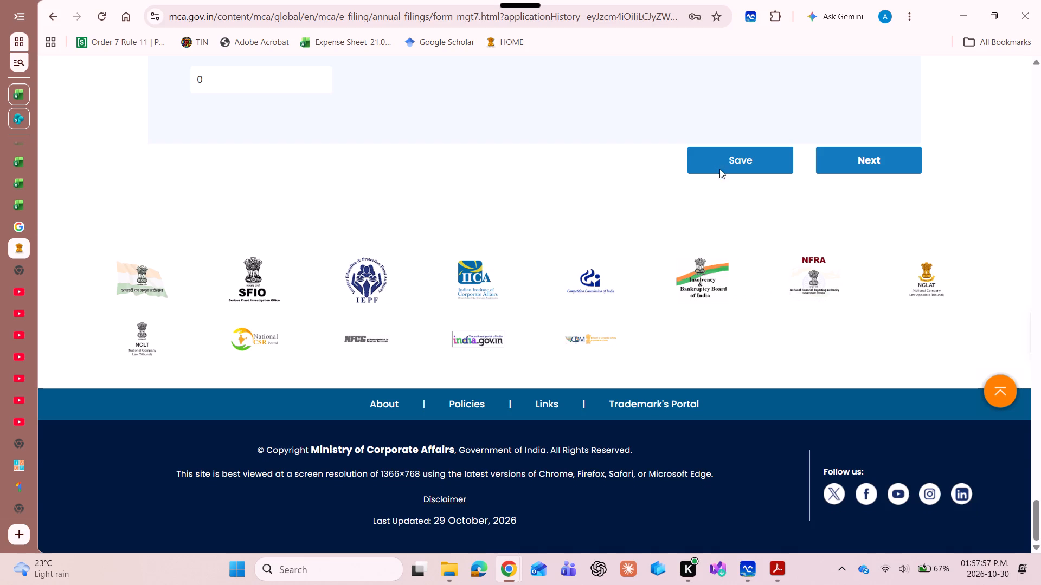
click(530, 148)
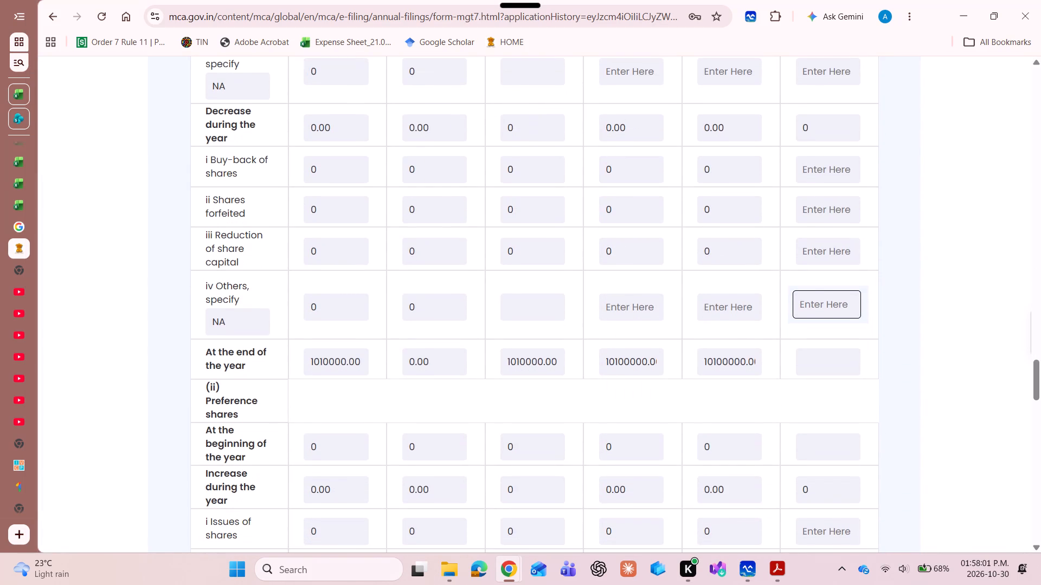
Advance the form to the Turnover and other details page.
click(890, 320)
scroll(890, 320, down, 9)
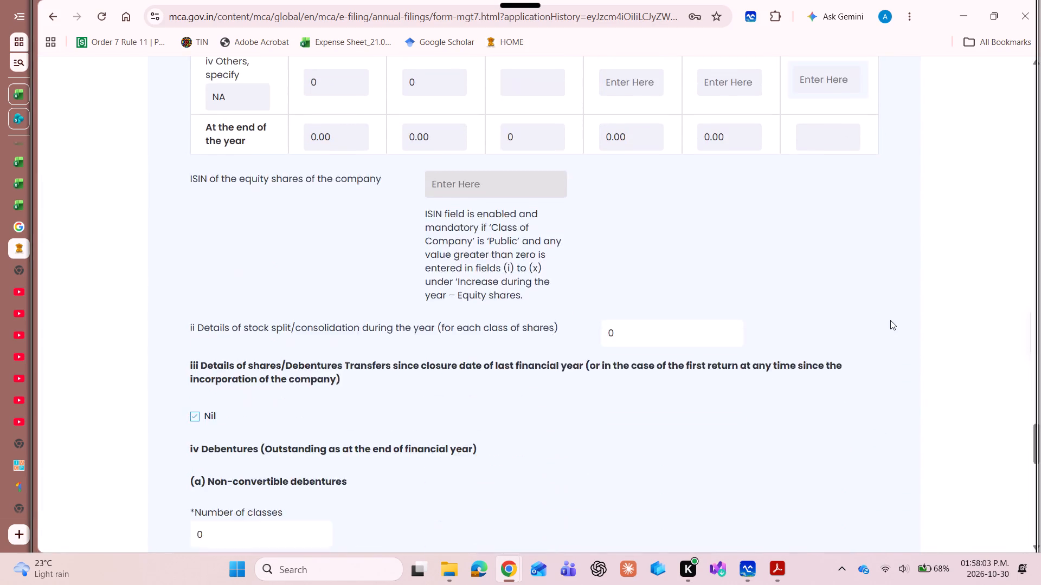
scroll(890, 320, down, 4)
click(867, 253)
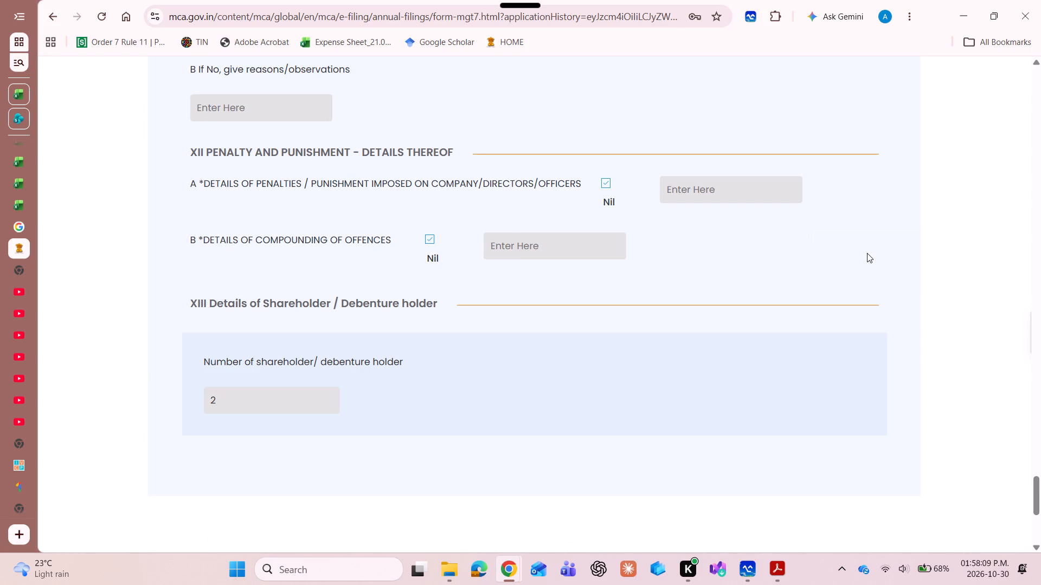
Look over sections V and VI and save the form below the breakup of total number of shareholders.
scroll(867, 253, up, 10)
scroll(867, 253, up, 13)
scroll(867, 253, up, 12)
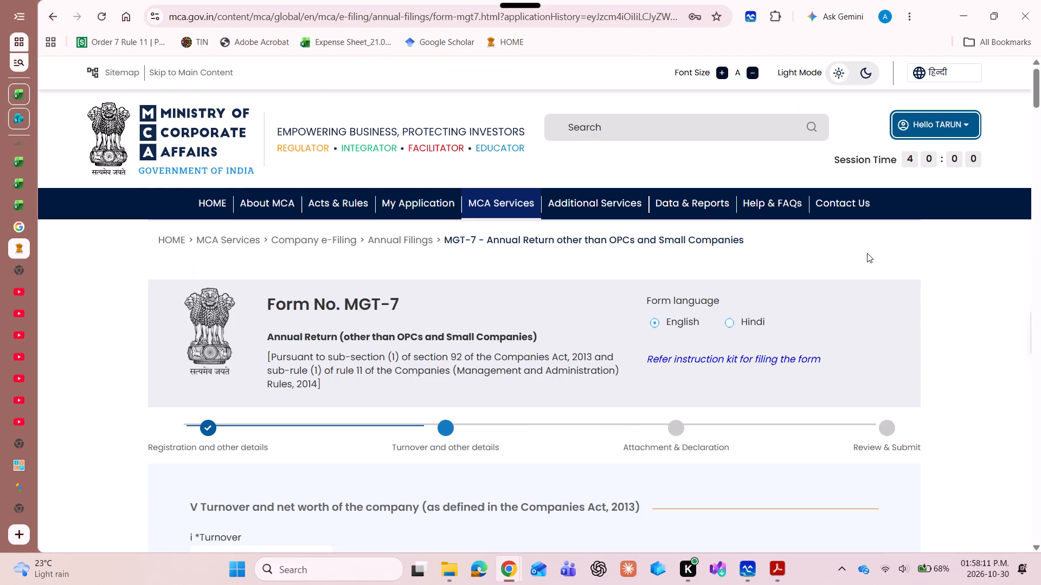
scroll(867, 253, down, 7)
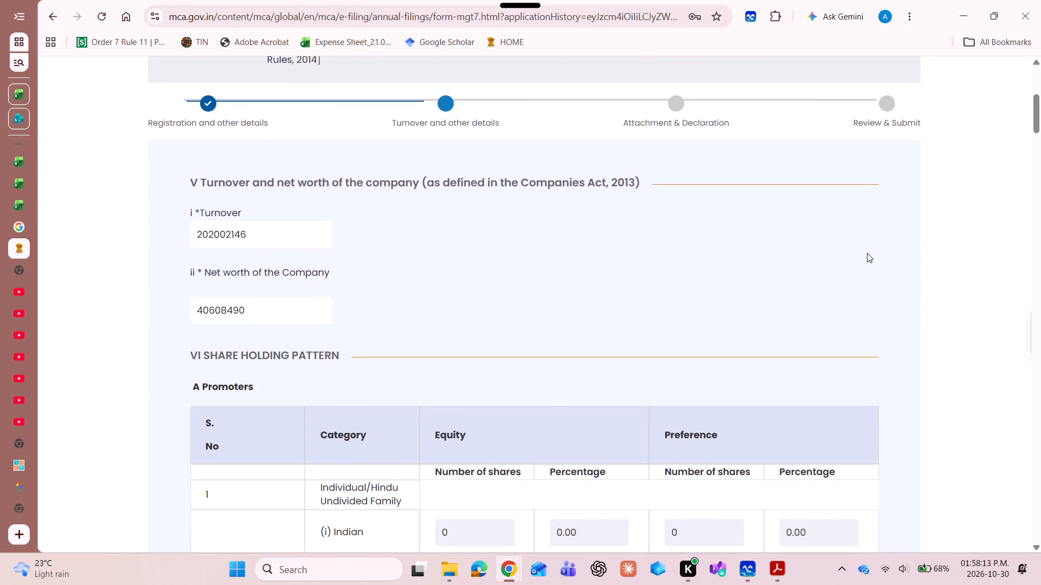
scroll(867, 253, down, 14)
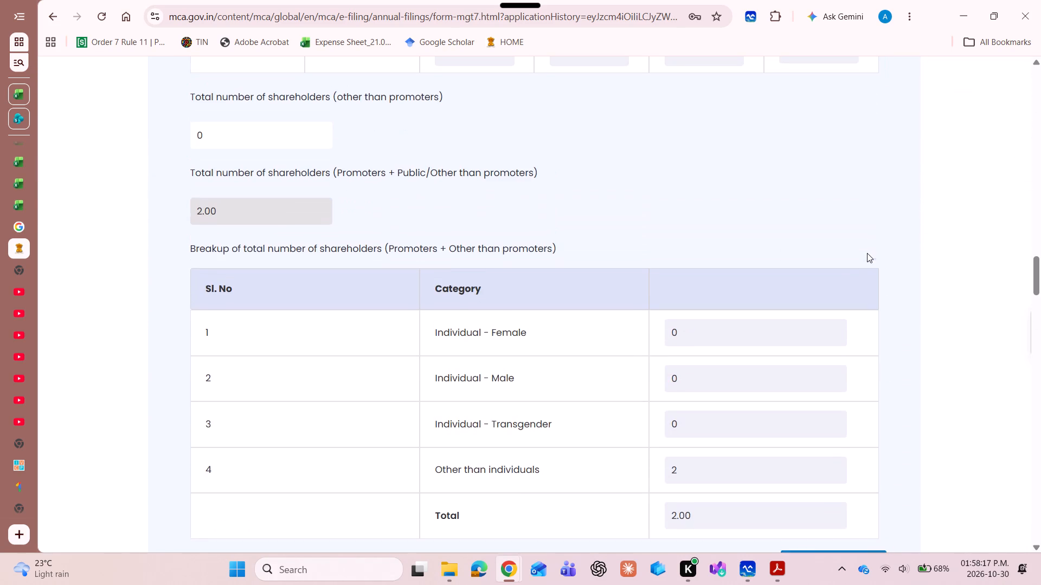
scroll(872, 293, down, 1)
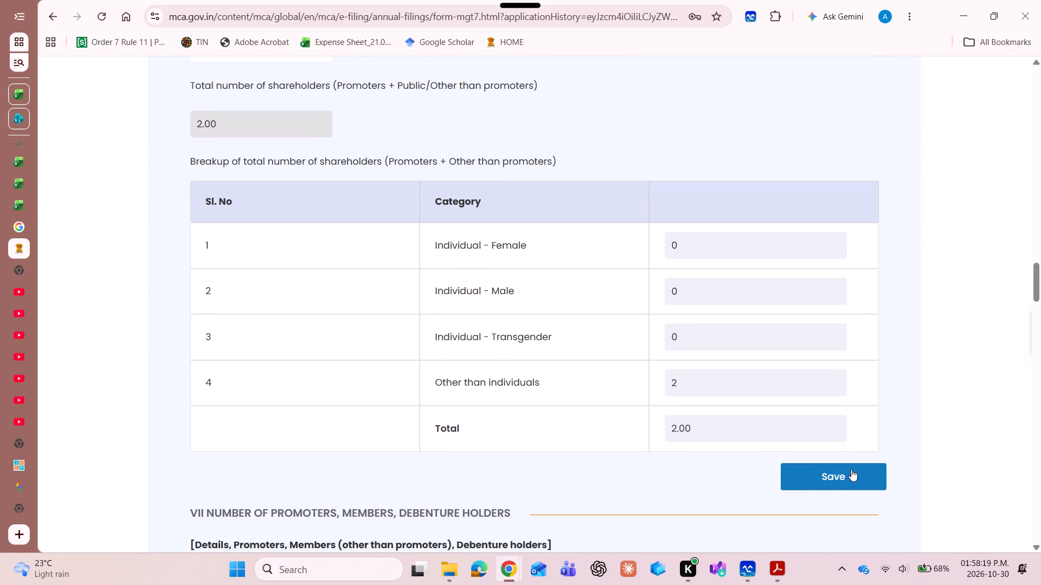
click(851, 469)
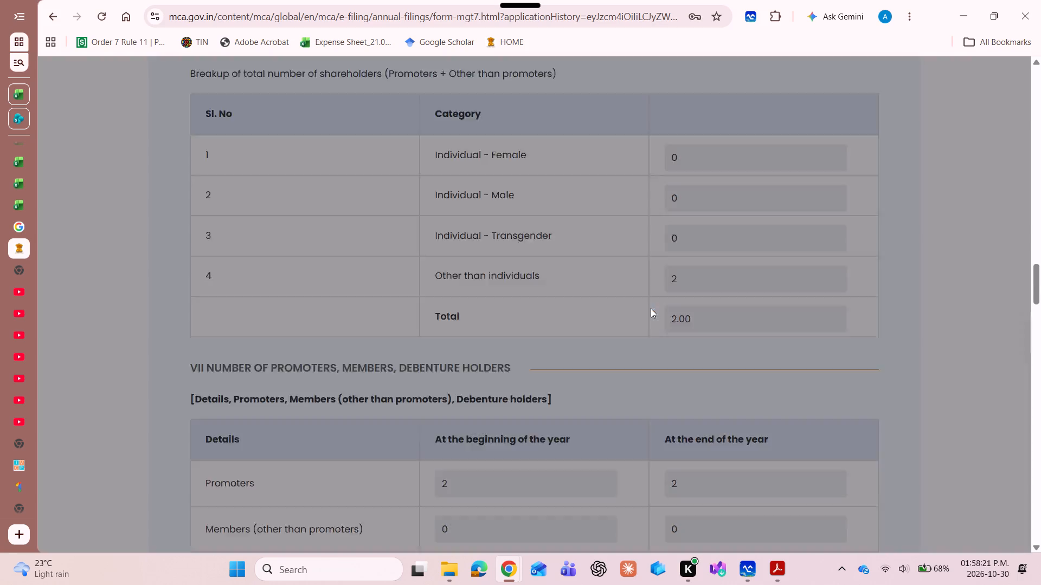
click(537, 153)
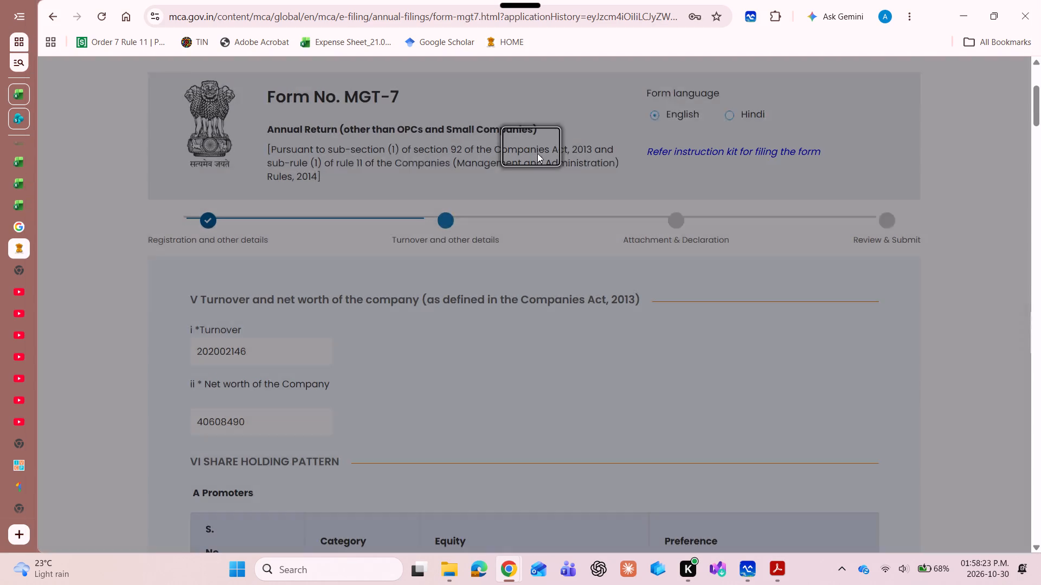
Look over sections VII to IX and save the form below the attendance of directors table.
scroll(921, 317, down, 8)
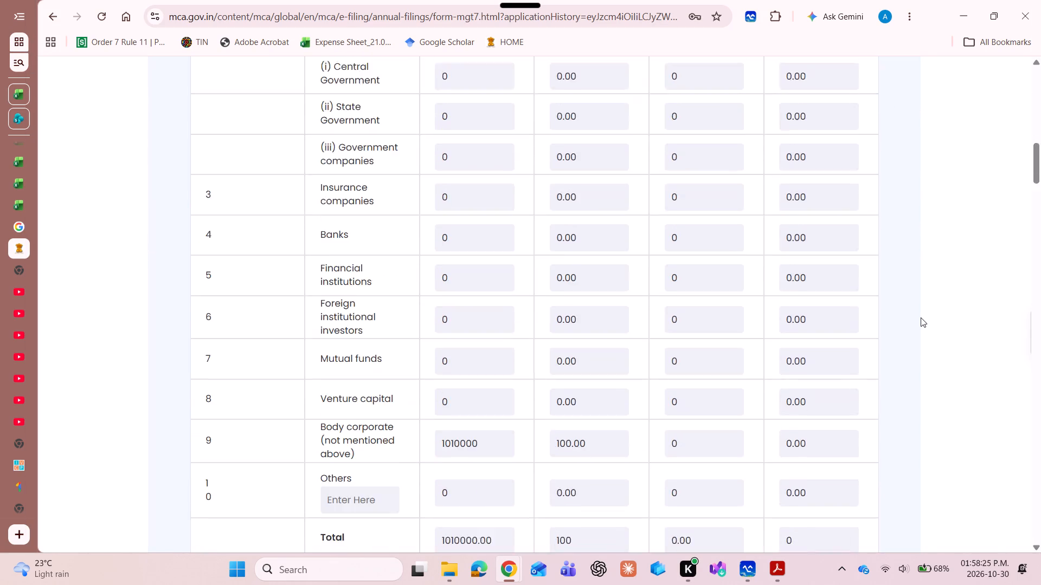
scroll(921, 317, down, 16)
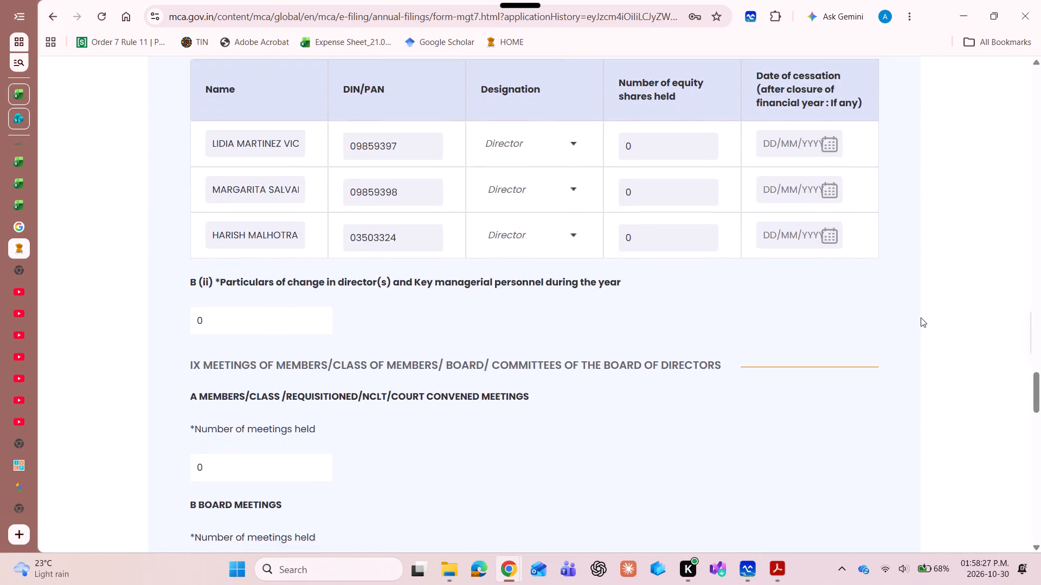
scroll(921, 317, down, 3)
scroll(921, 317, up, 9)
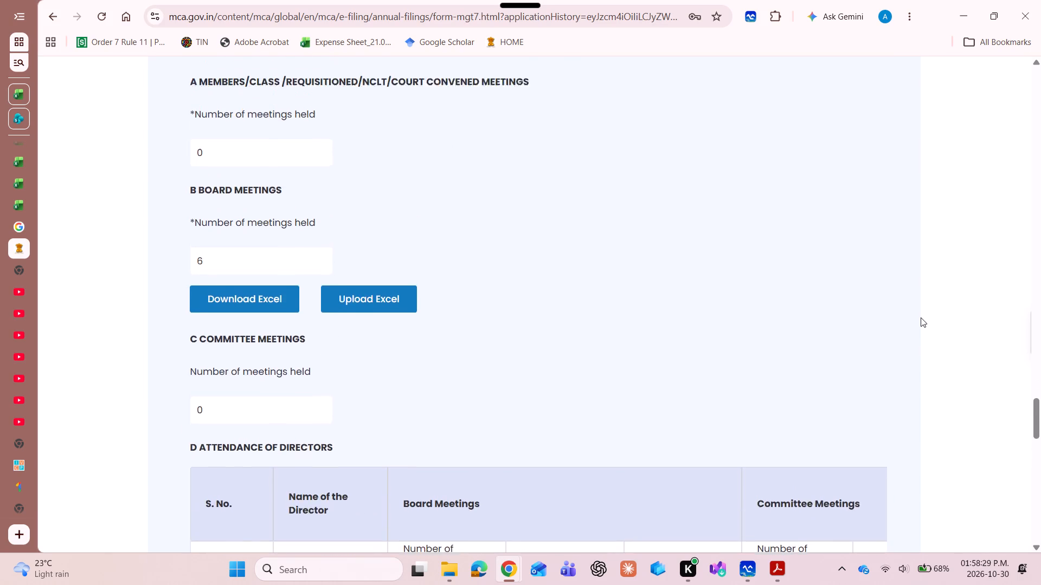
scroll(921, 317, up, 2)
scroll(921, 317, down, 1)
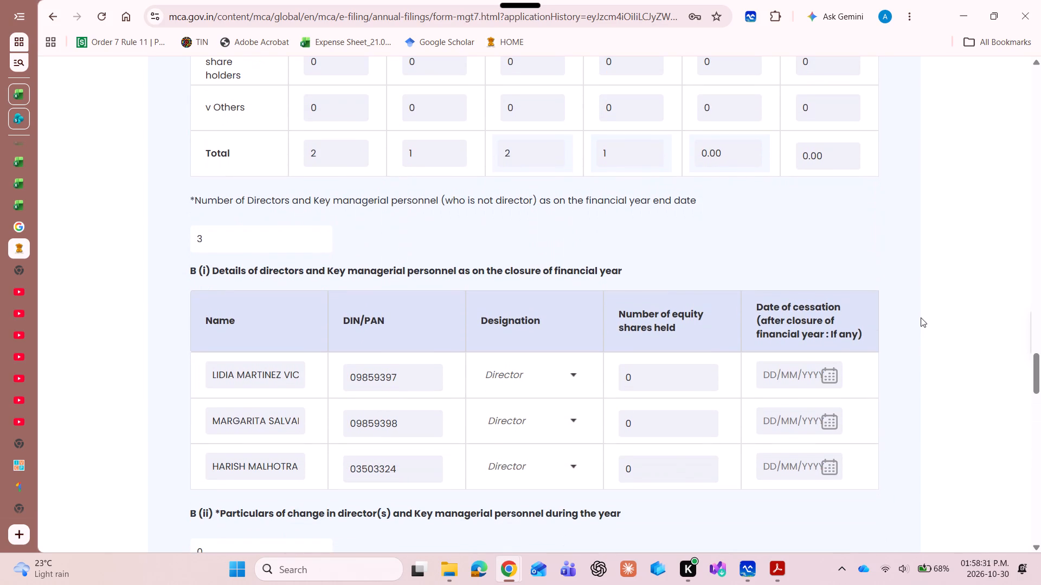
scroll(921, 317, down, 4)
scroll(921, 317, up, 2)
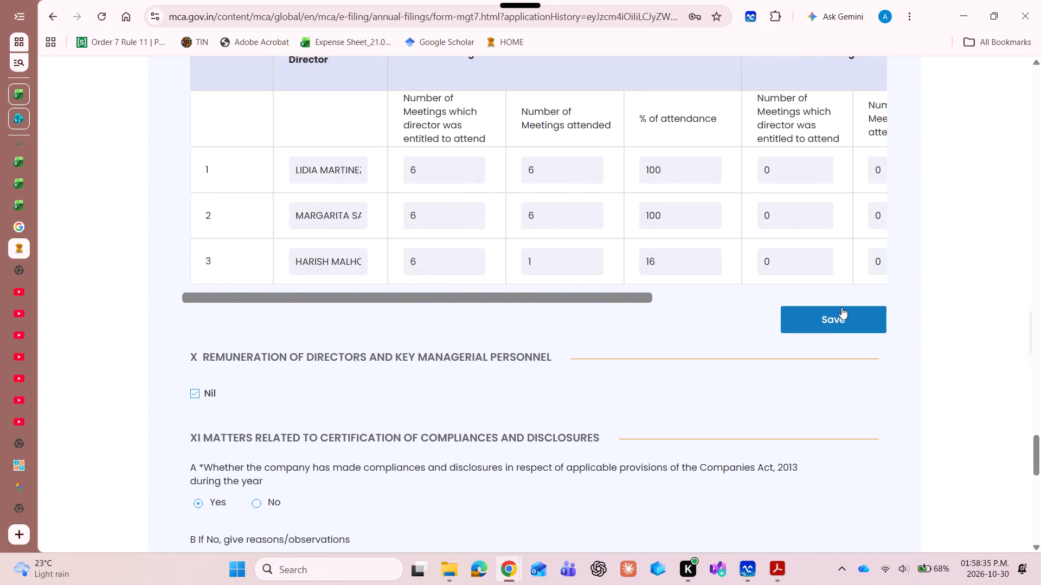
click(841, 307)
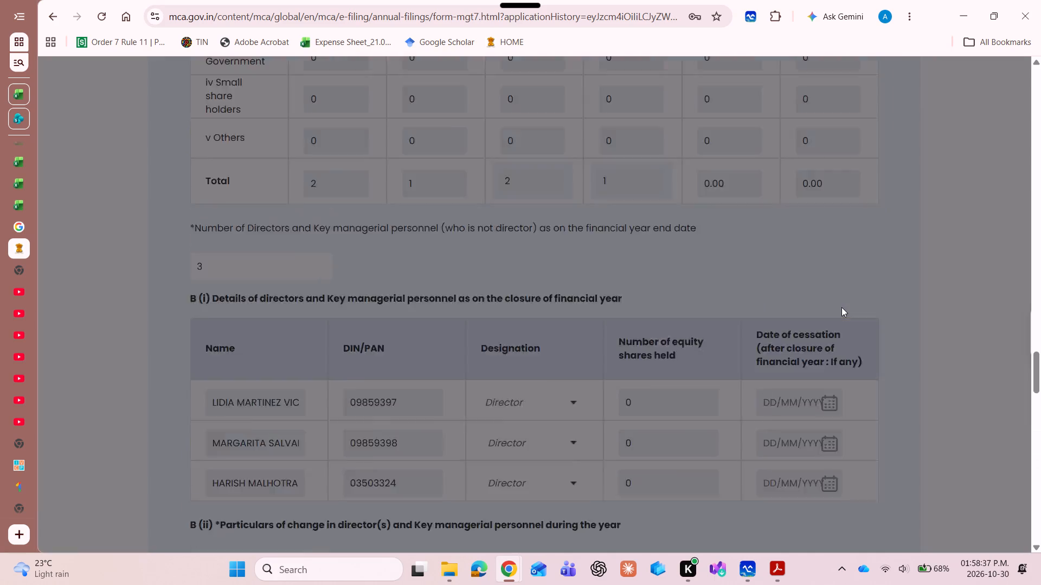
click(528, 147)
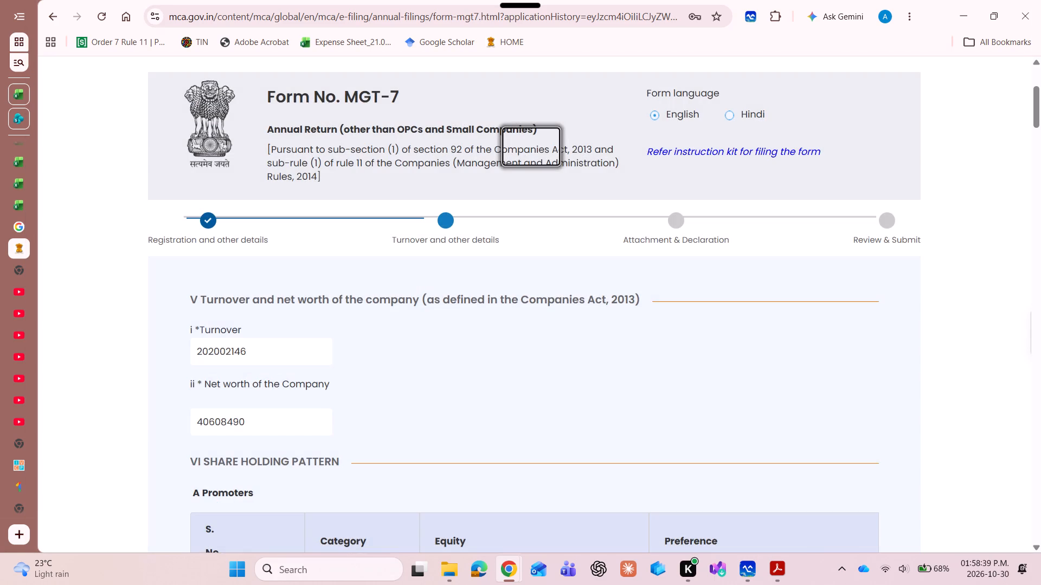
Save the Turnover and other details page from the end of section XIII, Details of Shareholder / Debenture holder.
scroll(830, 307, down, 20)
scroll(830, 307, down, 9)
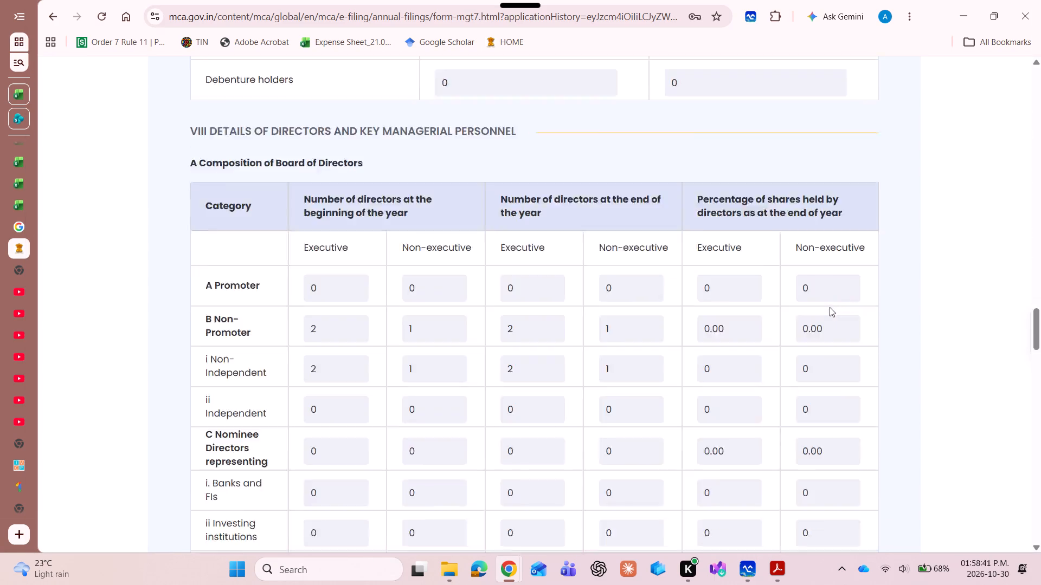
scroll(830, 307, down, 8)
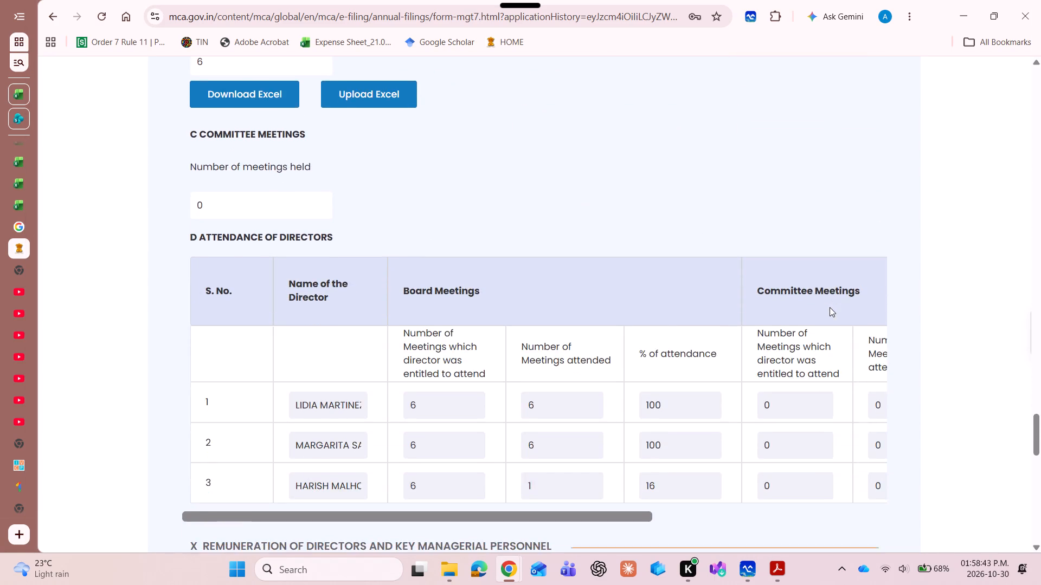
scroll(830, 307, down, 3)
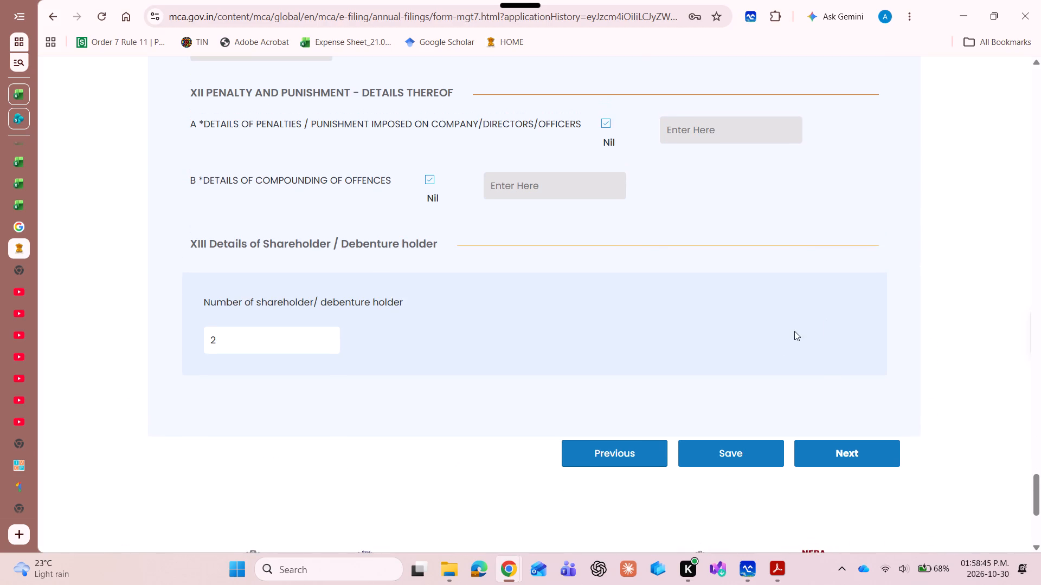
click(715, 448)
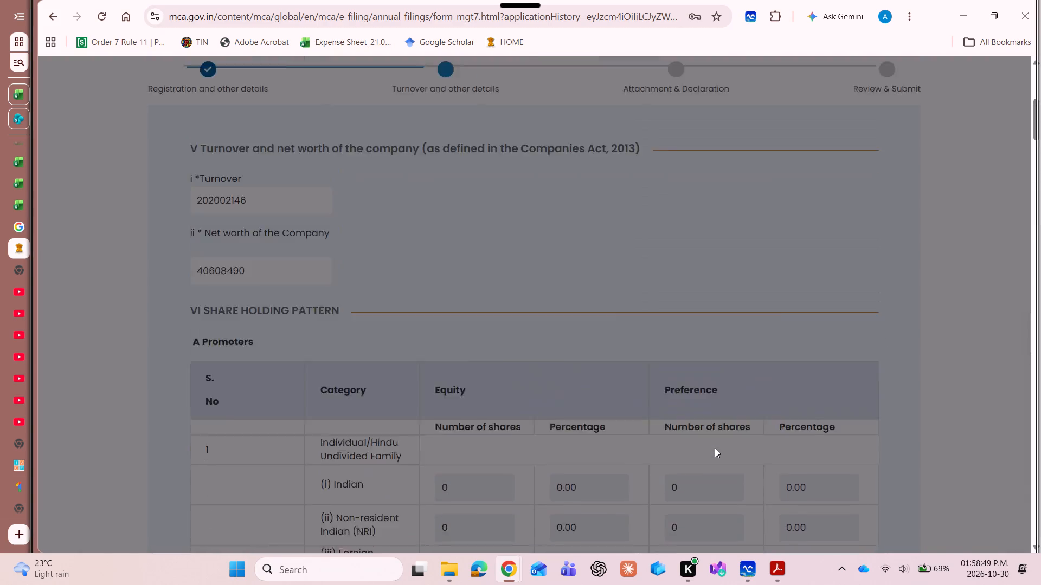
click(526, 151)
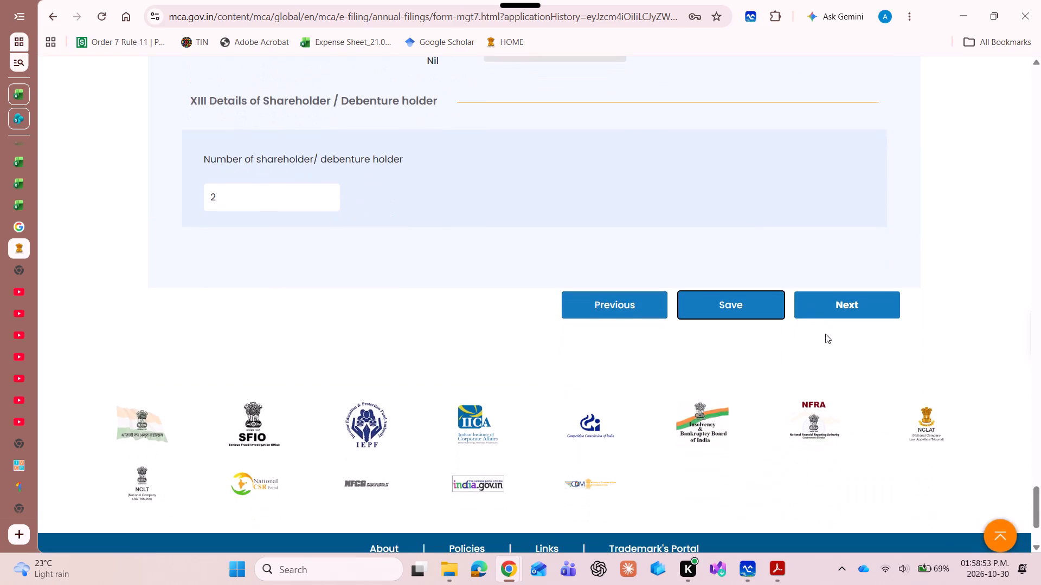
Advance the form to the Attachment & Declaration page.
click(819, 308)
Examine the attachments, declaration and signatory details on the Attachment & Declaration page.
scroll(818, 245, up, 6)
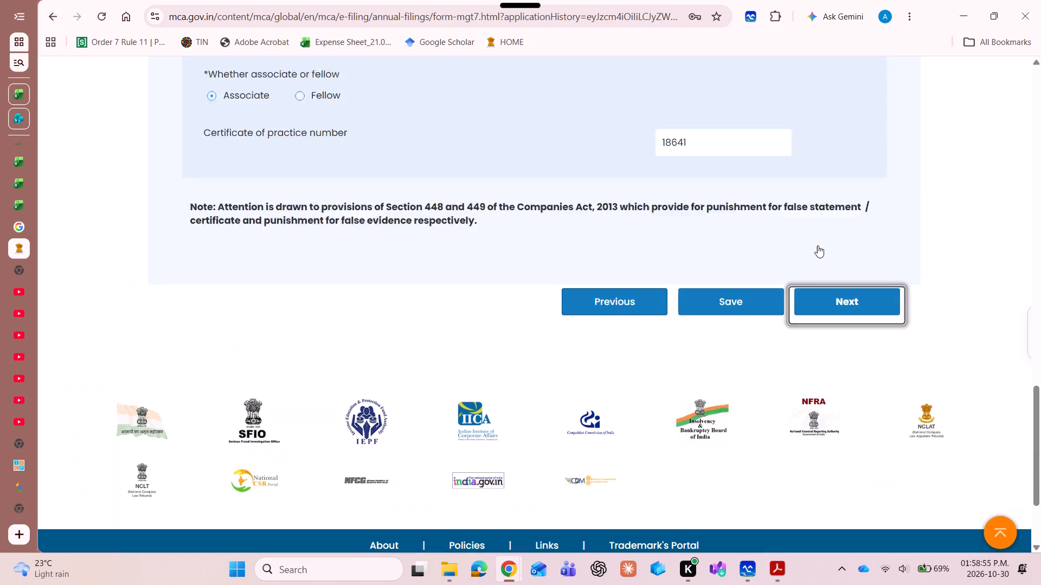
scroll(818, 245, up, 17)
scroll(807, 339, down, 5)
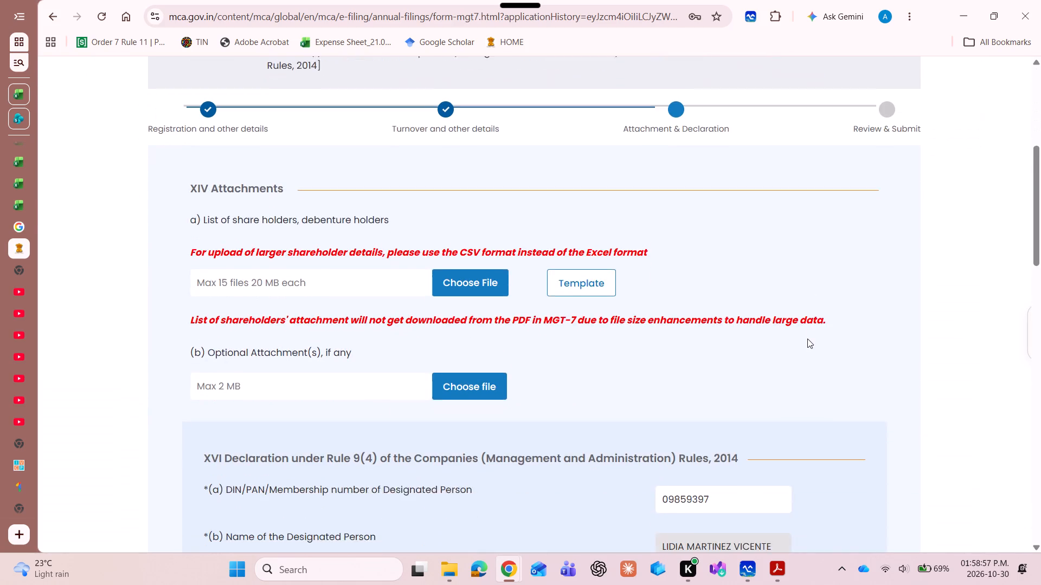
scroll(671, 239, down, 1)
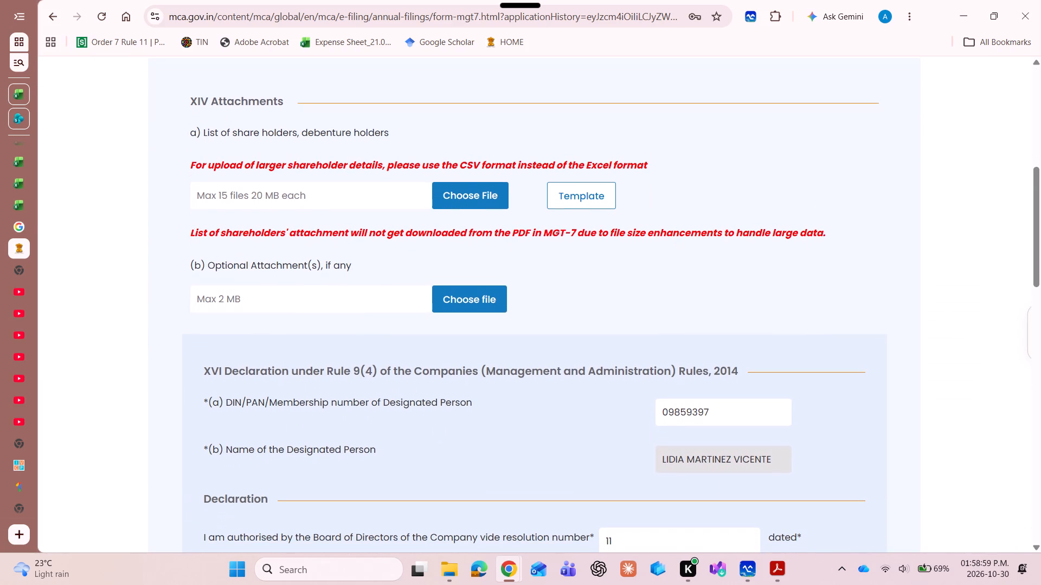
scroll(616, 285, down, 1)
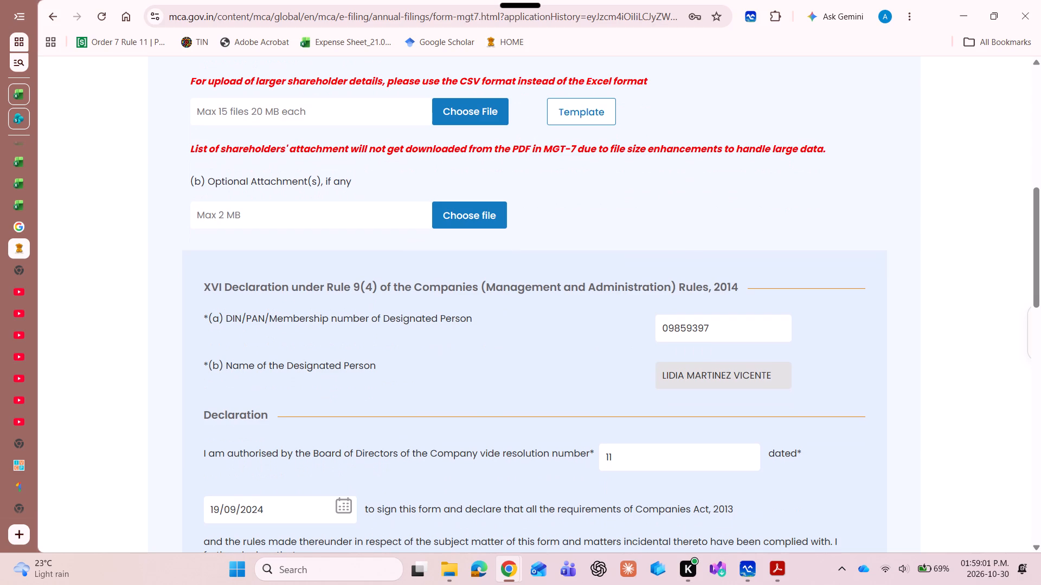
scroll(616, 285, down, 7)
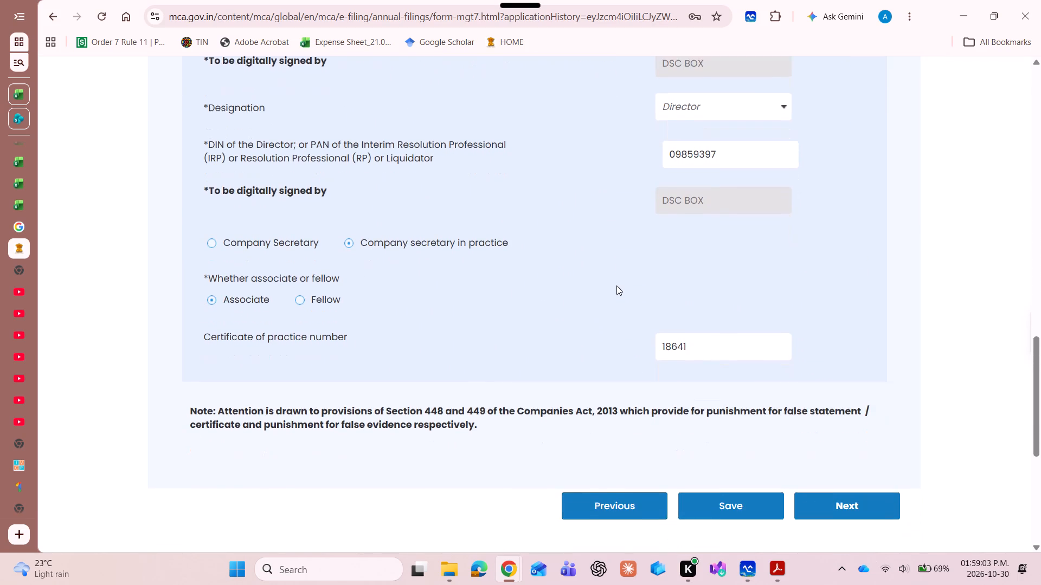
scroll(616, 285, down, 1)
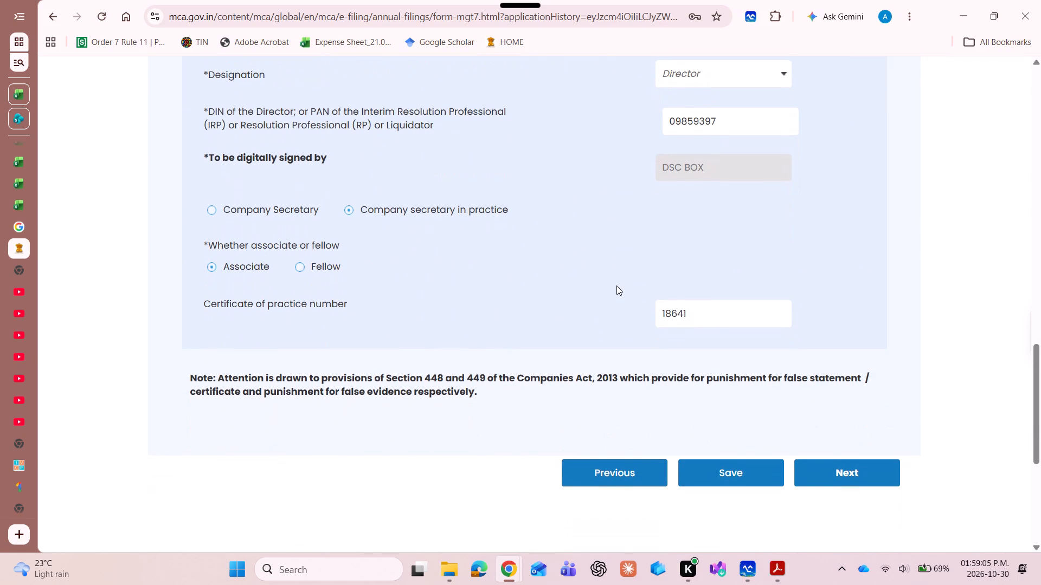
scroll(616, 285, up, 8)
scroll(616, 285, down, 3)
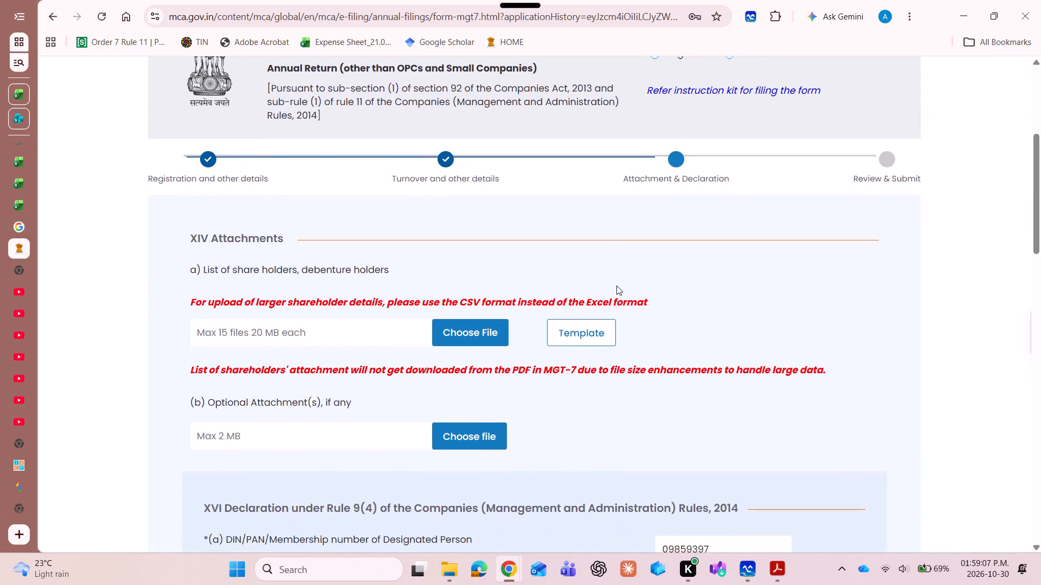
scroll(616, 285, down, 1)
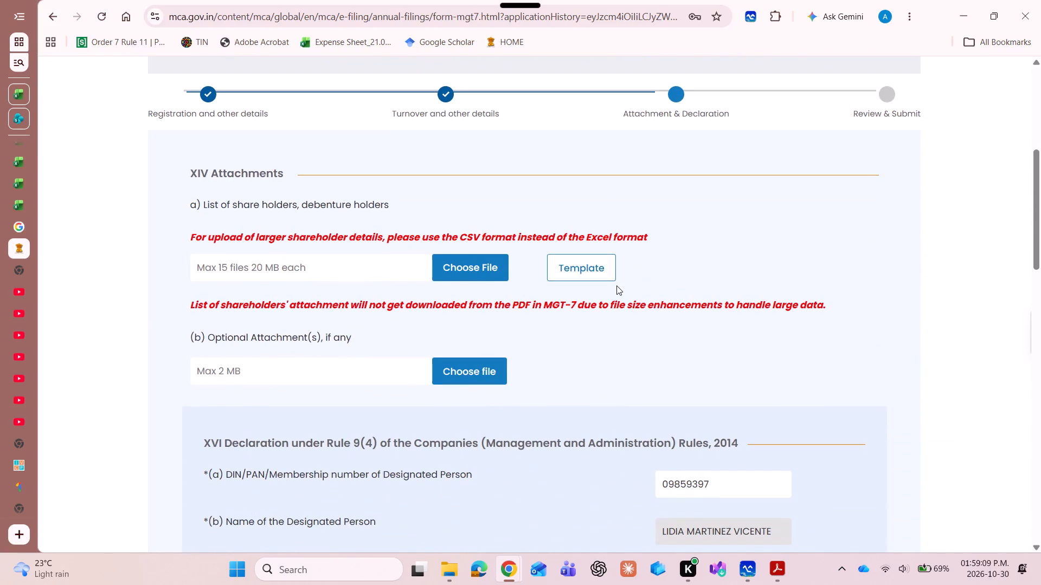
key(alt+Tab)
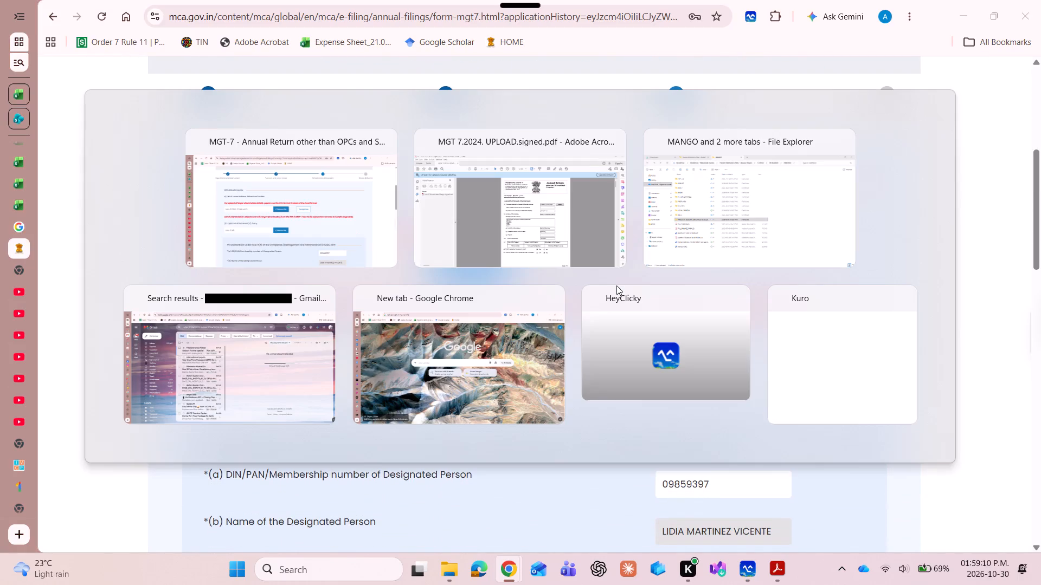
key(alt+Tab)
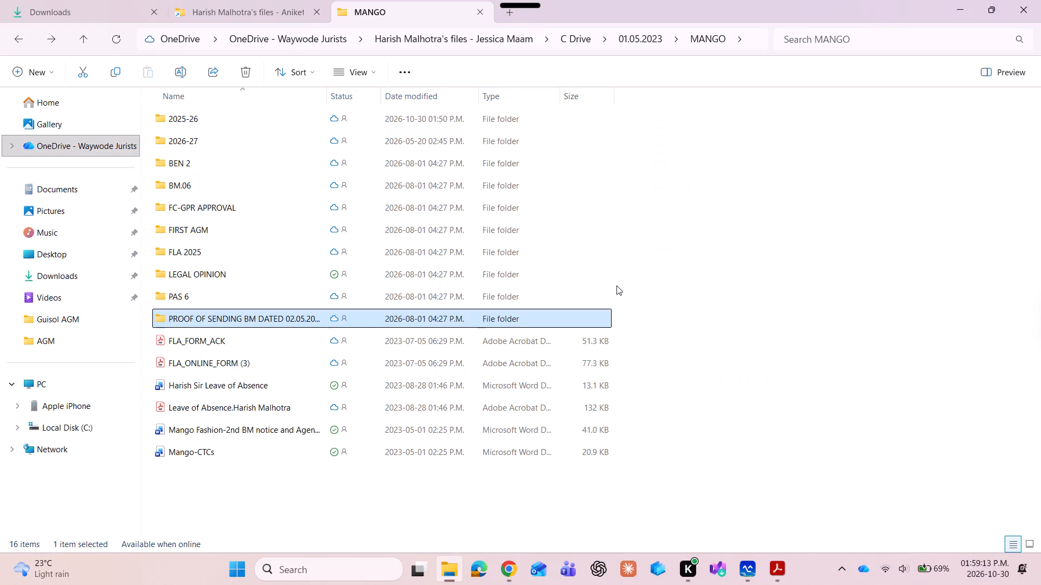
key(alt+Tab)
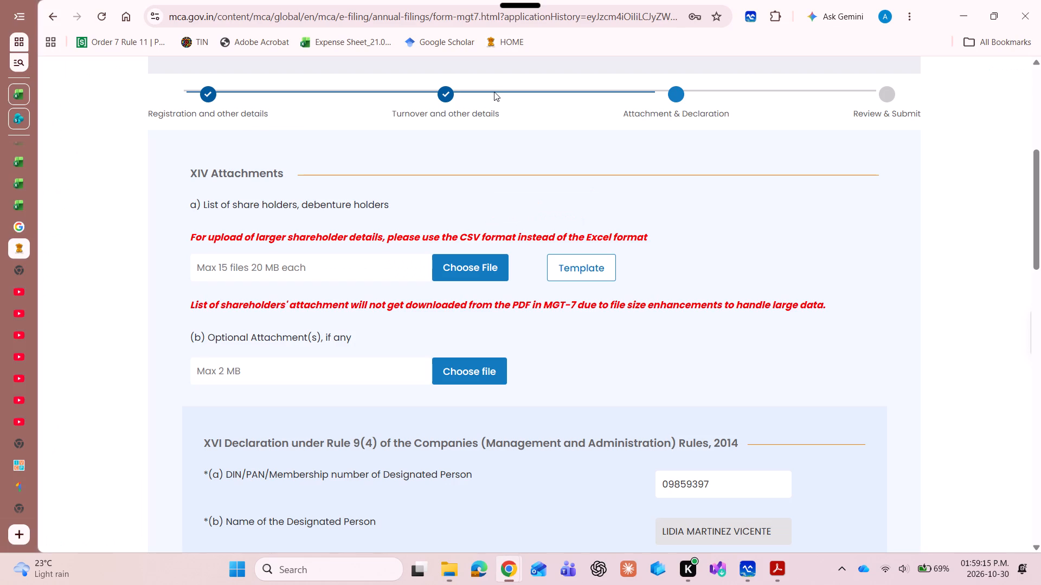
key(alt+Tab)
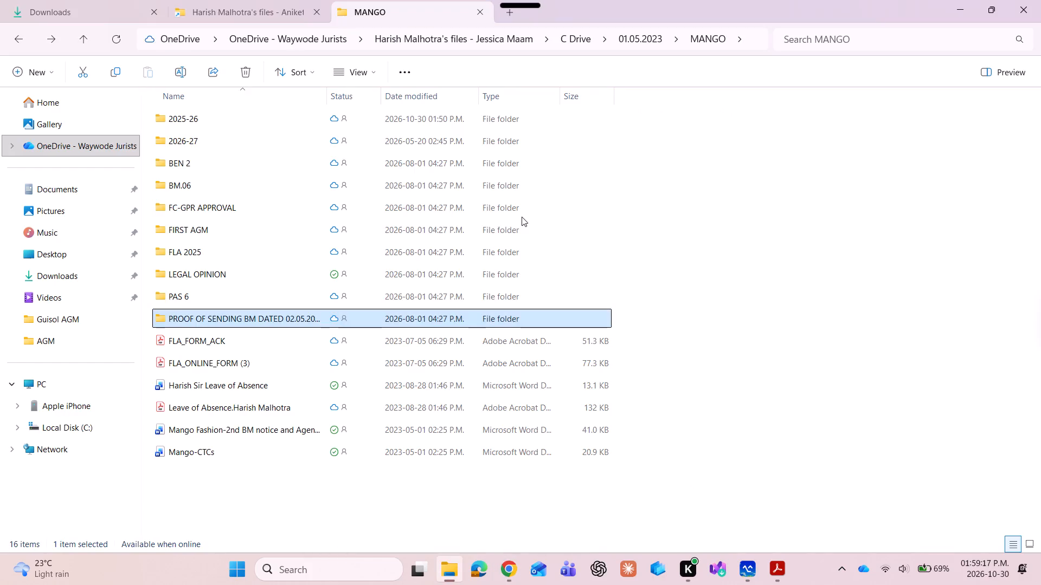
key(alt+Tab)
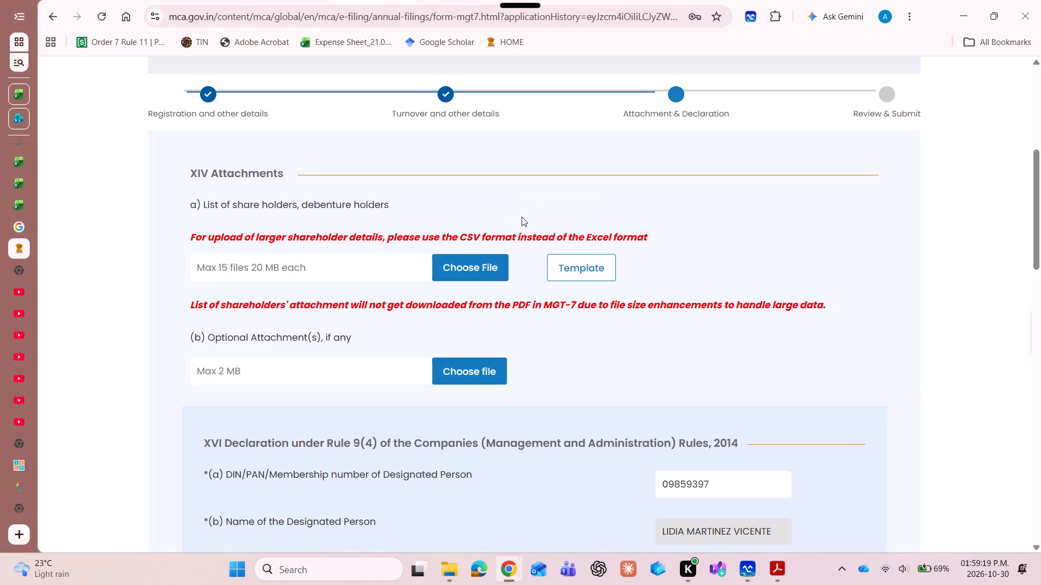
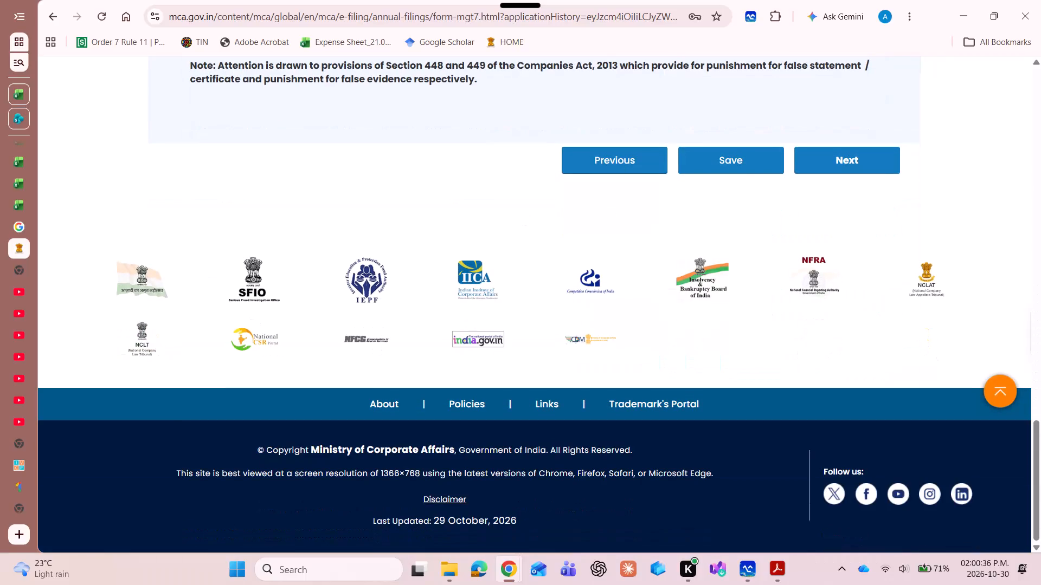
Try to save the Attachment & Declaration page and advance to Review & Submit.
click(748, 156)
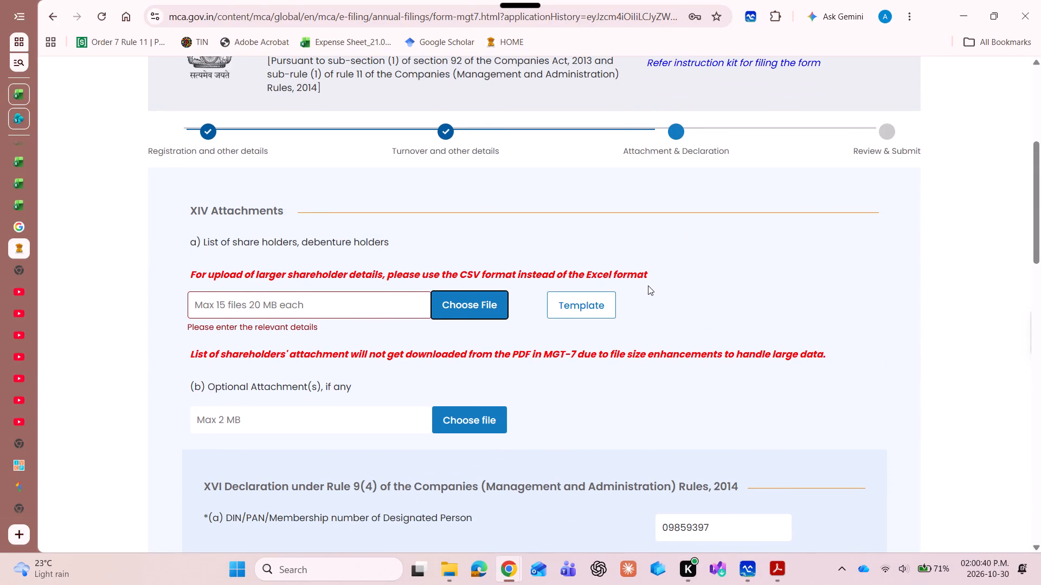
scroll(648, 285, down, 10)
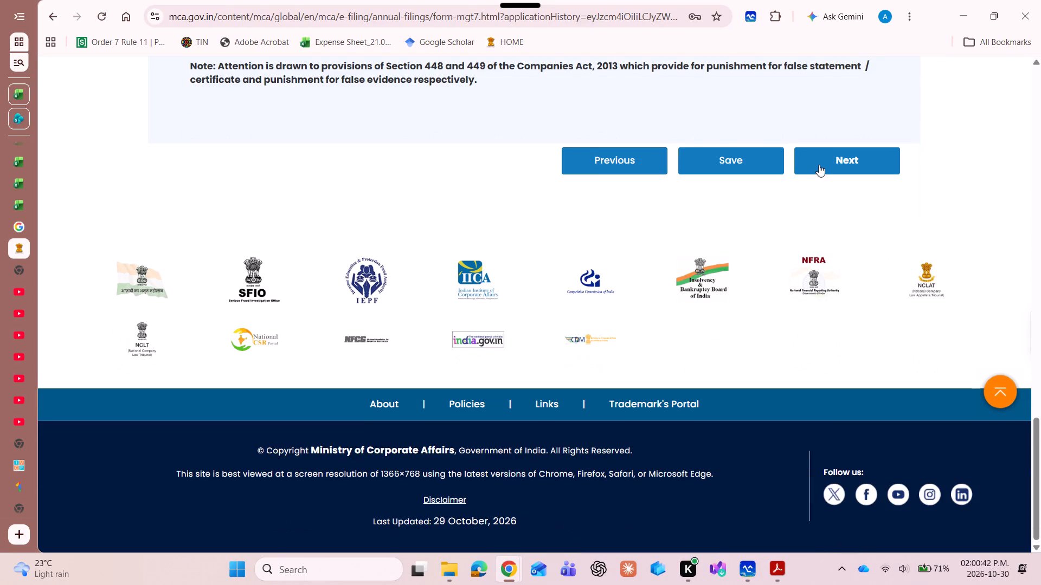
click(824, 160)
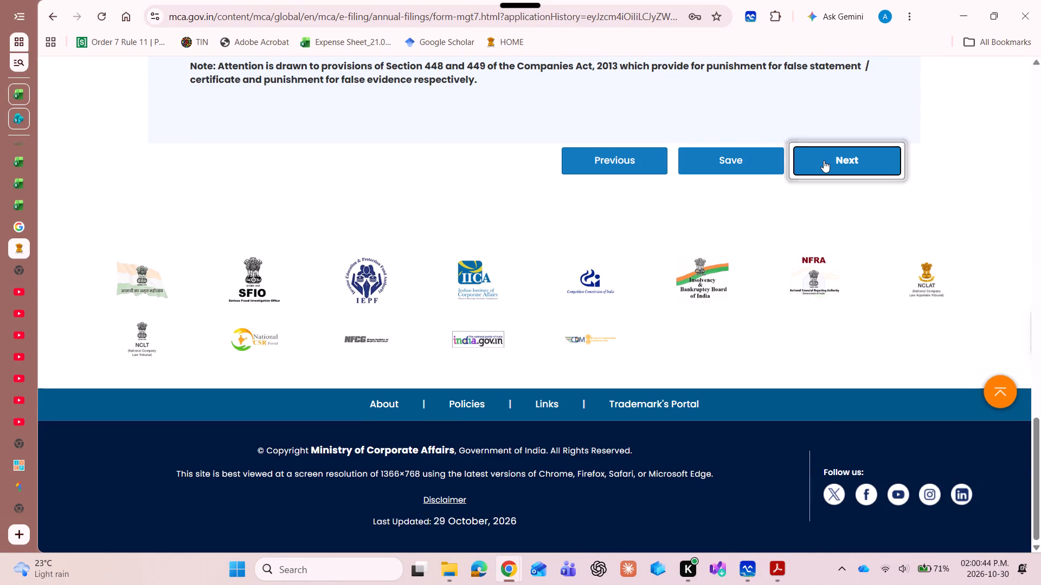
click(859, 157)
Download the template for the list of share holders and debenture holders in section XIV Attachments.
scroll(931, 113, up, 4)
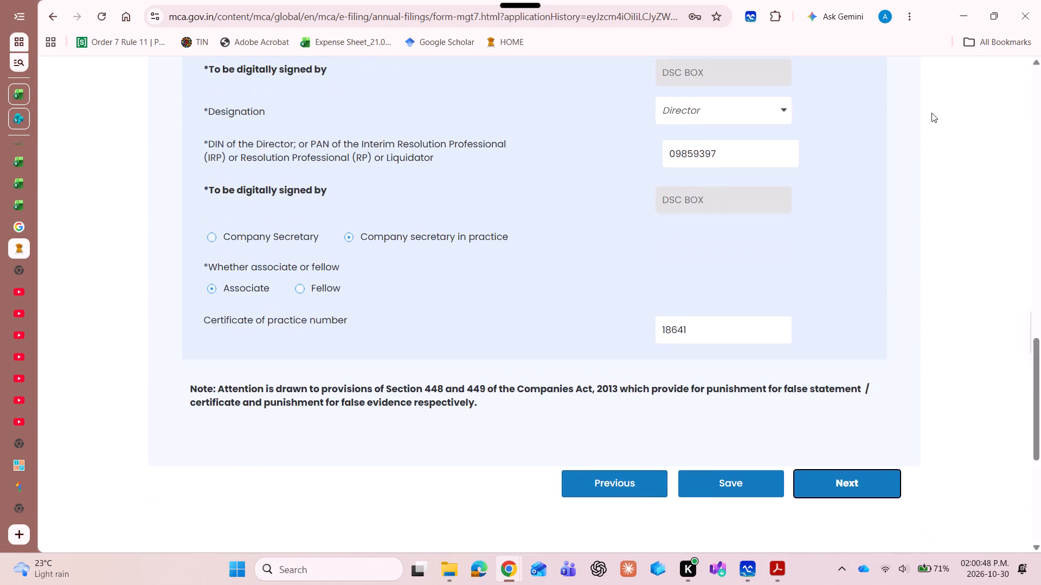
scroll(931, 113, up, 9)
scroll(931, 113, down, 4)
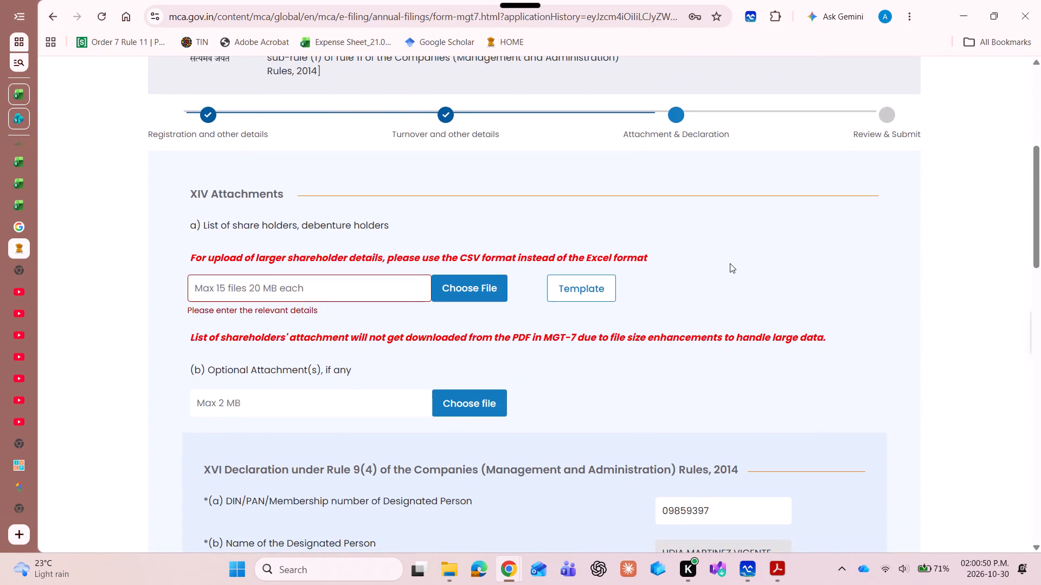
scroll(730, 263, down, 9)
scroll(730, 263, up, 7)
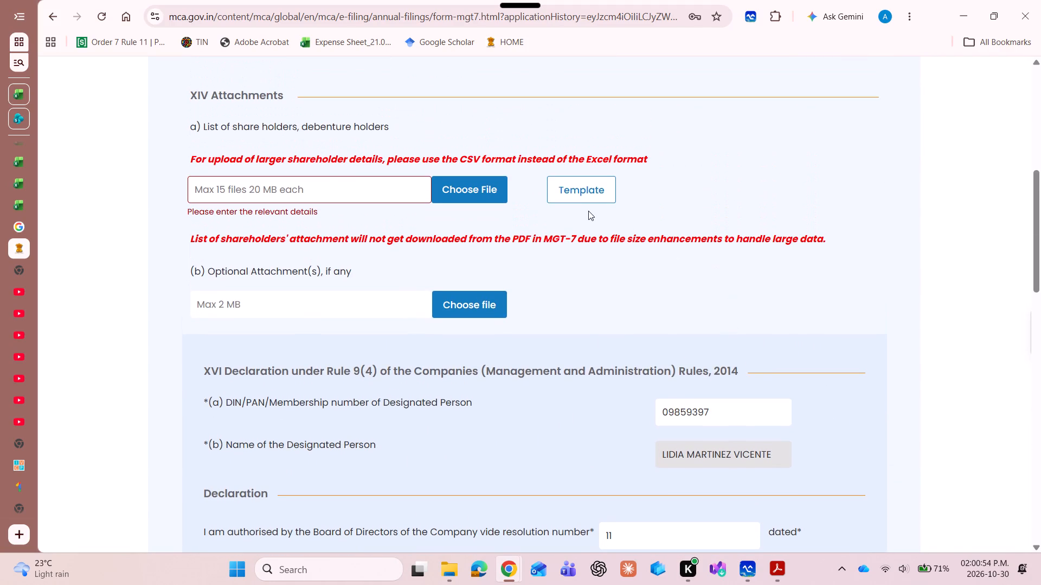
click(564, 181)
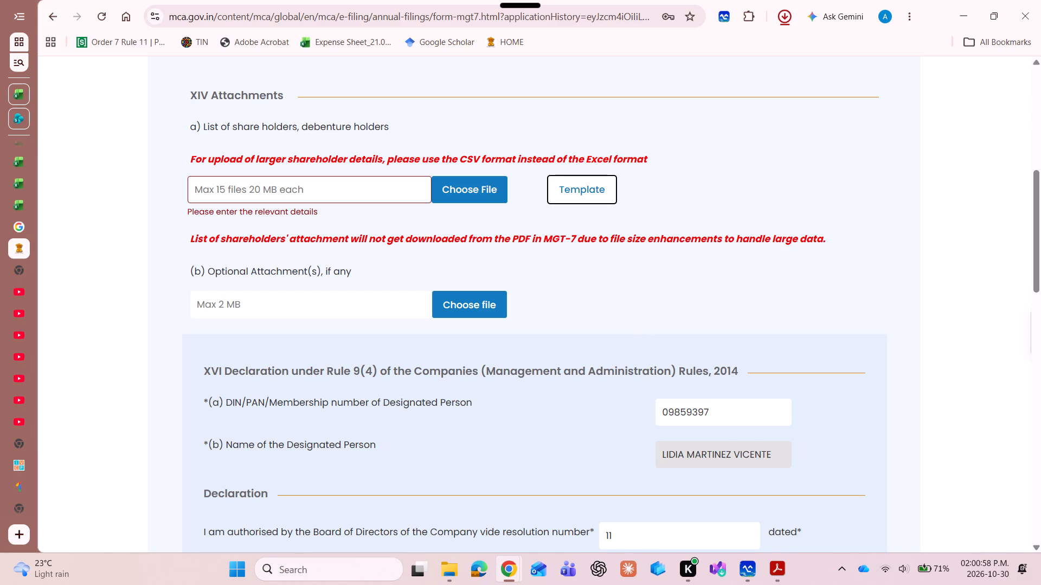
Open the Details of Shareholder or Debenture holder workbook from Downloads, view its Instructions sheet, and close it.
click(451, 578)
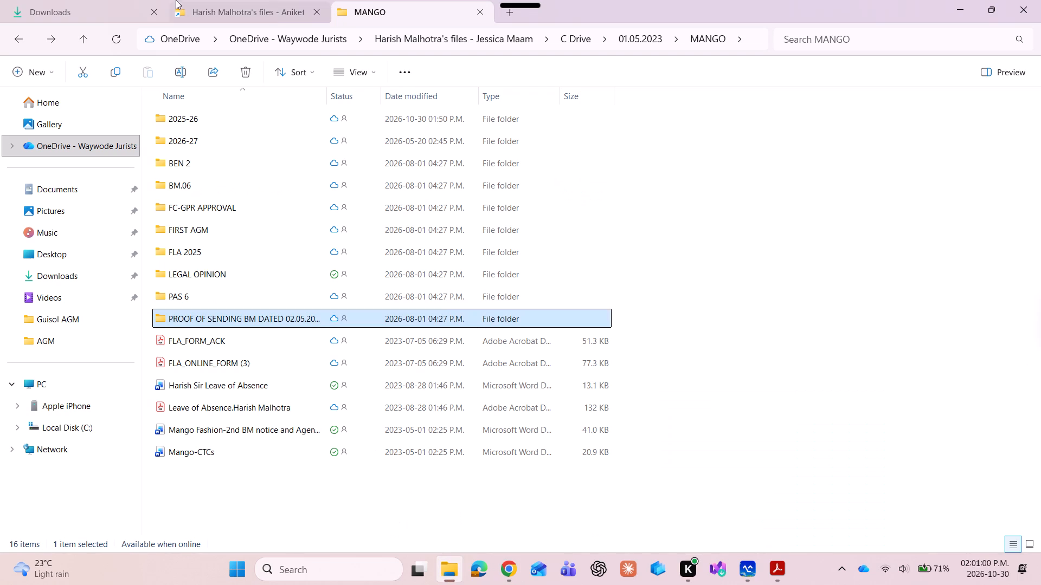
click(96, 5)
double_click(277, 131)
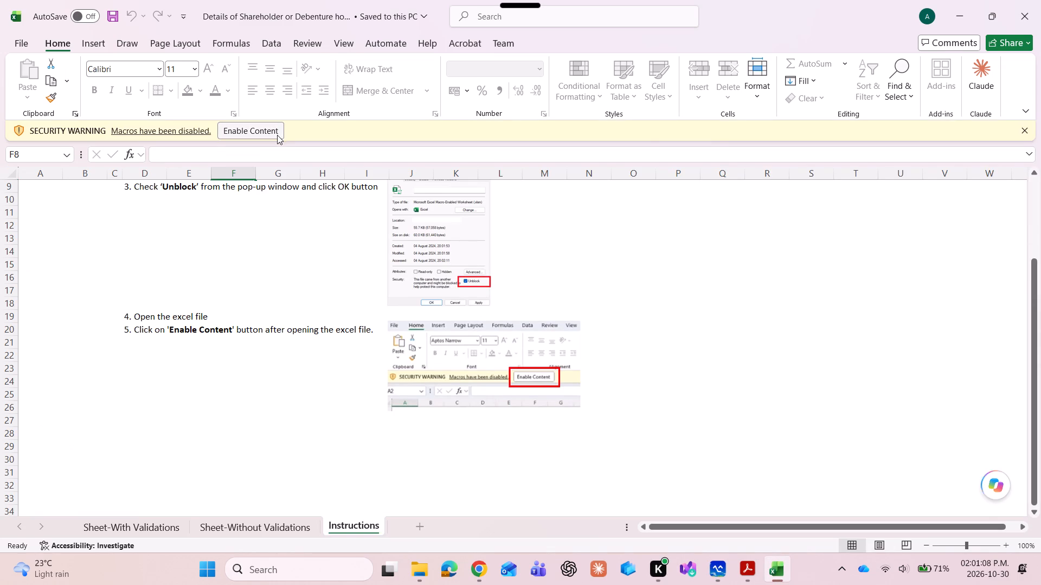
click(1040, 6)
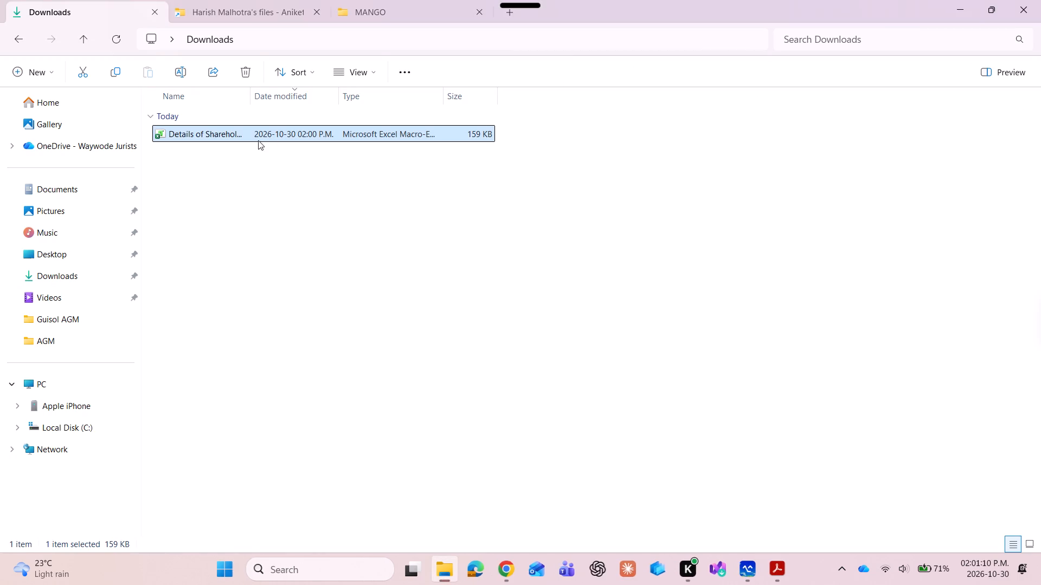
Unblock the Details of Shareholder or Debenture holder workbook through its file properties.
right_click(227, 129)
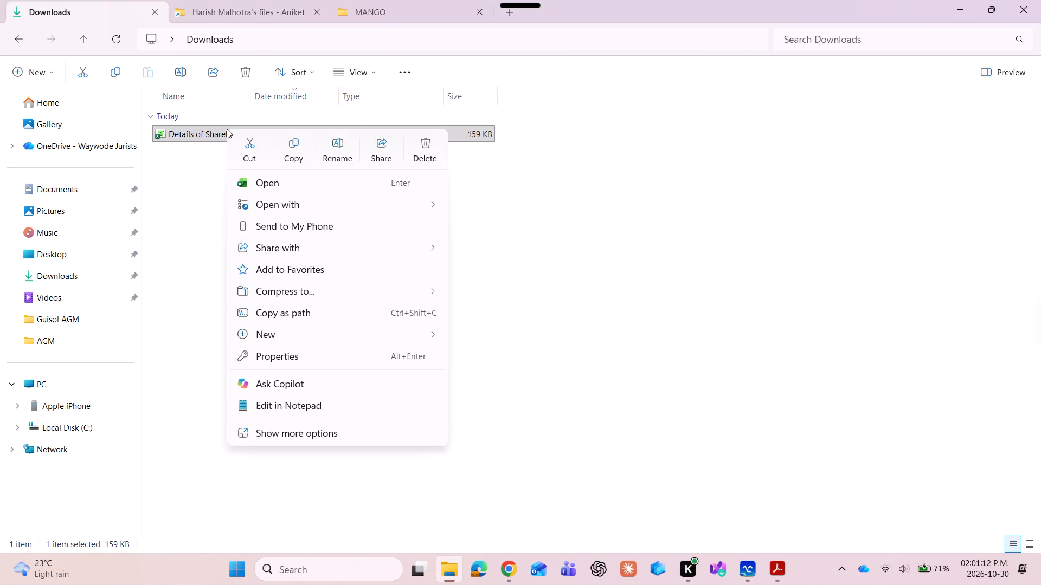
click(185, 212)
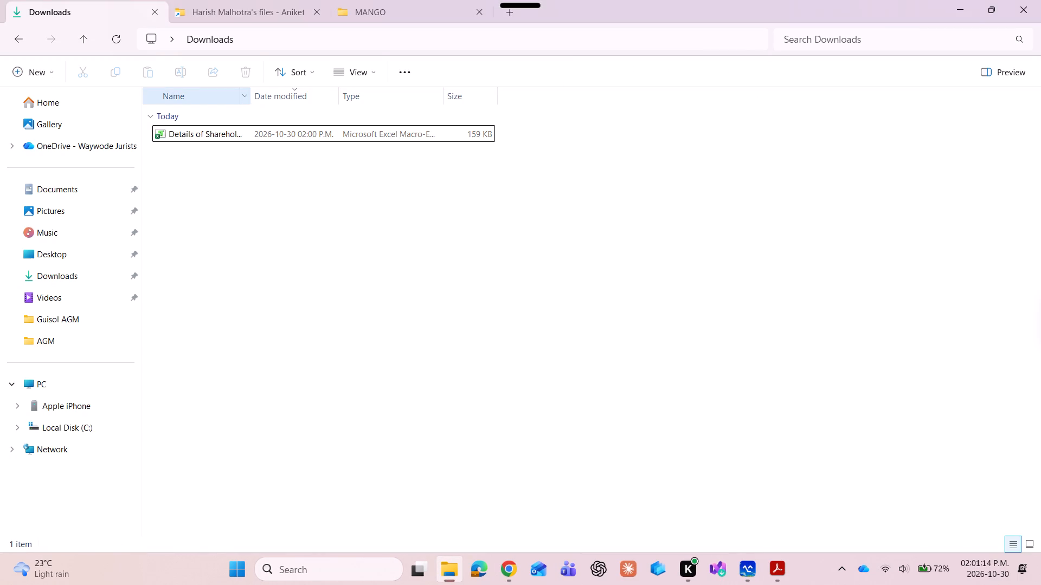
double_click(252, 97)
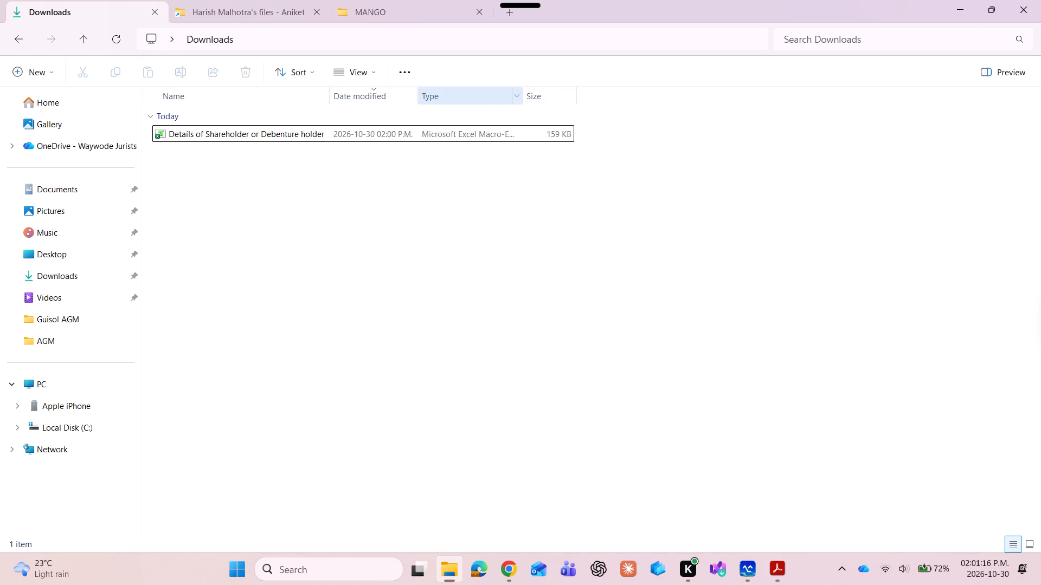
double_click(523, 96)
right_click(246, 132)
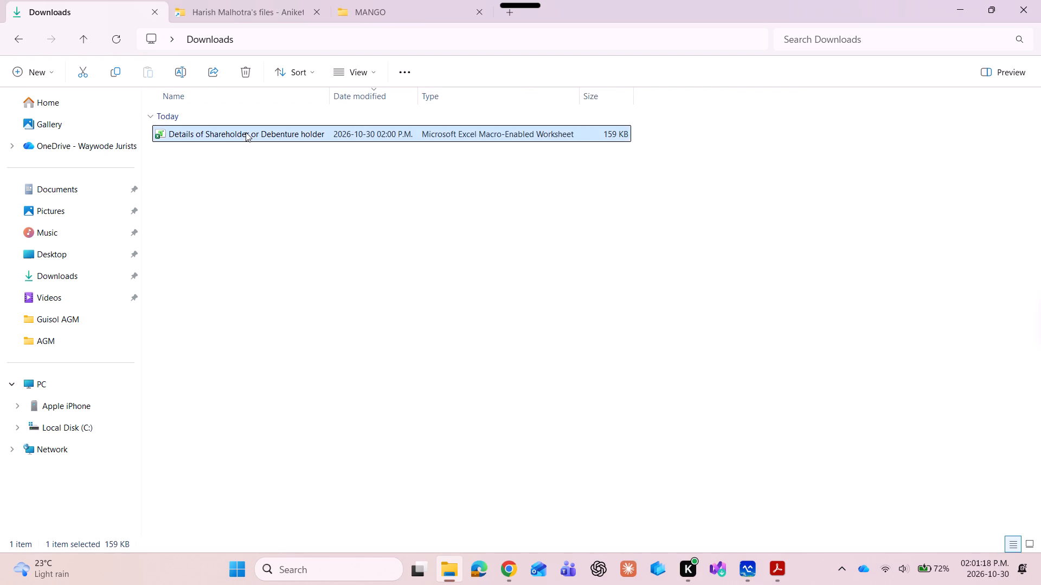
click(311, 365)
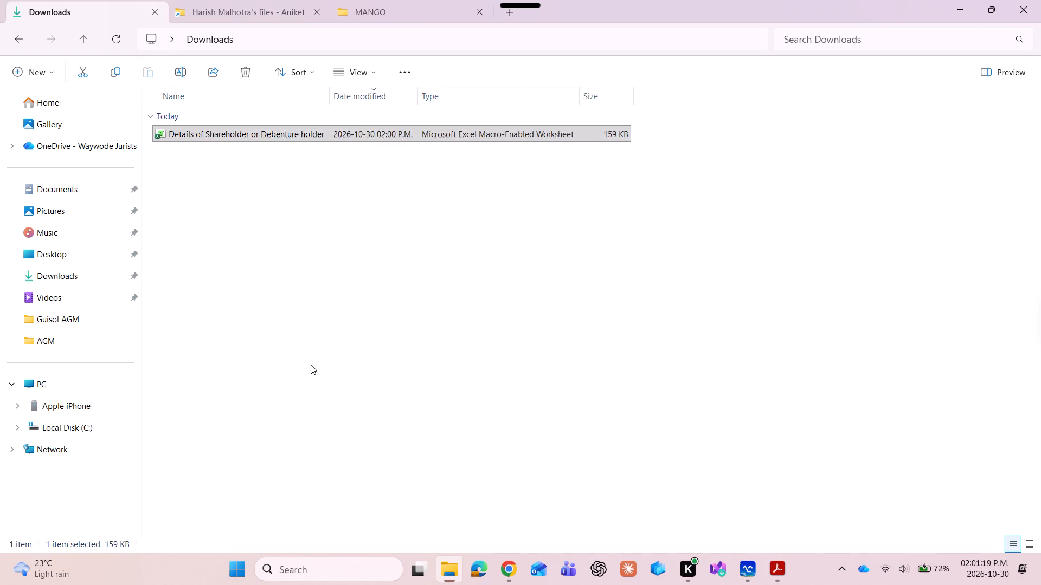
click(459, 407)
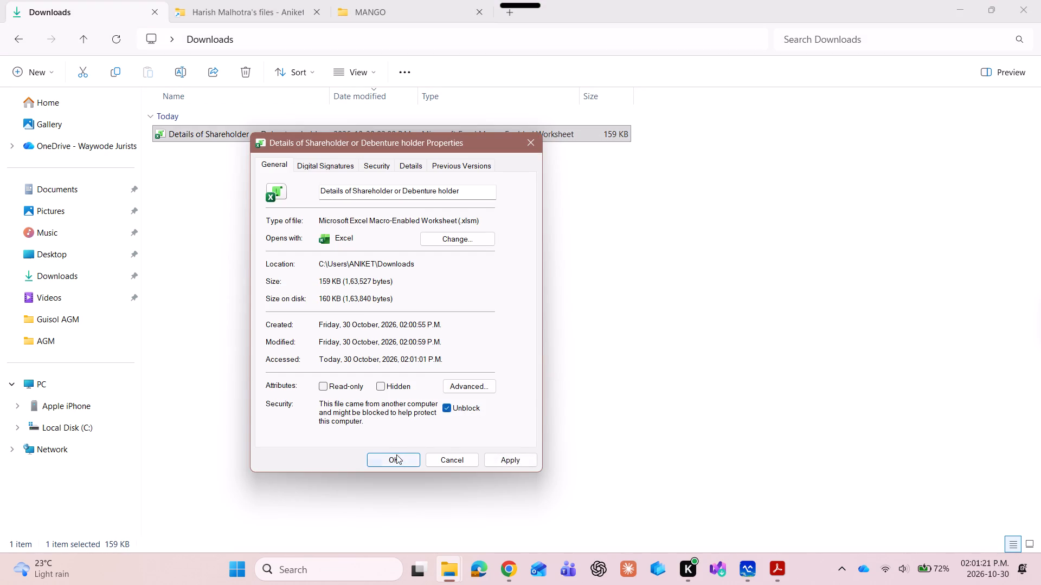
click(396, 454)
Reopen the unblocked shareholder details workbook in Excel and enable its macro content.
key(Return)
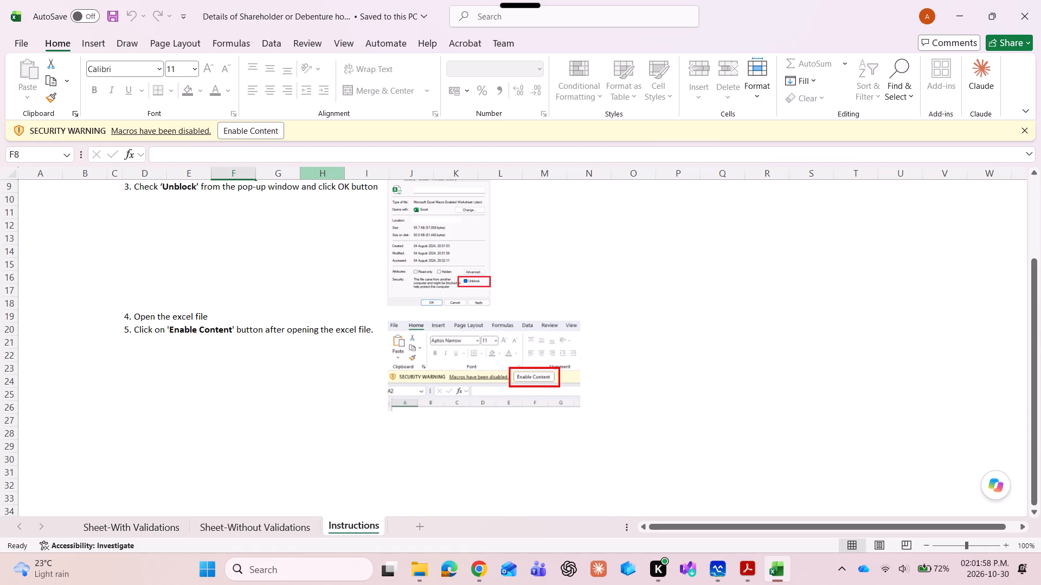
click(260, 127)
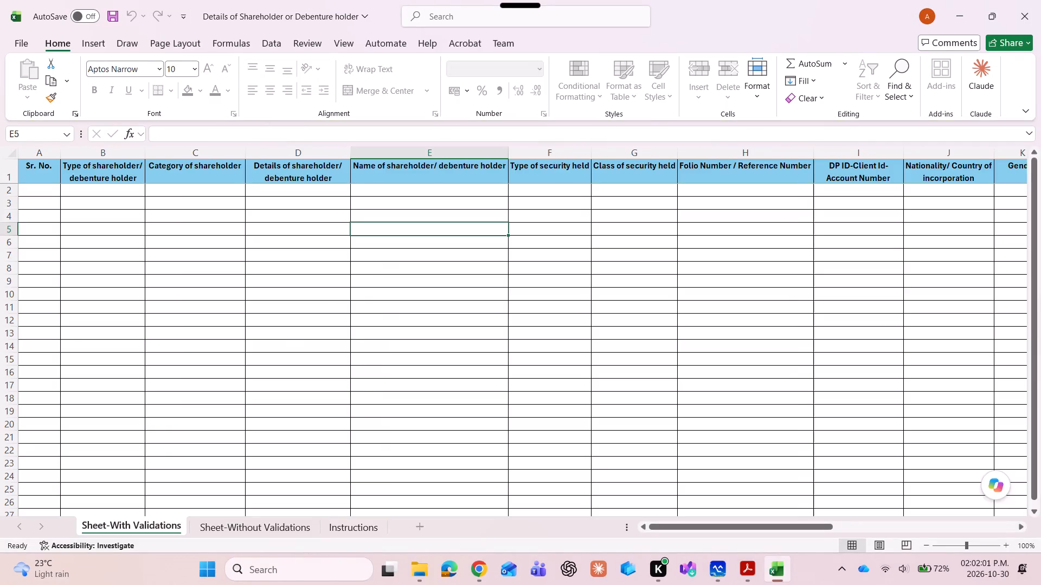
scroll(271, 220, up, 3)
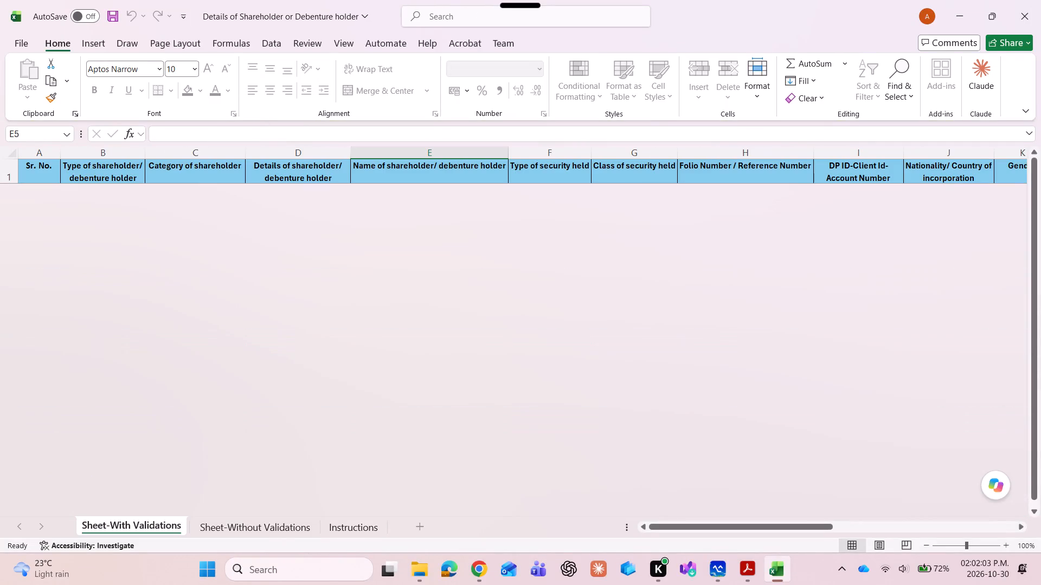
Switch to File Explorer and open the Mango Fashion India folder among the OneDrive client folders.
key(alt+Tab)
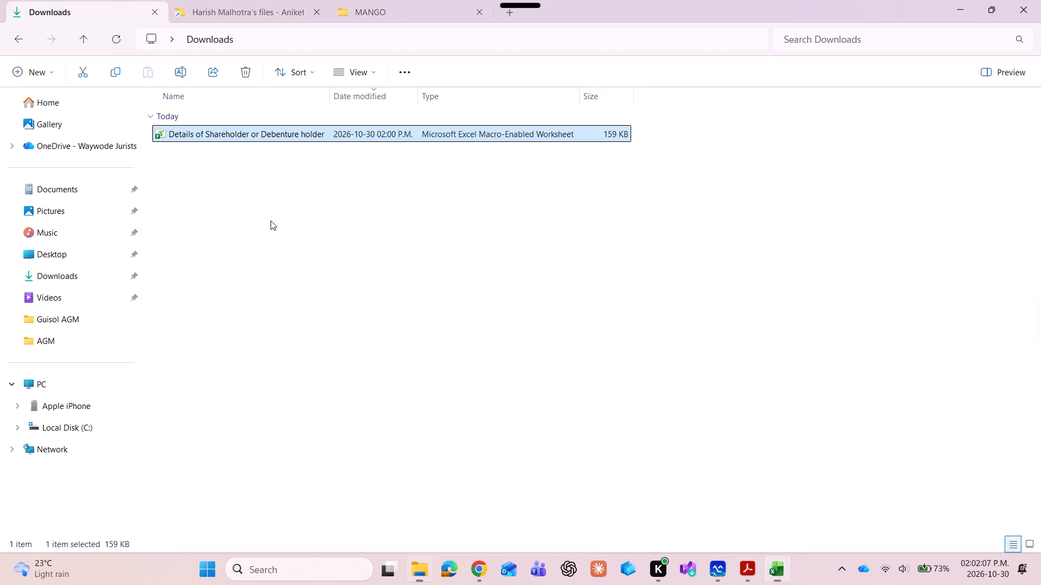
click(382, 6)
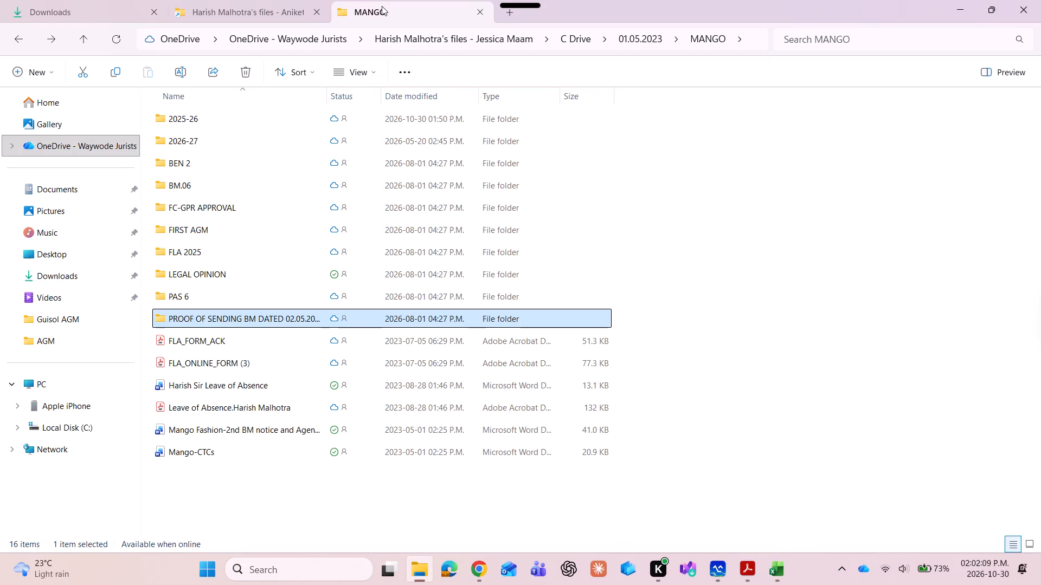
click(227, 14)
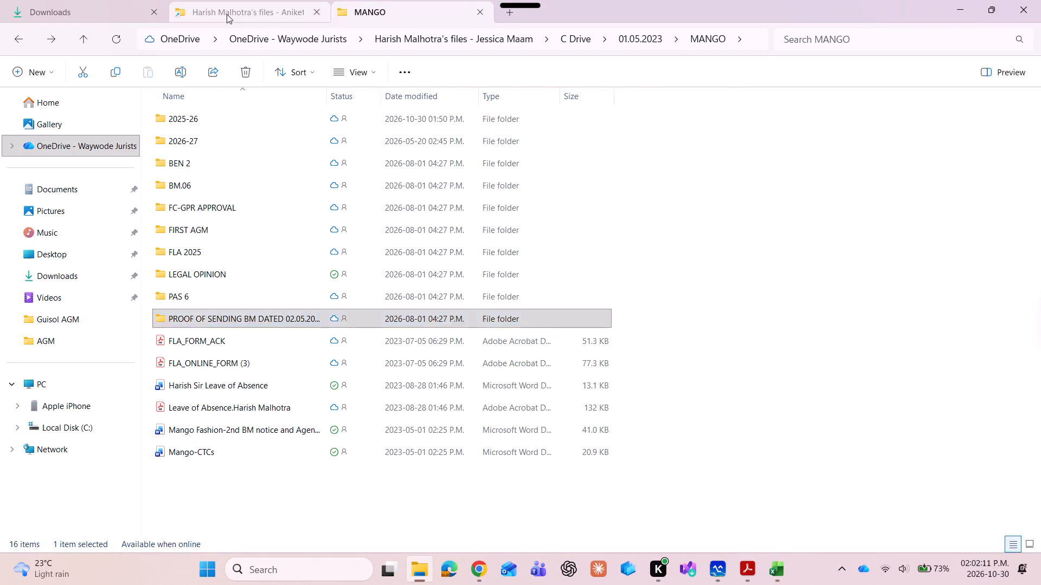
click(280, 194)
key(m)
key(Down)
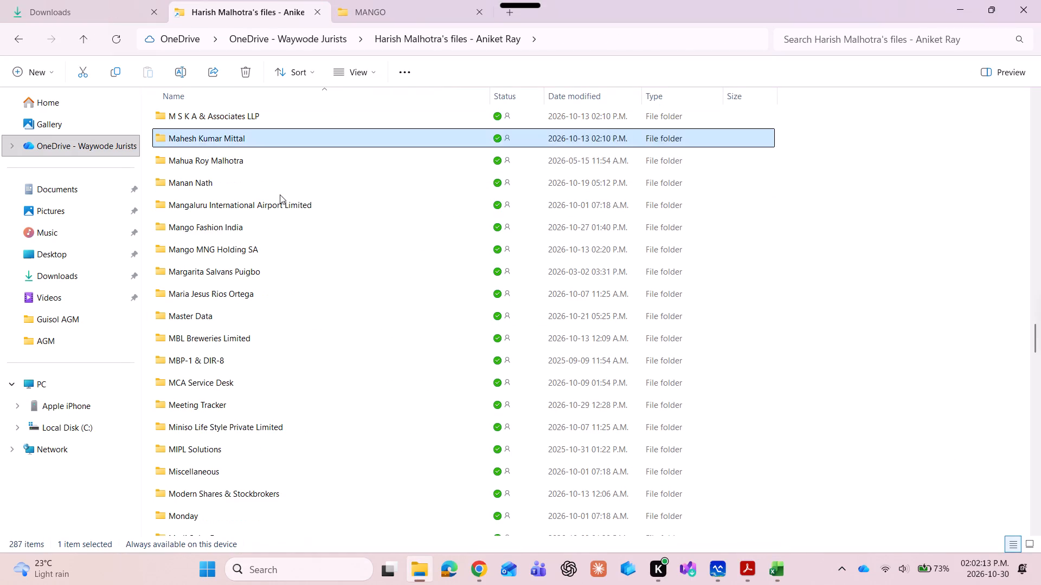
key(Down)
key(Down)
key(Down)
key(Down)
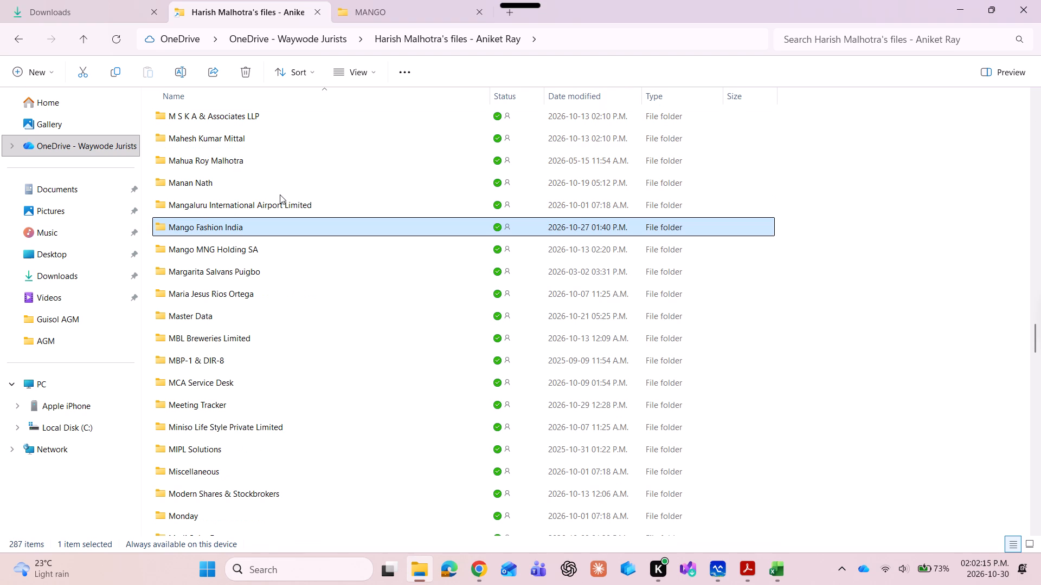
key(Return)
Find and open the Form_MGT-7 folder inside Mango Fashion India.
key(Down)
key(Down)
key(Down)
key(Down)
key(Down)
key(Down)
key(Down)
key(Down)
key(Down)
key(Down)
key(Down)
key(Down)
key(Down)
key(Down)
key(Down)
key(Down)
key(Down)
key(Down)
key(Down)
key(Down)
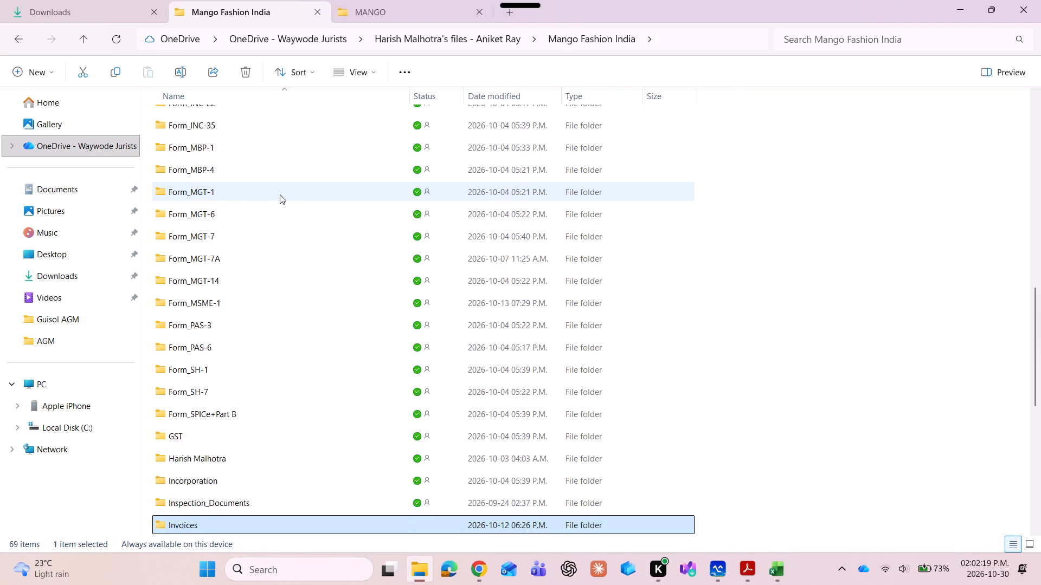
key(Up)
key(Up)
key(Up)
key(Up)
key(Up)
key(Up)
key(Up)
key(Up)
key(Up)
key(Up)
key(Up)
key(Up)
key(Up)
key(Up)
key(Up)
key(Up)
key(Up)
key(Up)
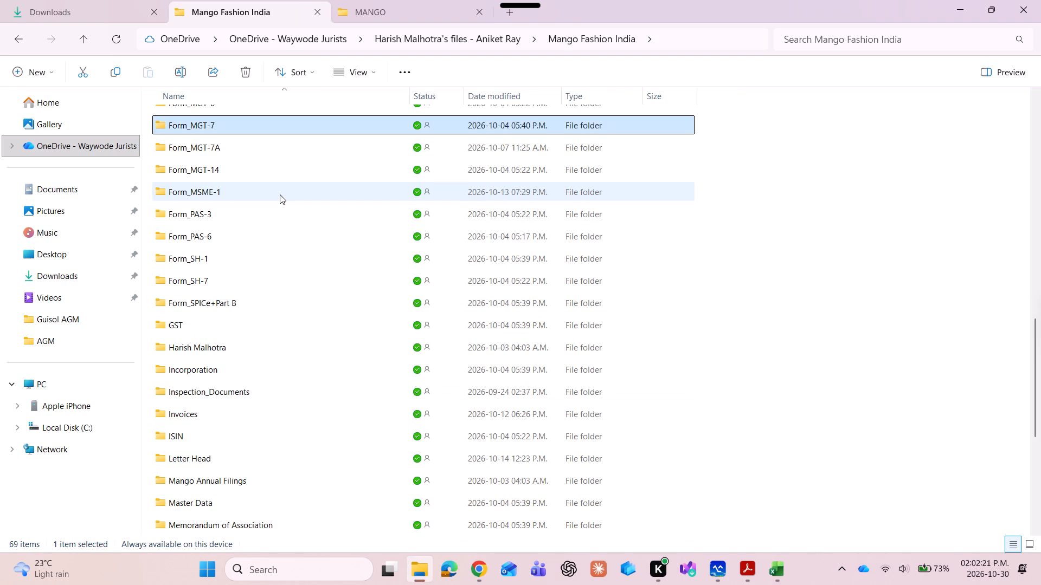
key(Return)
Check the contents of the subfolders in Form_MGT-7, including FY 2023-24.
key(Down)
key(Return)
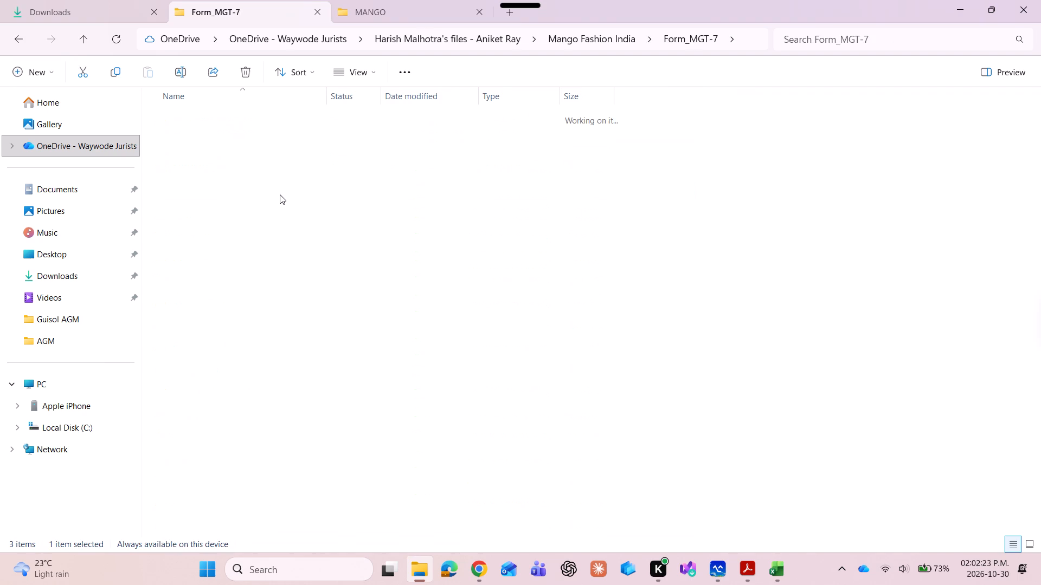
key(BackSpace)
key(Down)
key(Return)
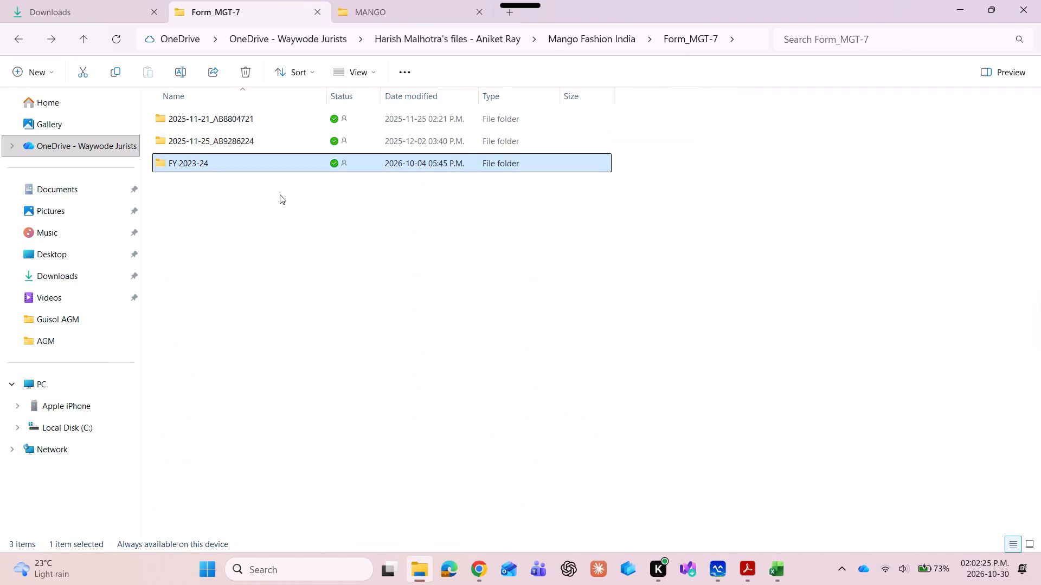
key(BackSpace)
key(Return)
key(BackSpace)
key(Up)
key(Up)
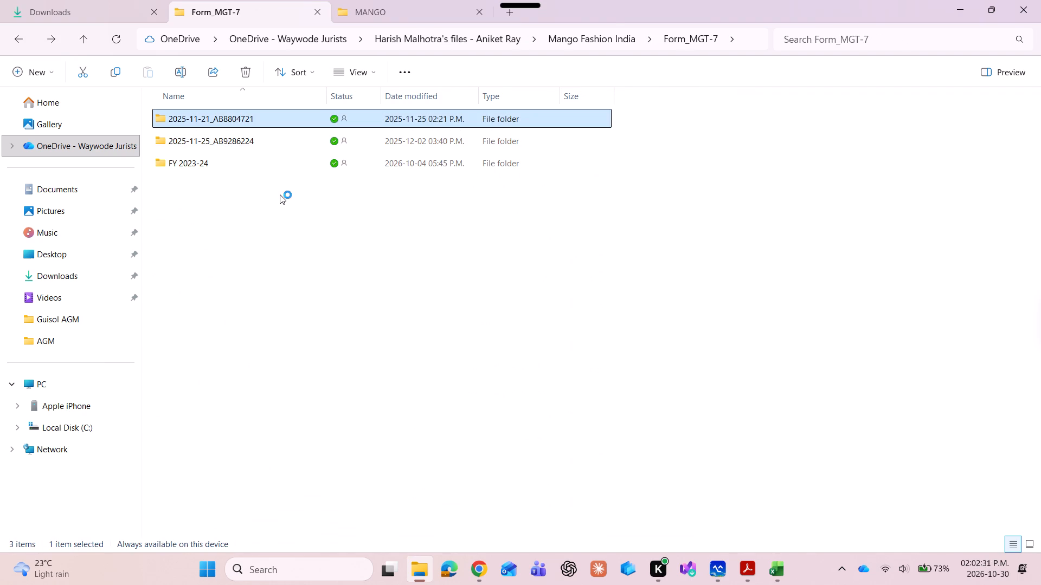
key(Down)
key(Return)
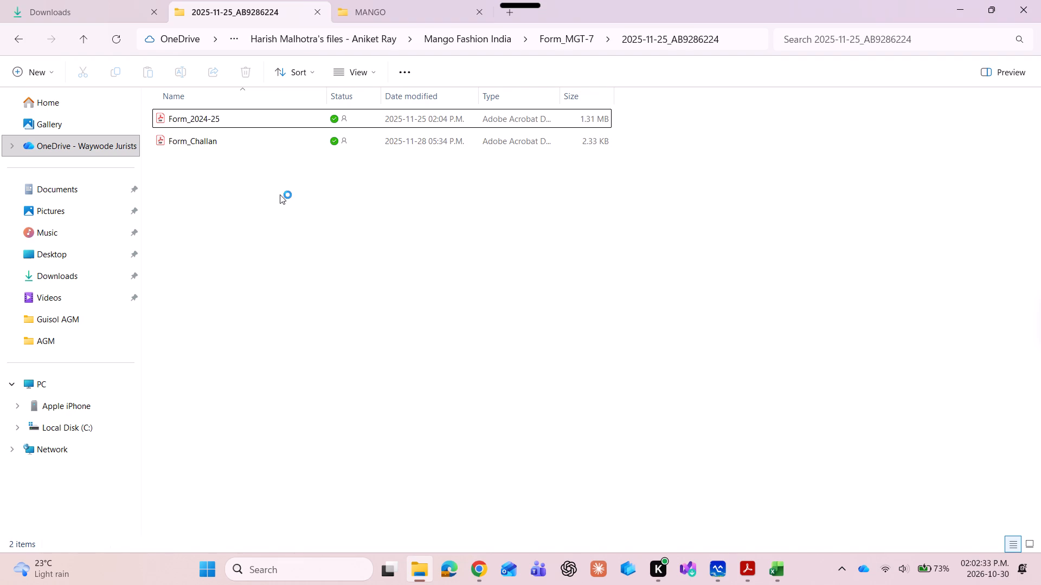
key(Down)
key(Up)
key(Return)
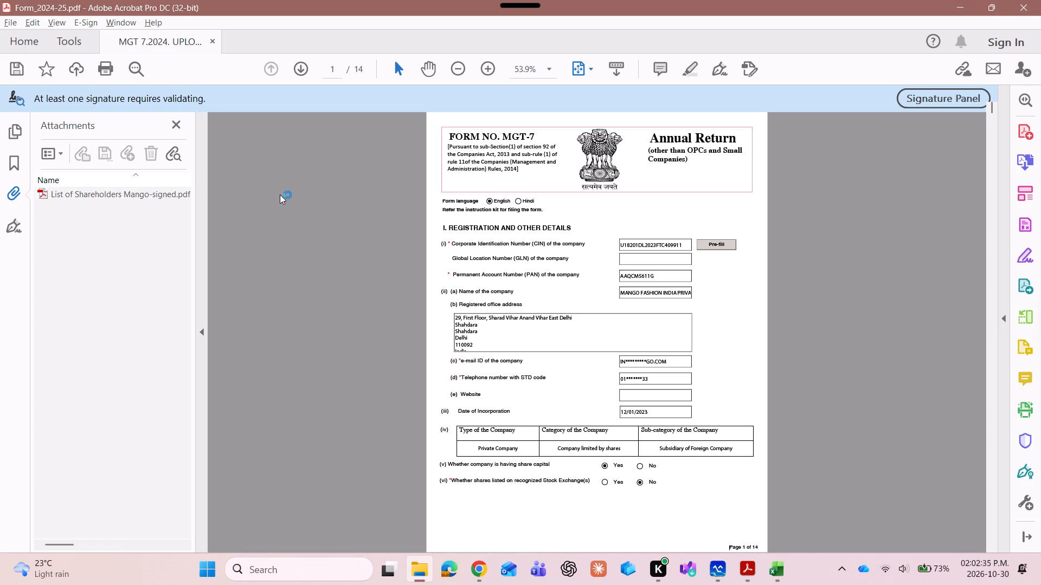
scroll(489, 316, down, 1)
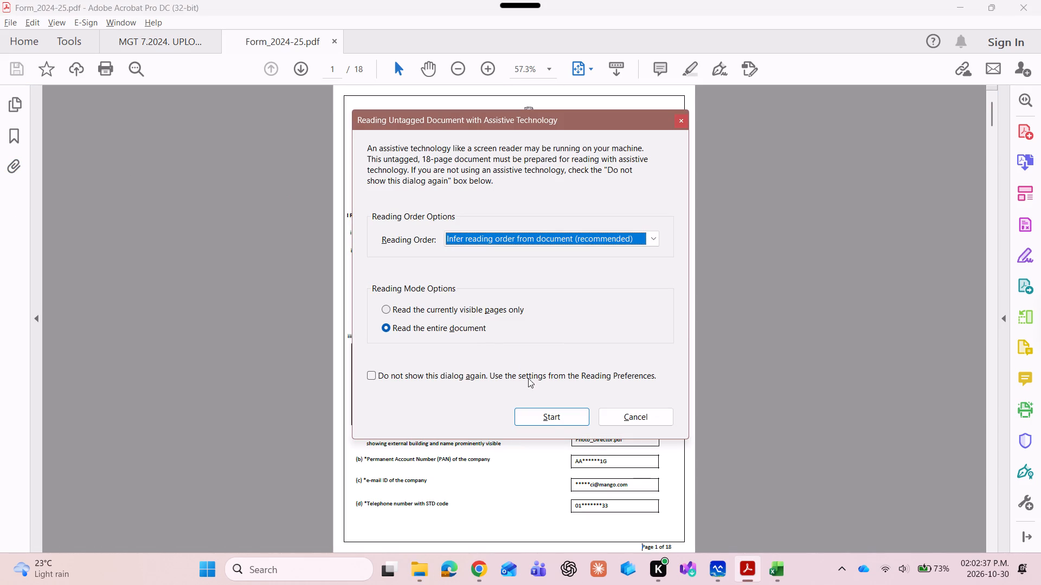
click(550, 415)
Open the Photo_Director PDF attached to Form_2024-25, view the director photographs, and close it.
scroll(550, 415, down, 13)
scroll(550, 415, down, 10)
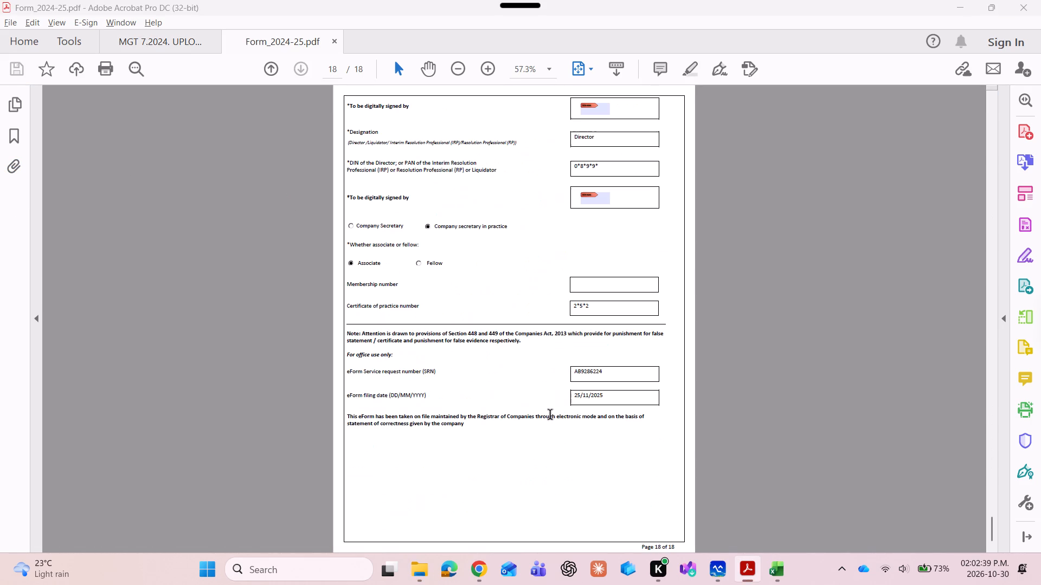
scroll(550, 415, up, 10)
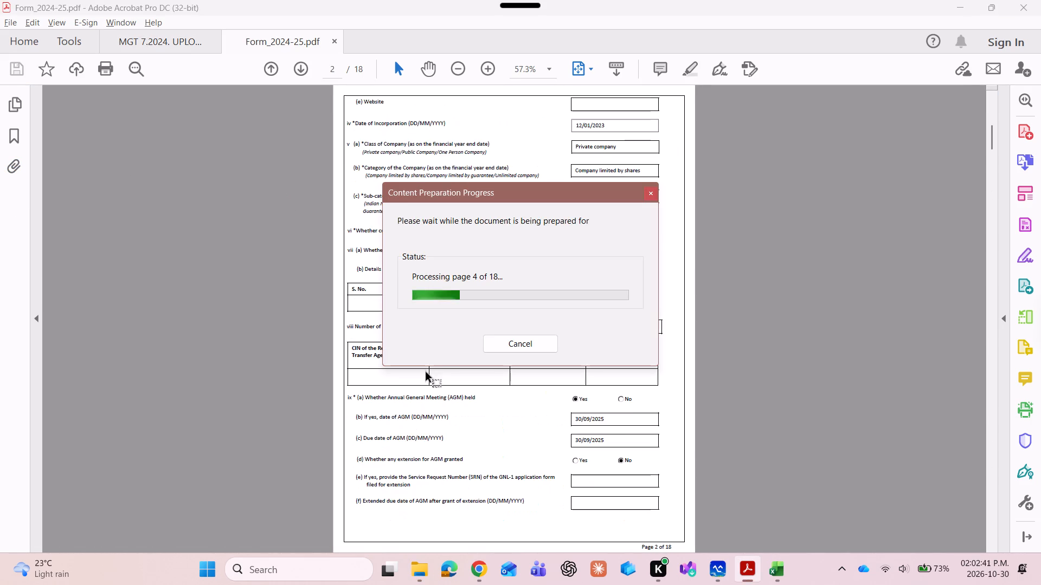
scroll(340, 259, up, 2)
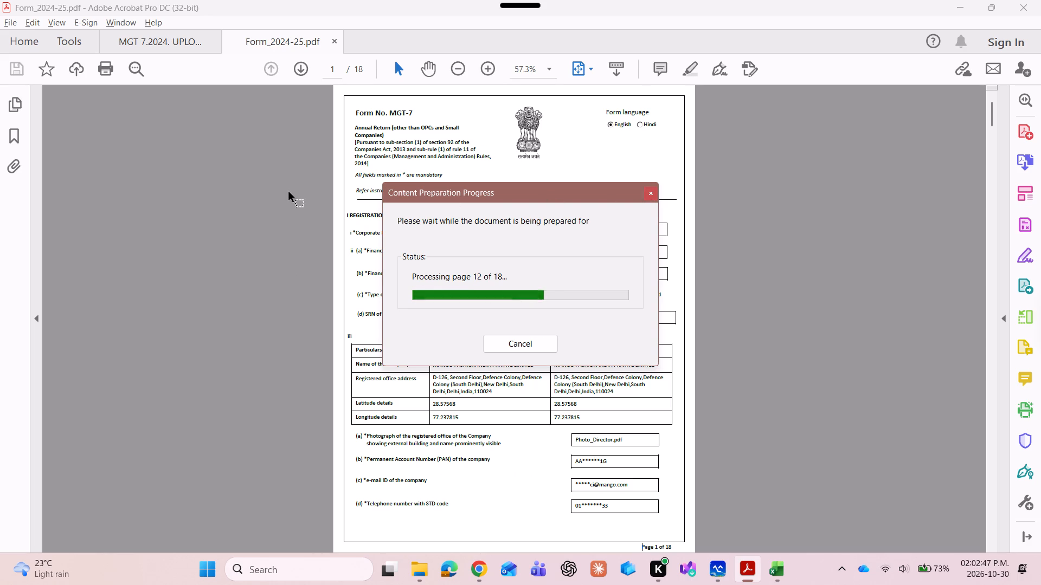
click(17, 159)
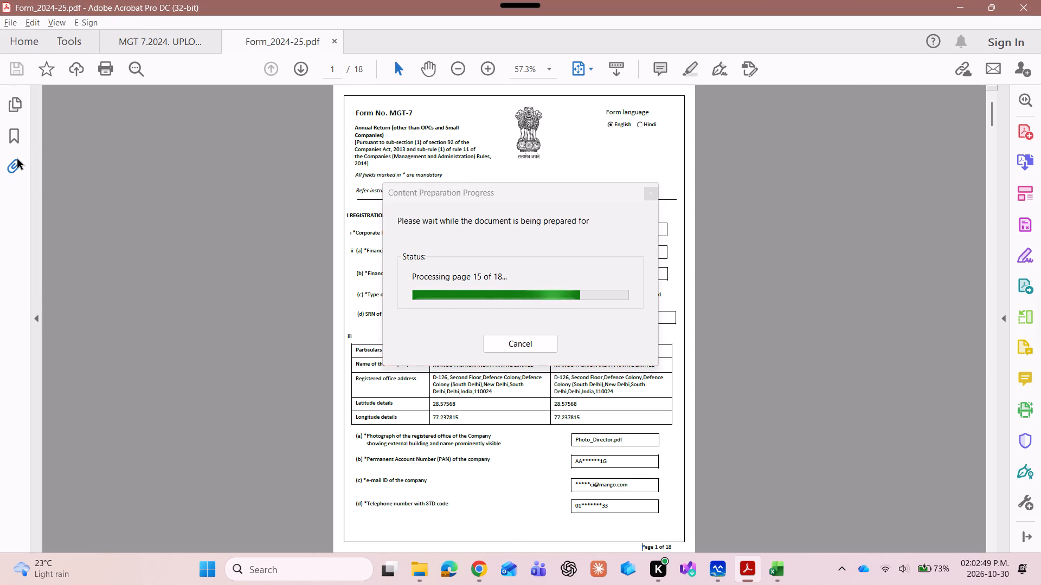
double_click(98, 163)
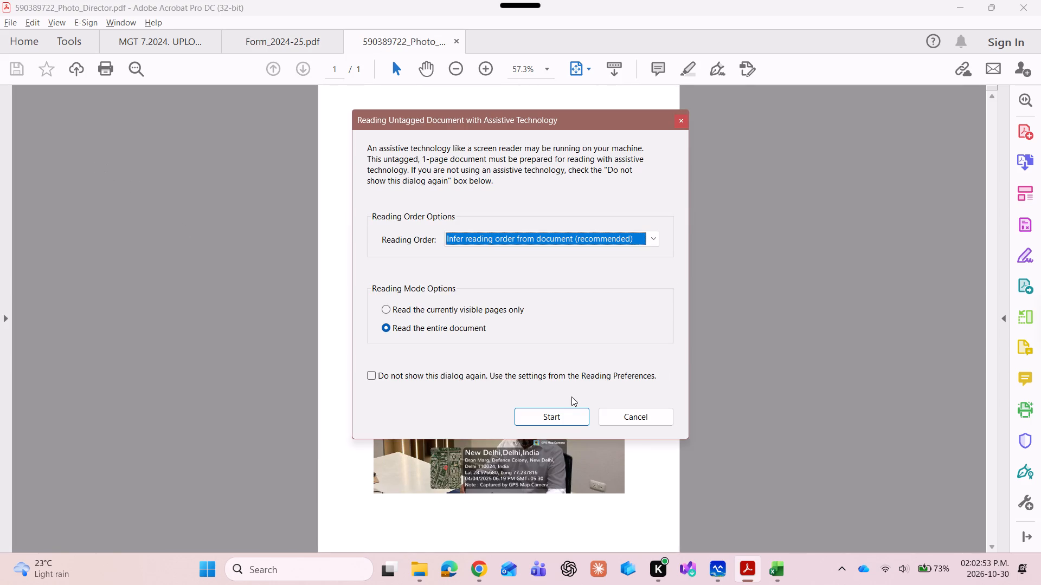
click(573, 413)
scroll(538, 374, down, 7)
scroll(538, 374, up, 2)
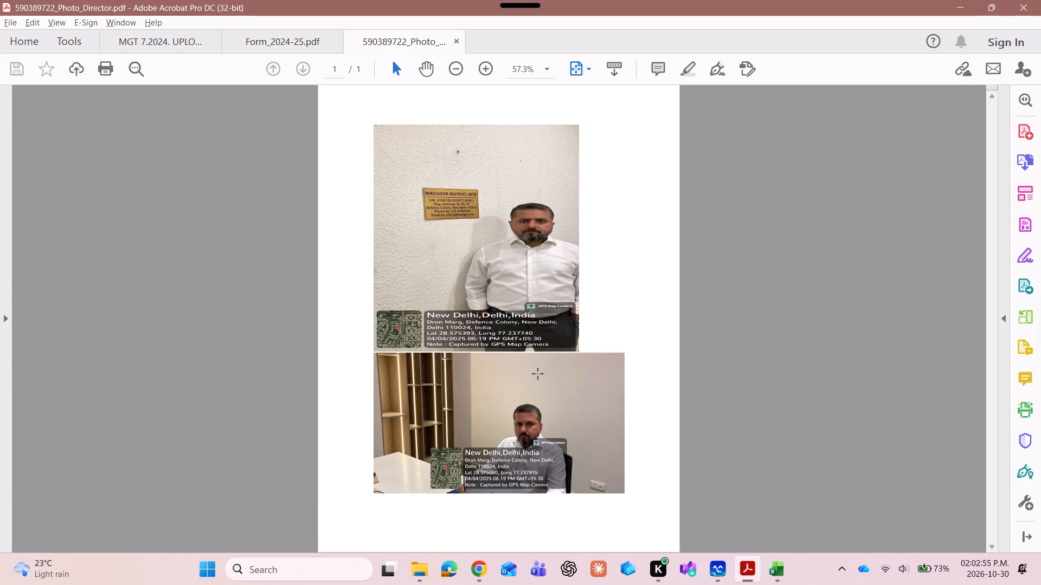
scroll(538, 374, up, 4)
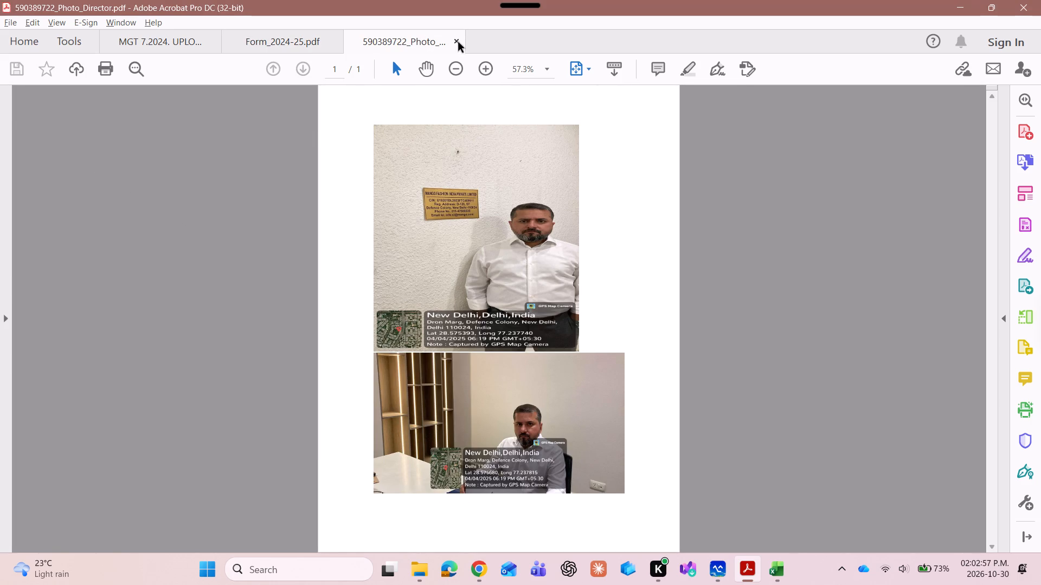
click(458, 42)
right_click(136, 169)
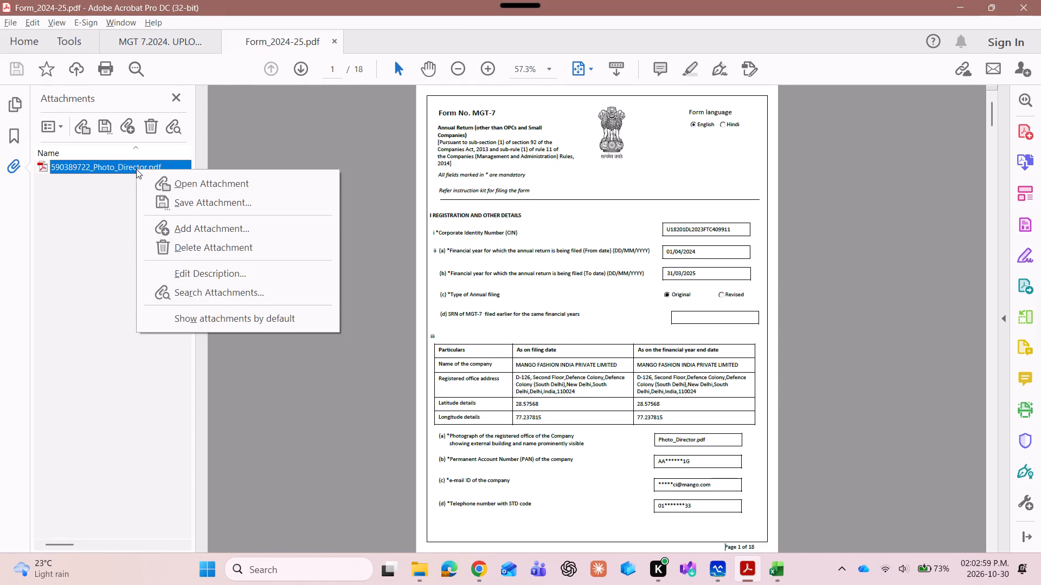
click(212, 202)
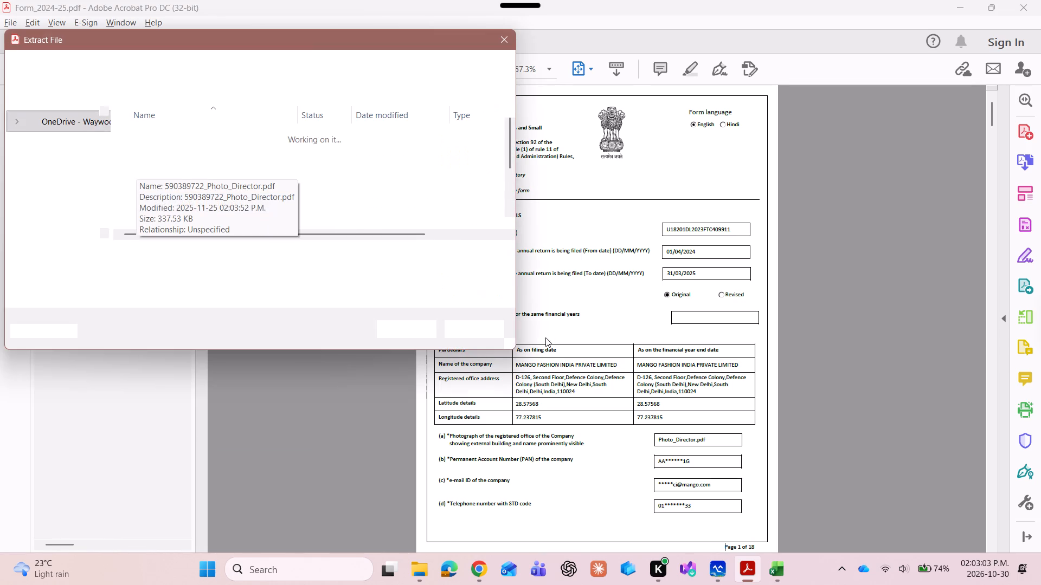
scroll(46, 172, down, 1)
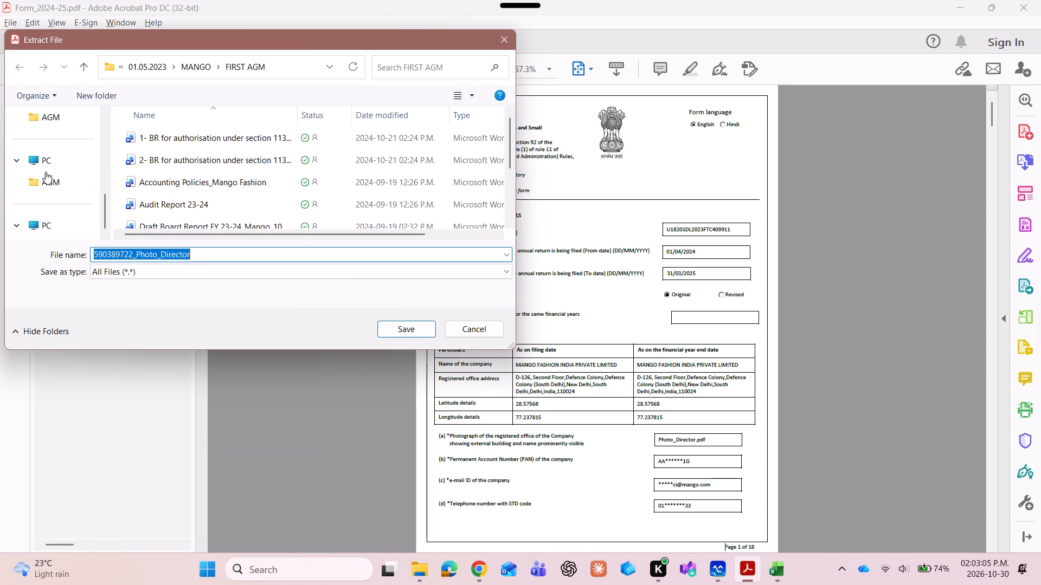
scroll(46, 172, down, 1)
scroll(71, 166, up, 4)
scroll(67, 190, down, 1)
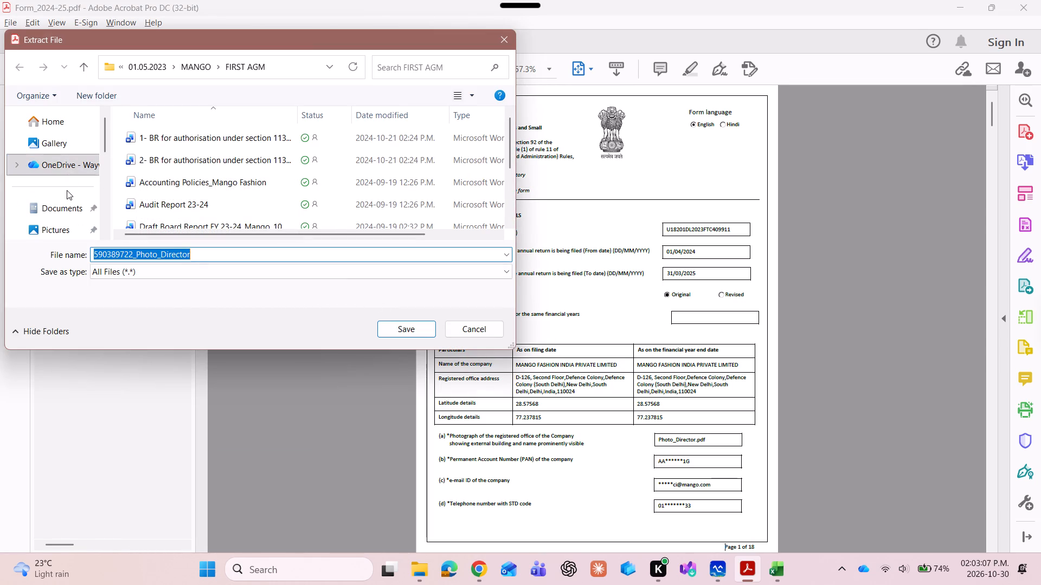
scroll(67, 190, down, 1)
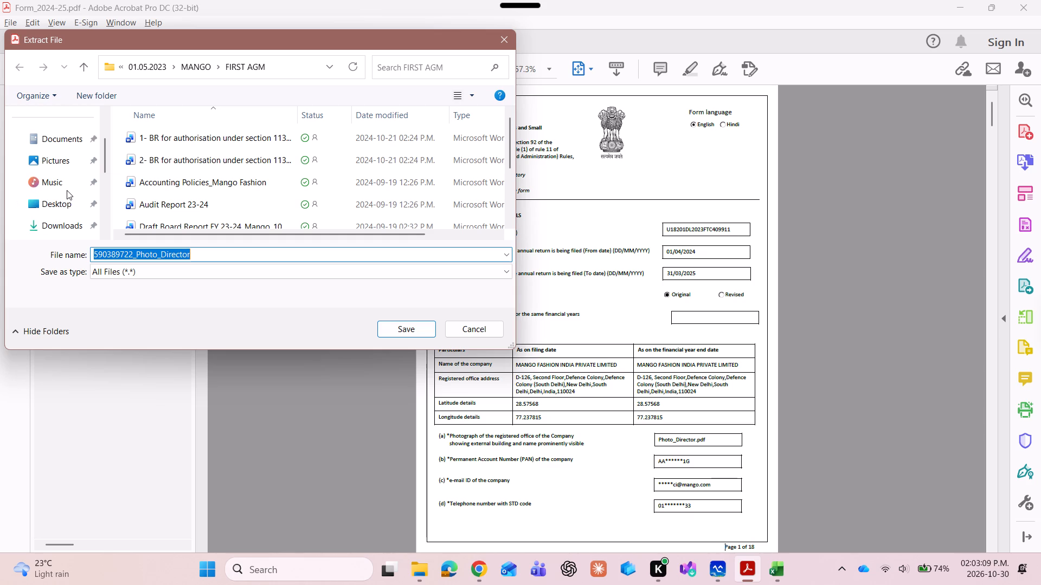
drag(63, 238, 62, 173)
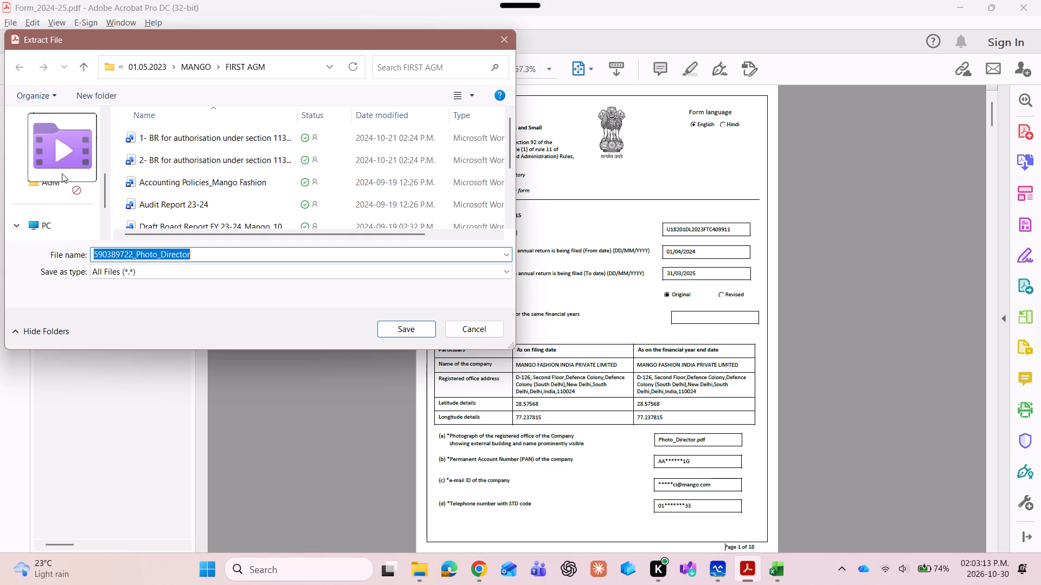
drag(62, 173, 62, 173)
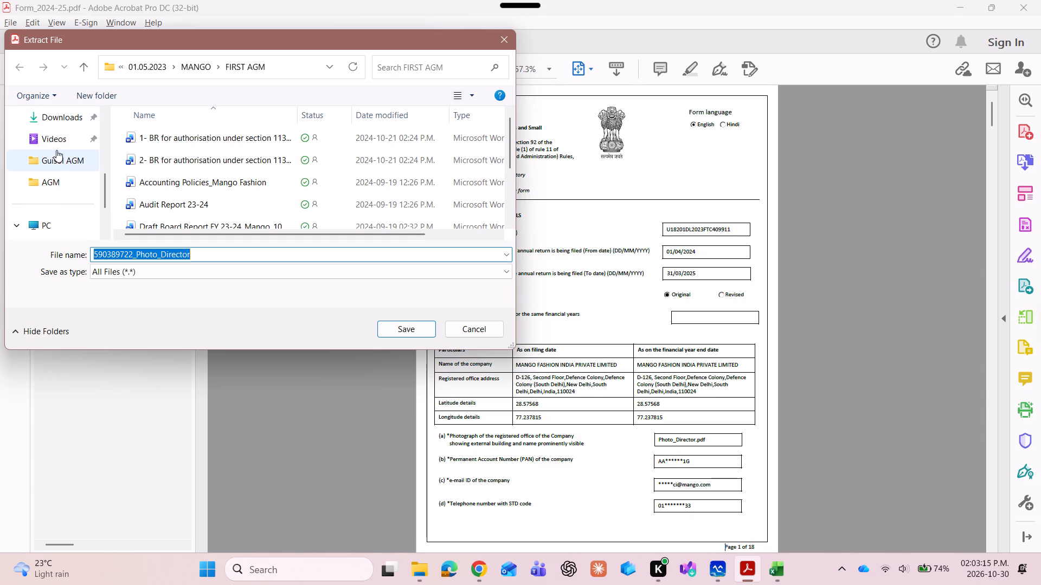
click(56, 127)
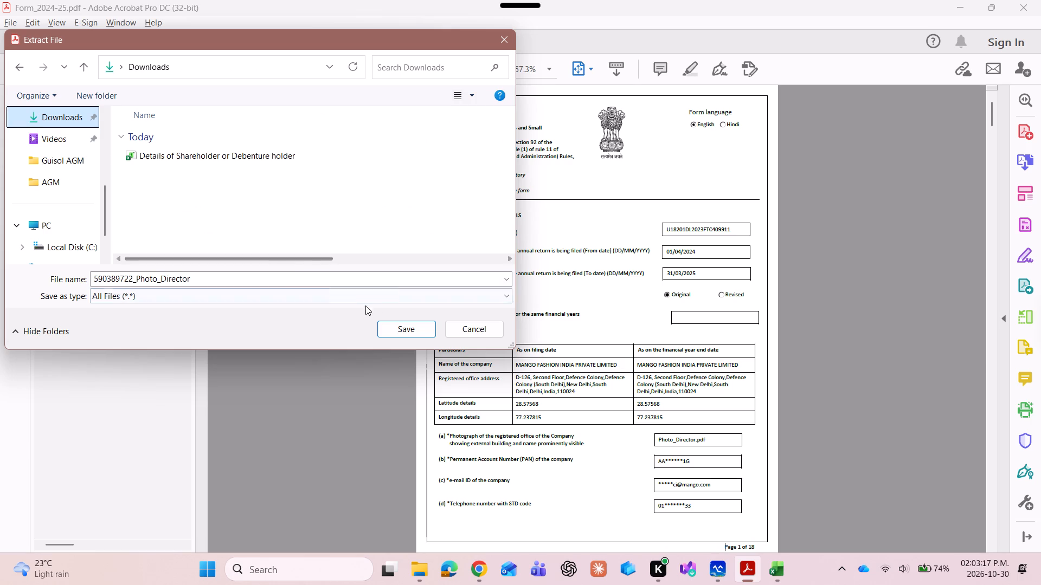
click(406, 328)
Copy the shareholder list's file name, "Details of Shareholder or Debenture holder", from section XIV Attachments on page 16 of Form_2024-25.
scroll(406, 328, down, 9)
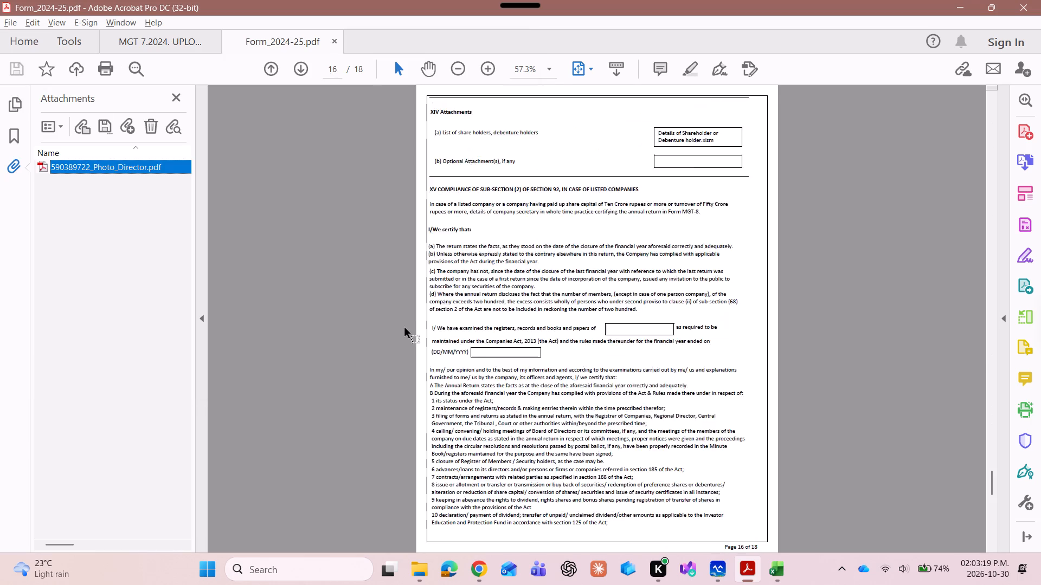
scroll(406, 328, up, 2)
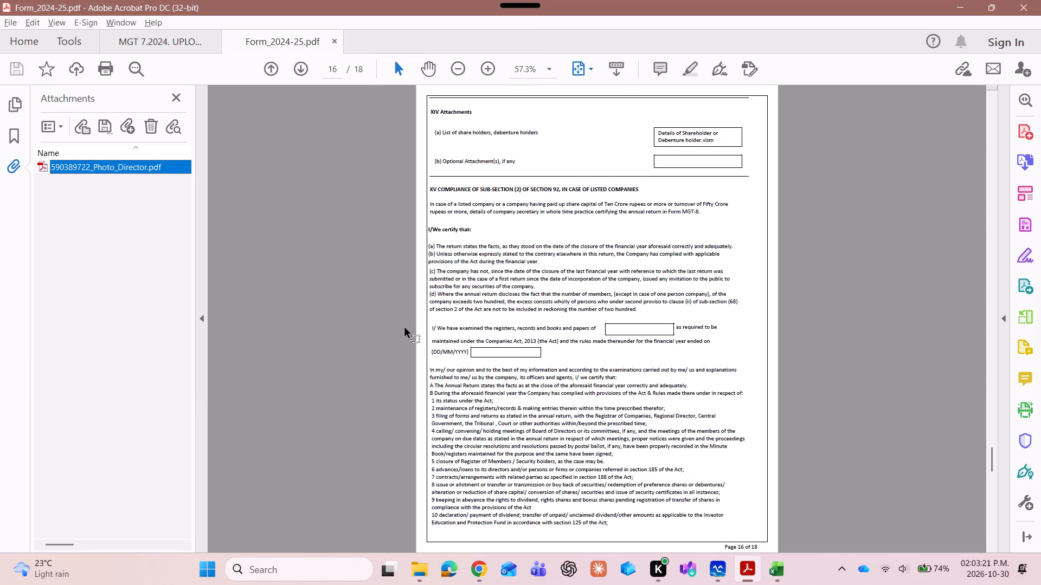
click(687, 135)
triple_click(687, 135)
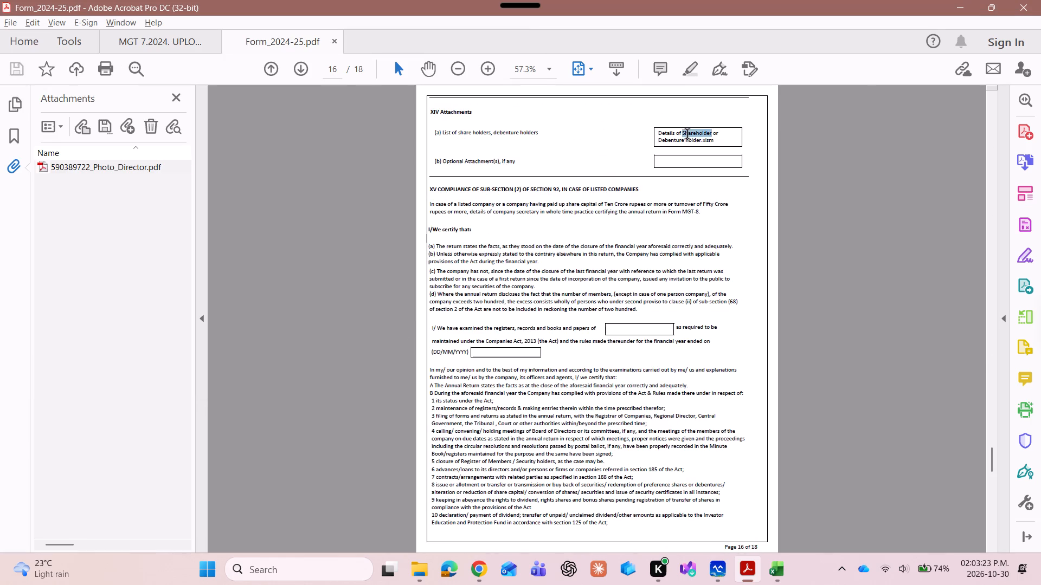
click(687, 135)
click(601, 149)
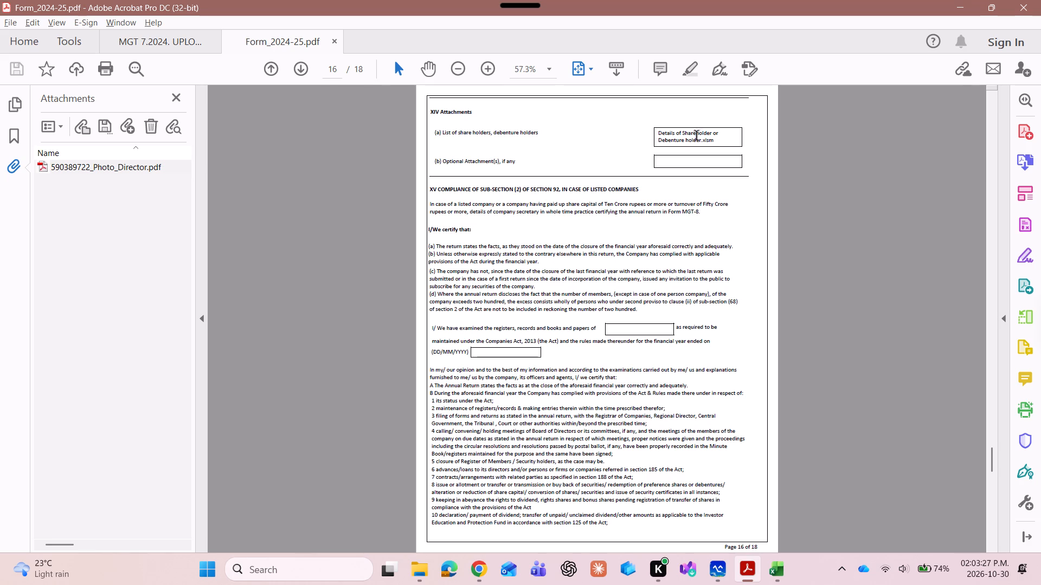
drag(660, 129, 695, 139)
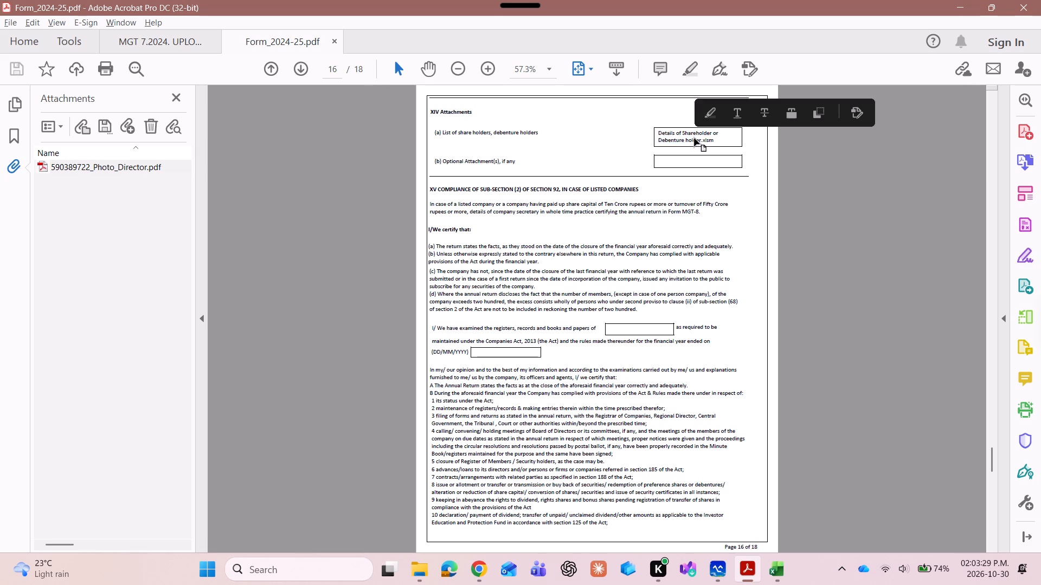
key(ctrl+c)
click(1037, 0)
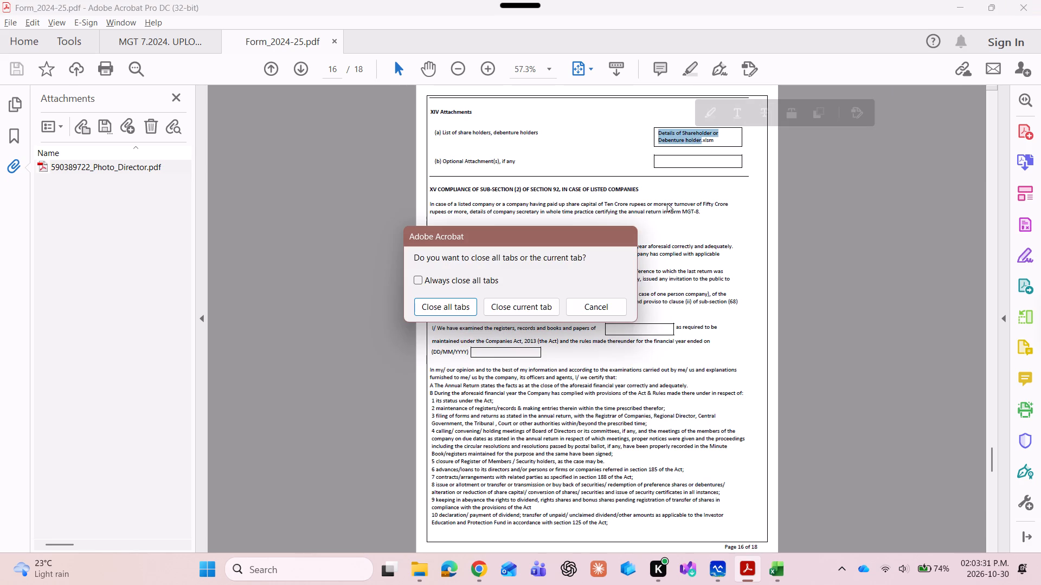
click(575, 305)
Switch to File Explorer, go back to the Mango Fashion India folder and search it for "Details of Shareholder".
click(957, 5)
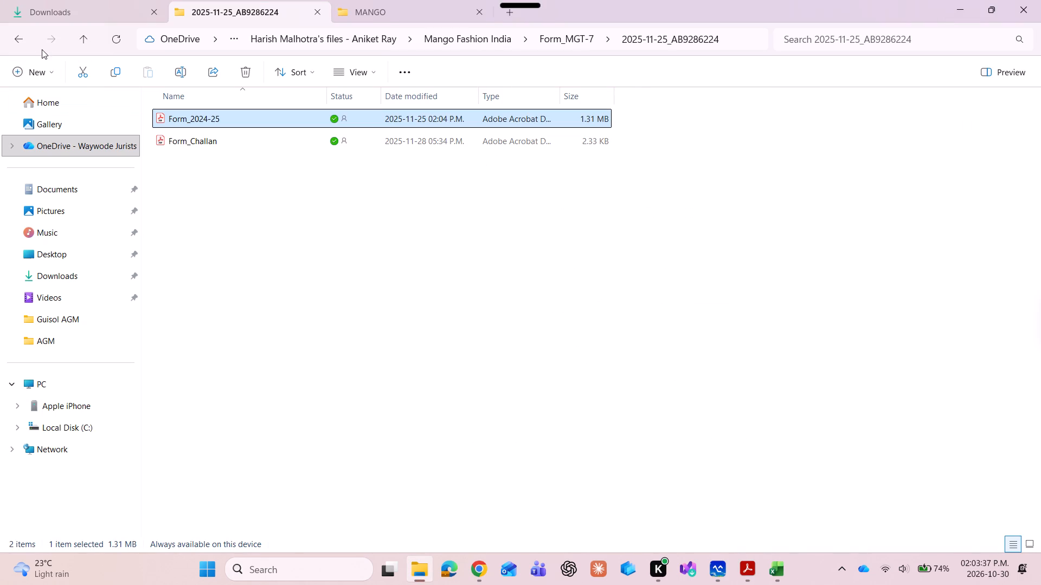
click(15, 40)
click(15, 40)
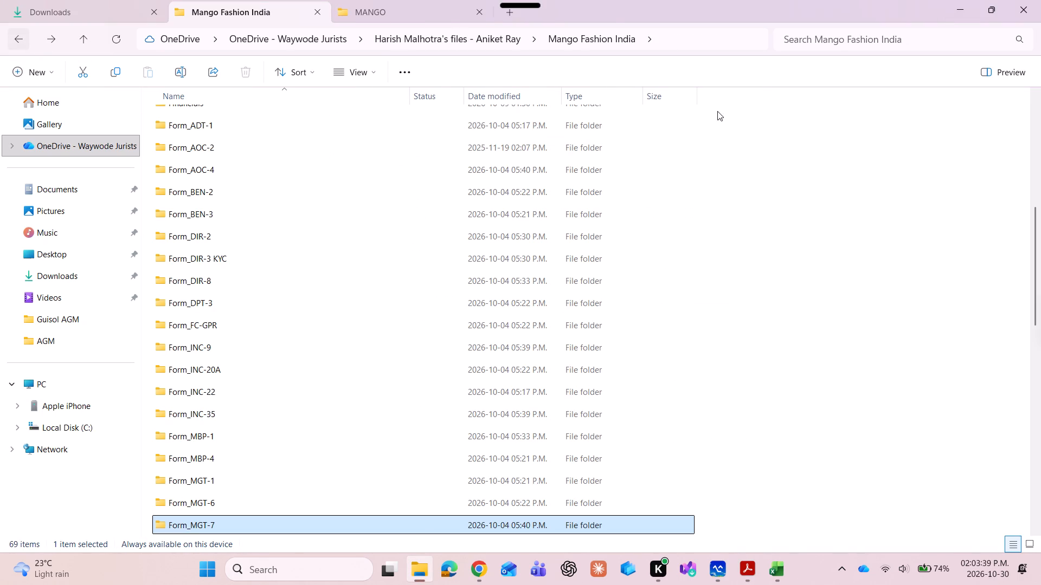
click(909, 29)
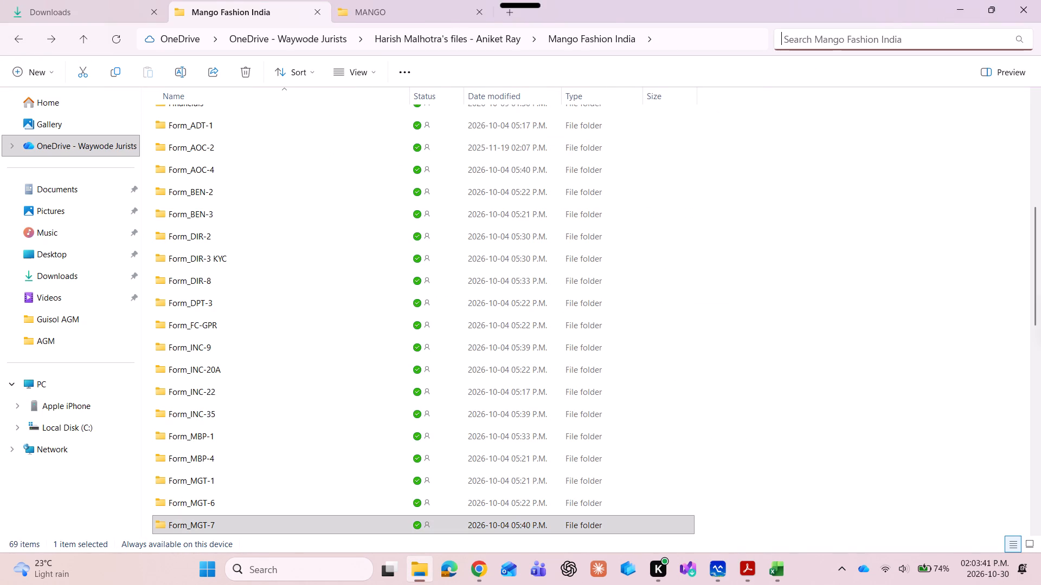
key(ctrl+v)
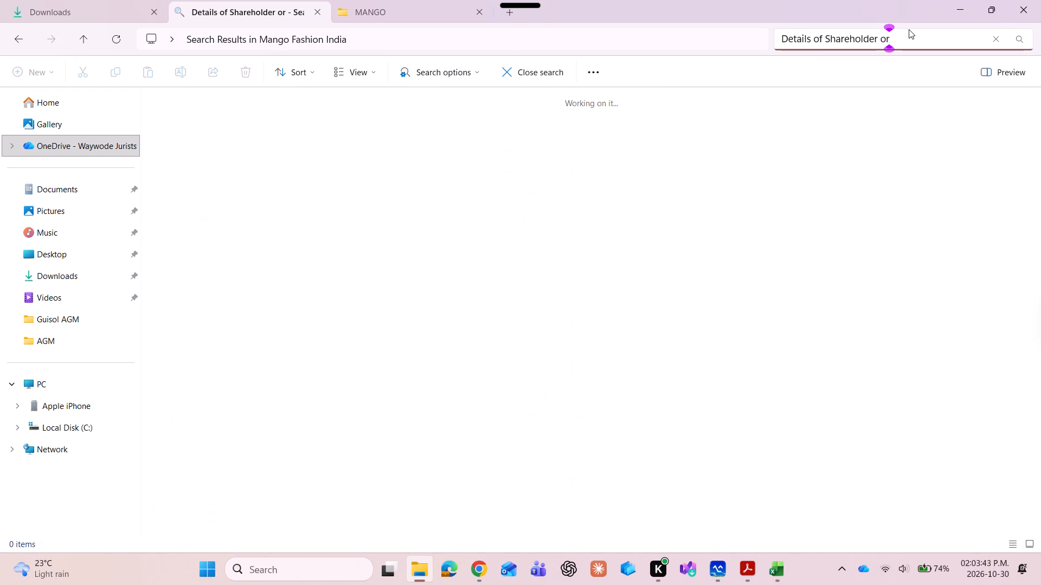
key(BackSpace)
key(BackSpace)
key(BackSpace)
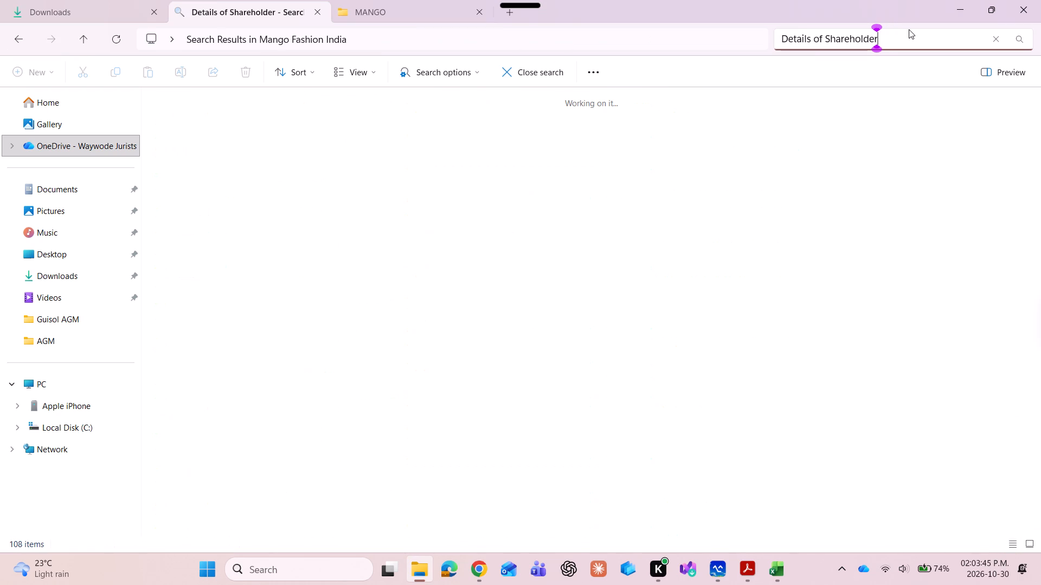
key(Return)
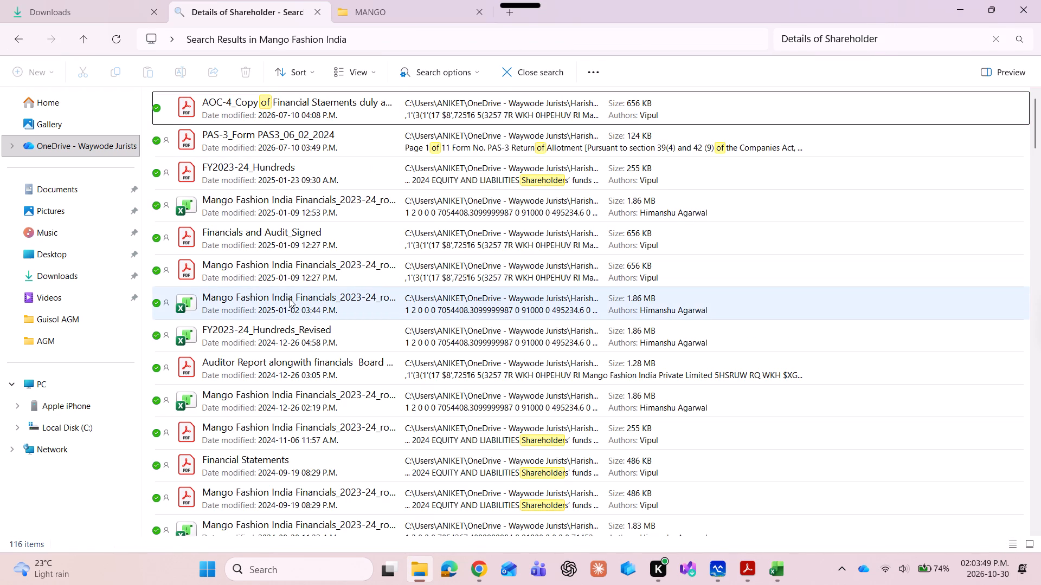
Find the MGT-7_Revised1 List of share holders debenture holders workbook in the search results and open it in Excel.
scroll(289, 298, down, 3)
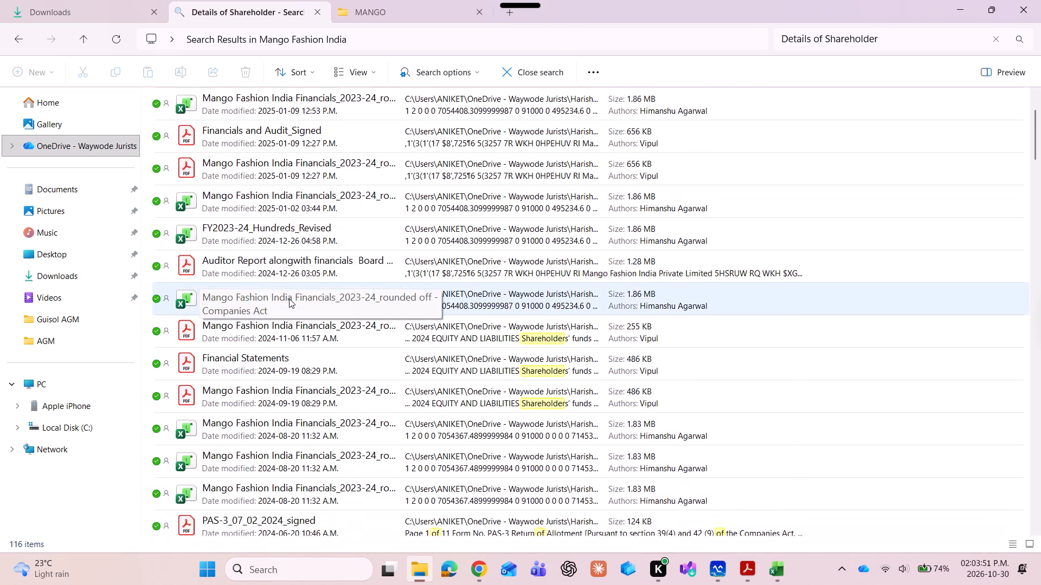
scroll(289, 298, down, 2)
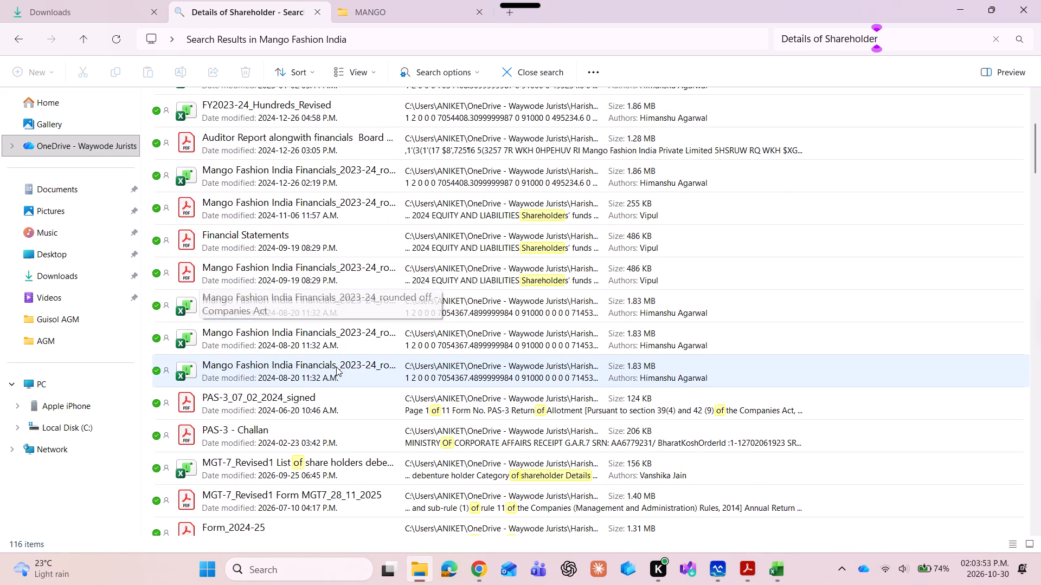
scroll(338, 304, down, 4)
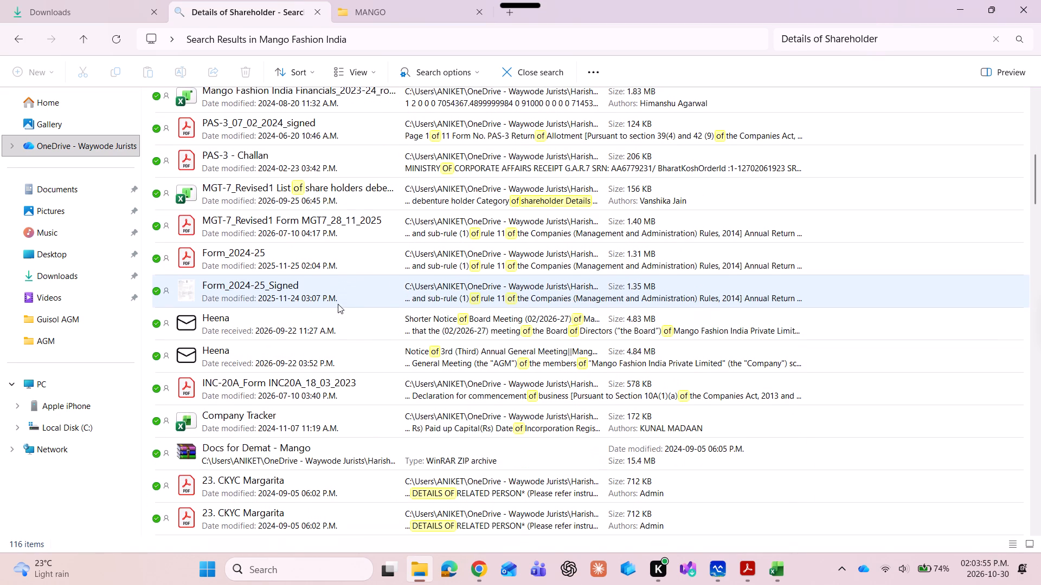
double_click(332, 193)
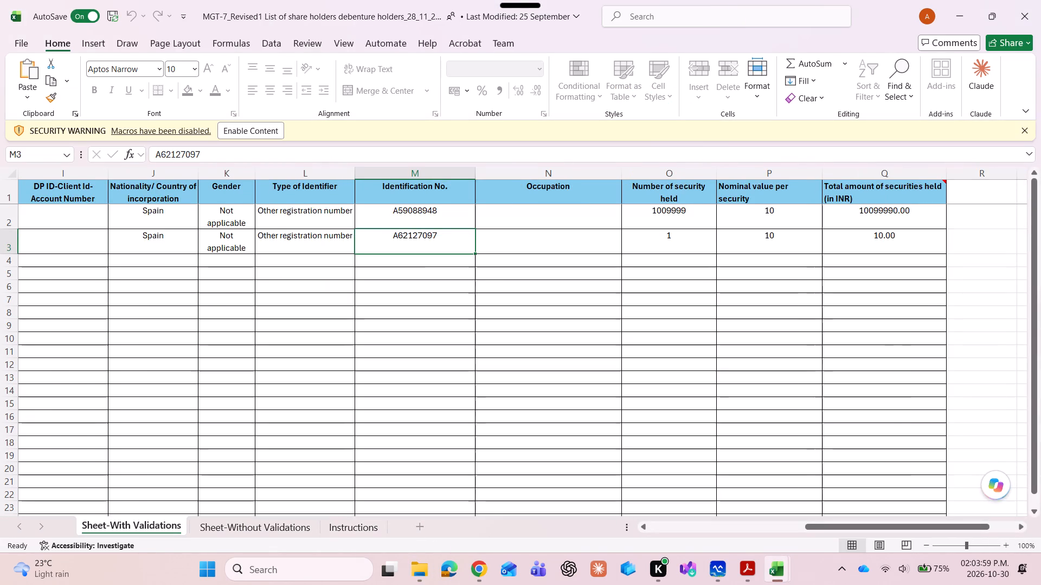
Examine the shareholder details in the Sheet-With Validations sheet of the MGT-7_Revised1 workbook.
scroll(345, 269, right, 7)
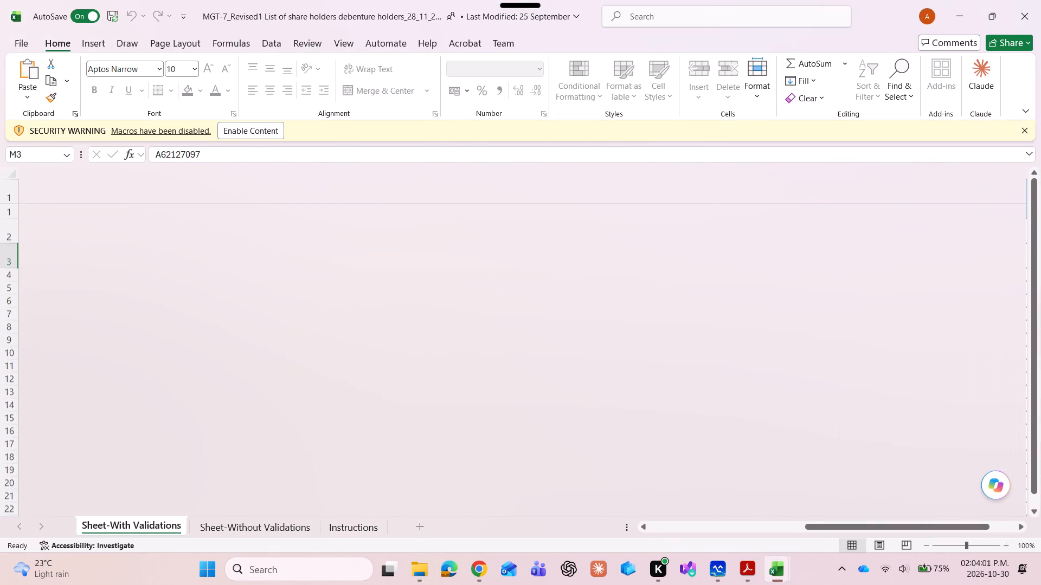
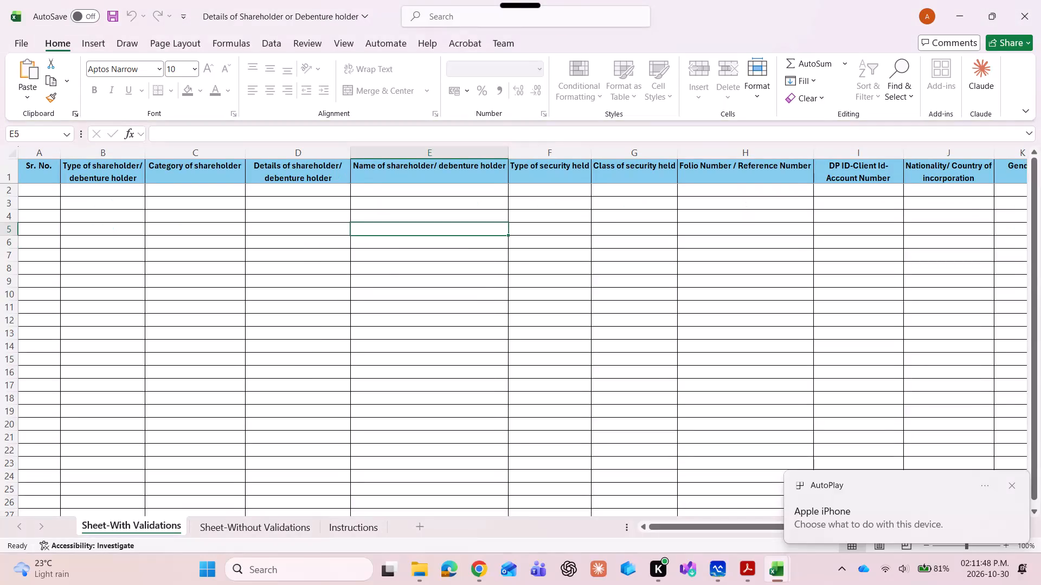
Enter serial numbers 1 and 2 in the first two Sr. No. rows of the Details of Shareholder or Debenture holder workbook.
click(53, 194)
key(1)
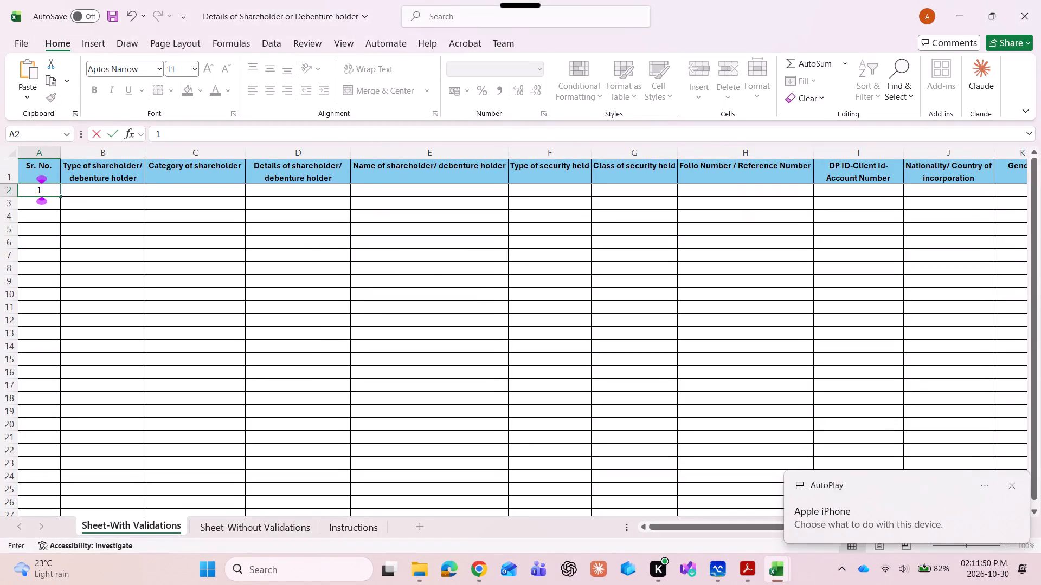
key(Return)
key(2)
key(Return)
Set the type of shareholder/debenture holder to Entity for both rows, checking against the MGT-7_Revised1 workbook.
key(Up)
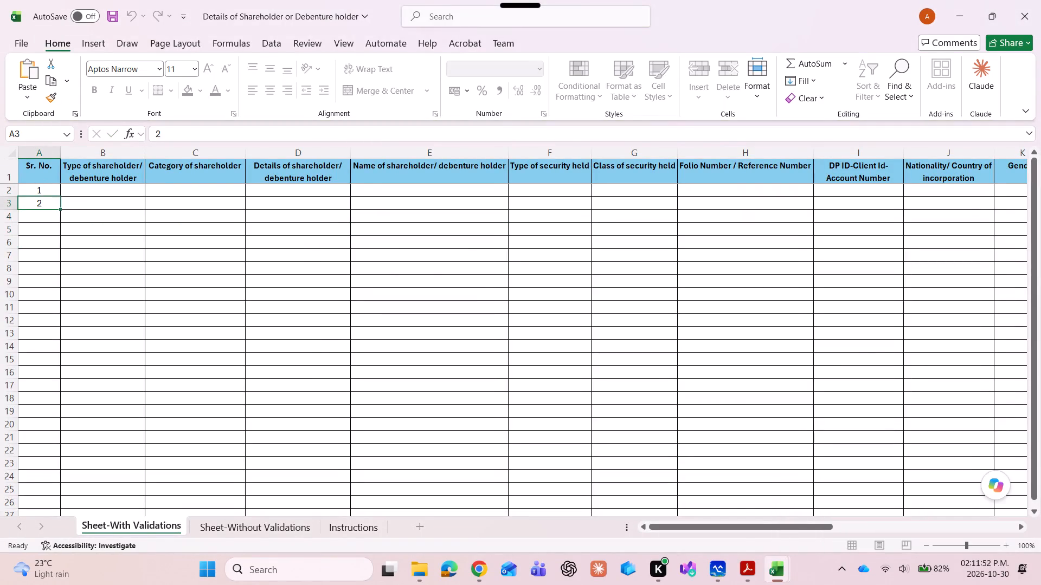
key(Up)
key(Right)
key(alt+Tab)
key(alt+Tab)
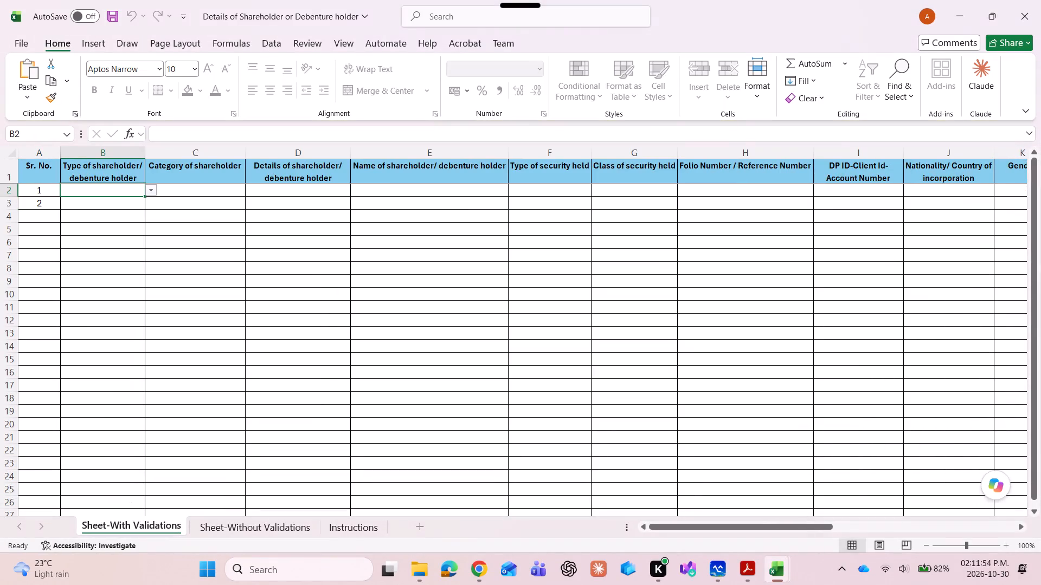
click(149, 185)
click(132, 215)
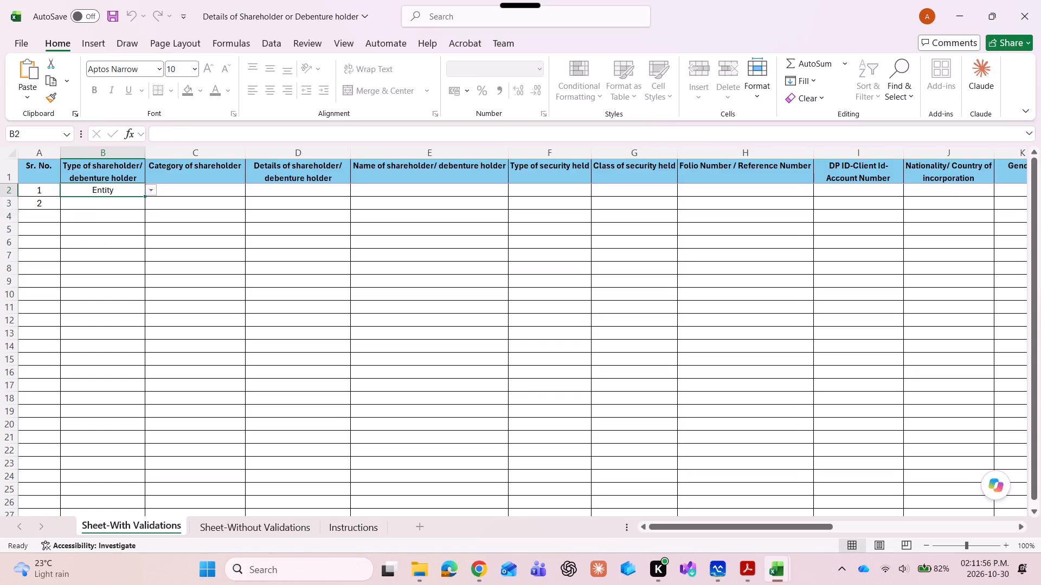
key(Return)
click(152, 203)
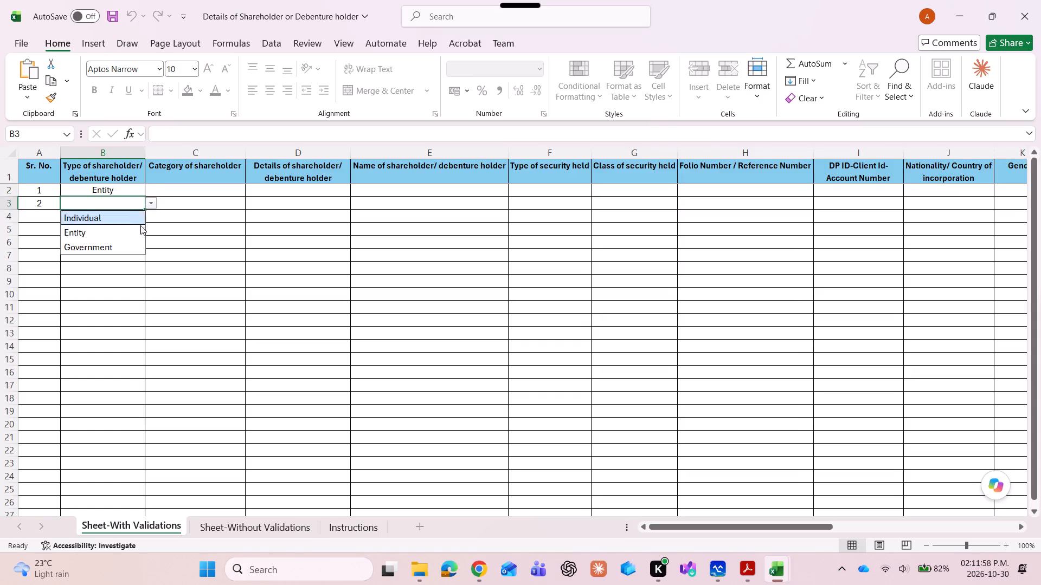
click(133, 229)
Set the category of shareholder to Promoter for both rows, checking against last year's workbook.
key(alt+Tab)
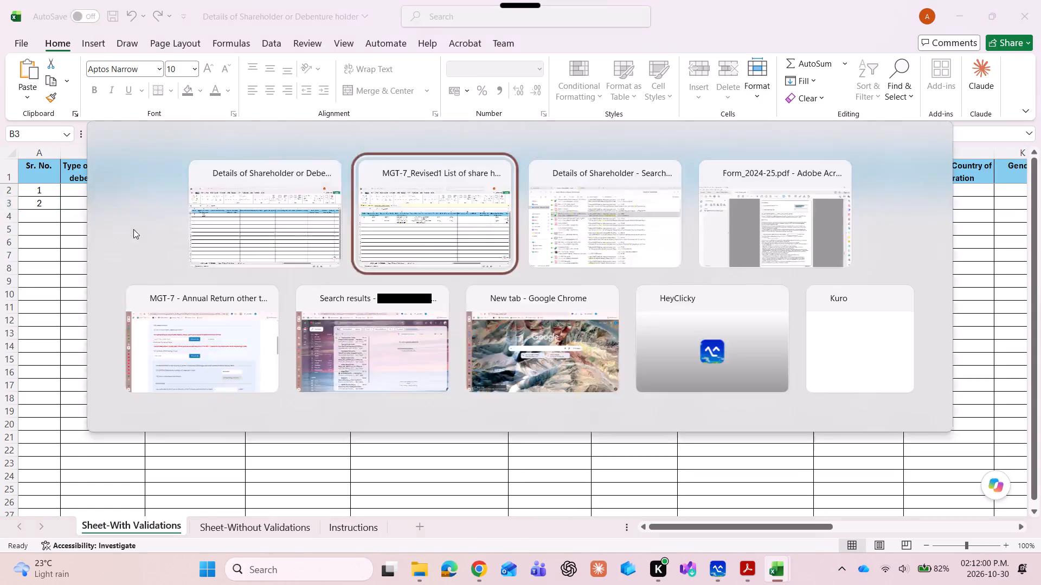
key(alt+Tab)
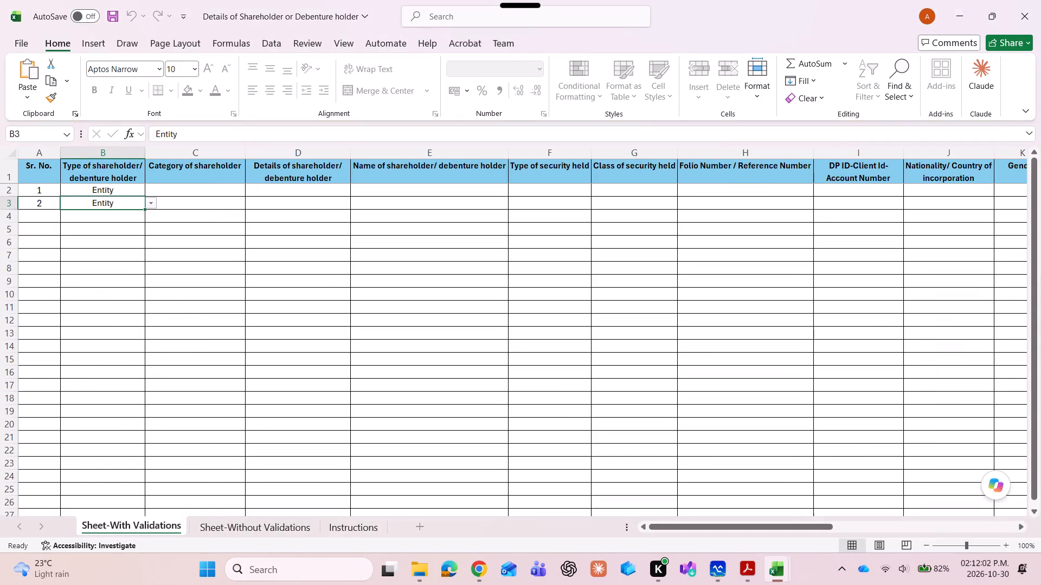
click(185, 188)
click(250, 190)
click(239, 205)
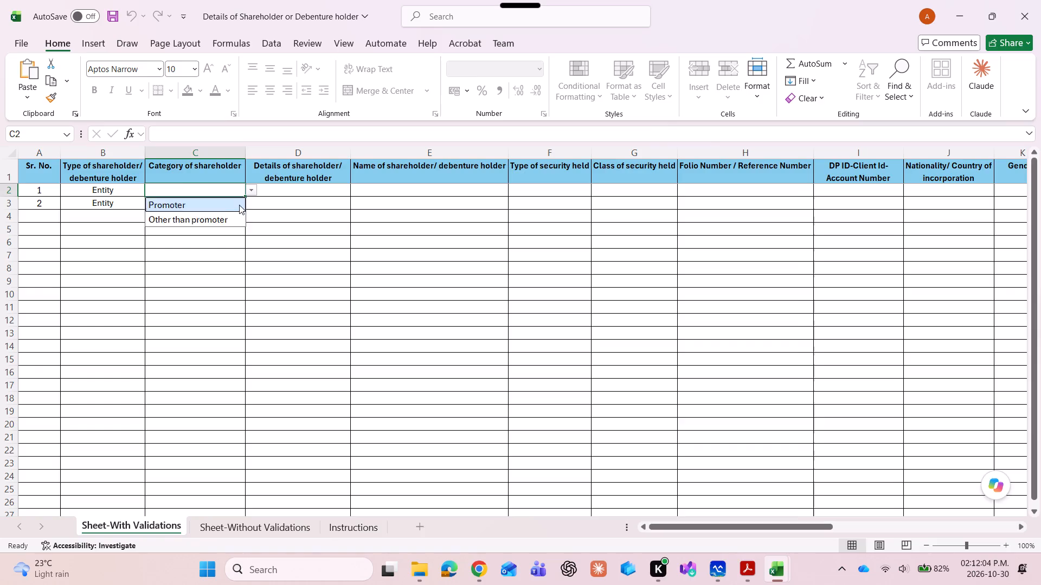
key(Return)
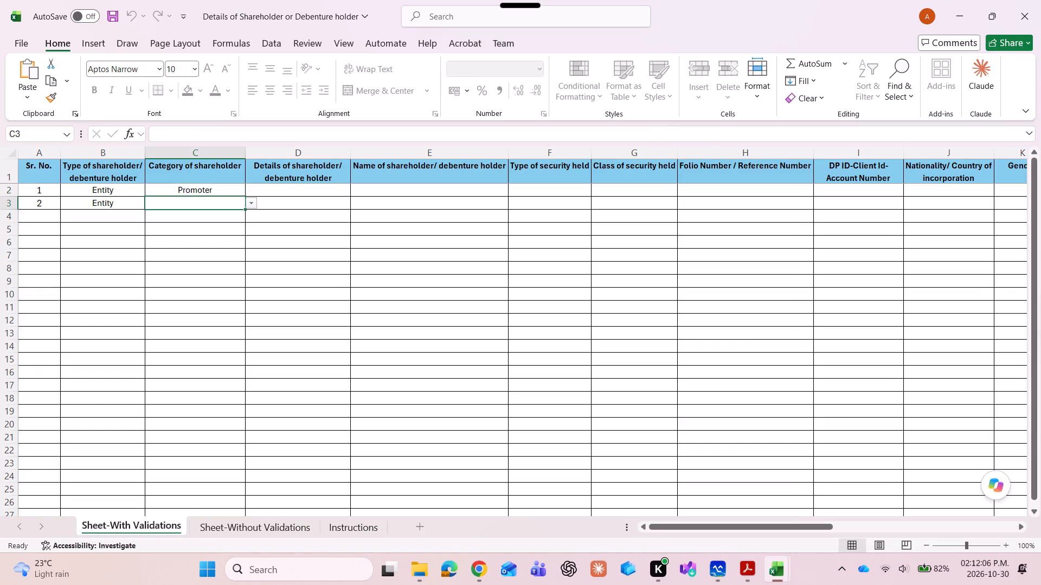
click(252, 205)
click(237, 220)
Set the details of shareholder/debenture holder to "Body corporate (not mentioned above)" for both rows, checking against last year's workbook.
click(283, 194)
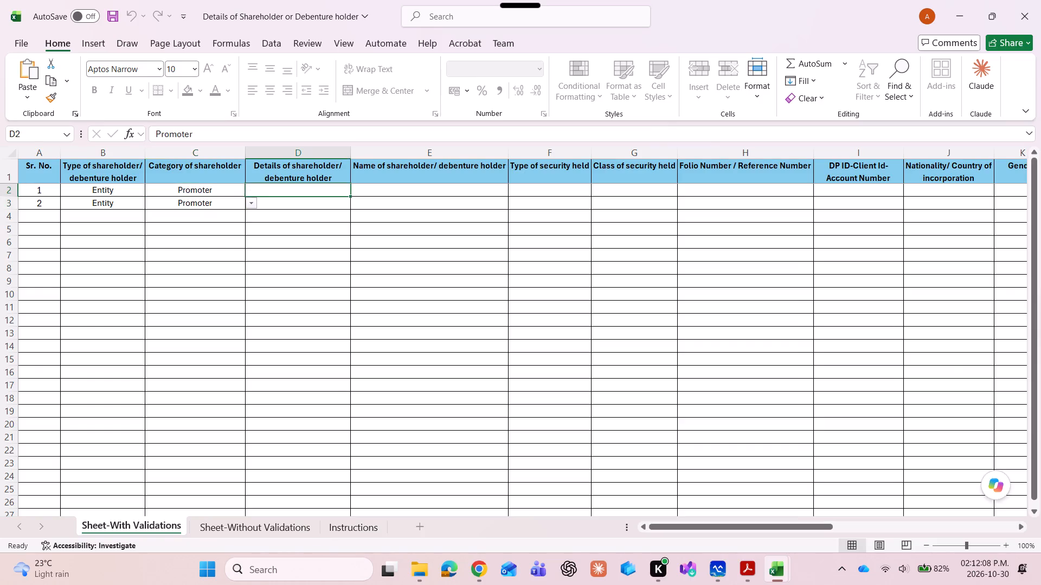
key(alt+Tab)
key(alt+Tab)
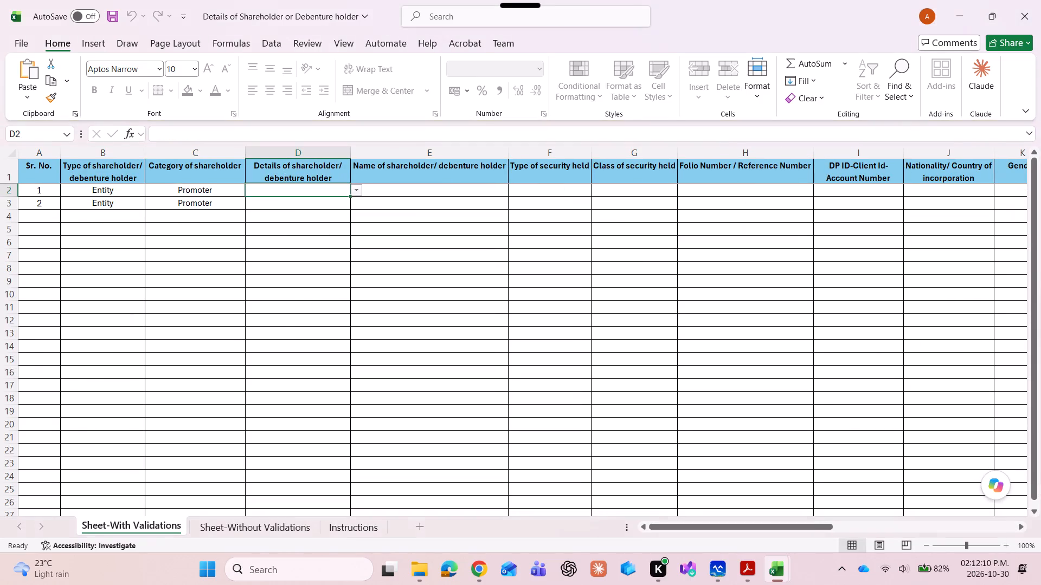
click(358, 192)
click(318, 291)
key(Return)
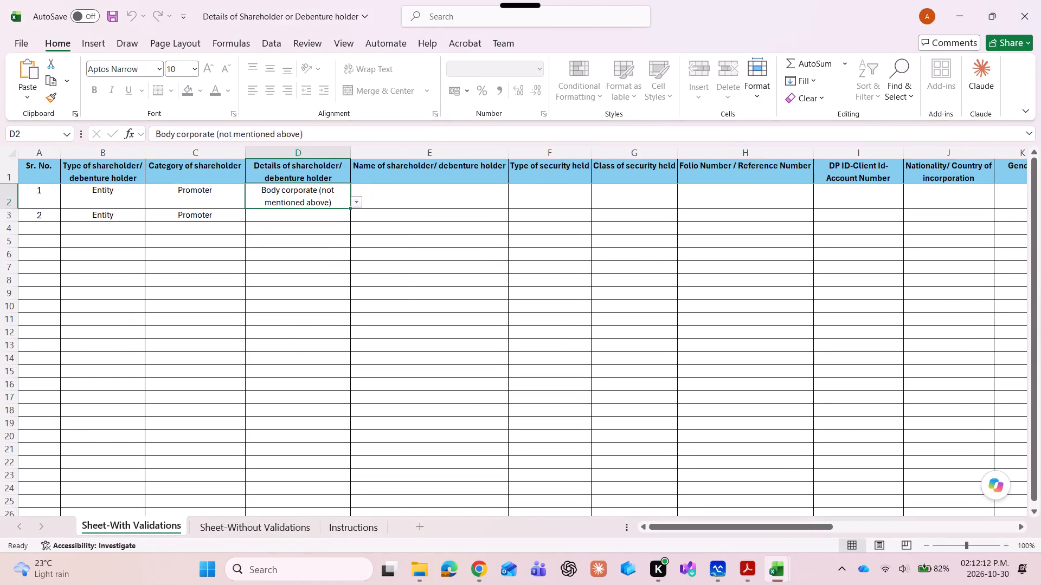
click(359, 216)
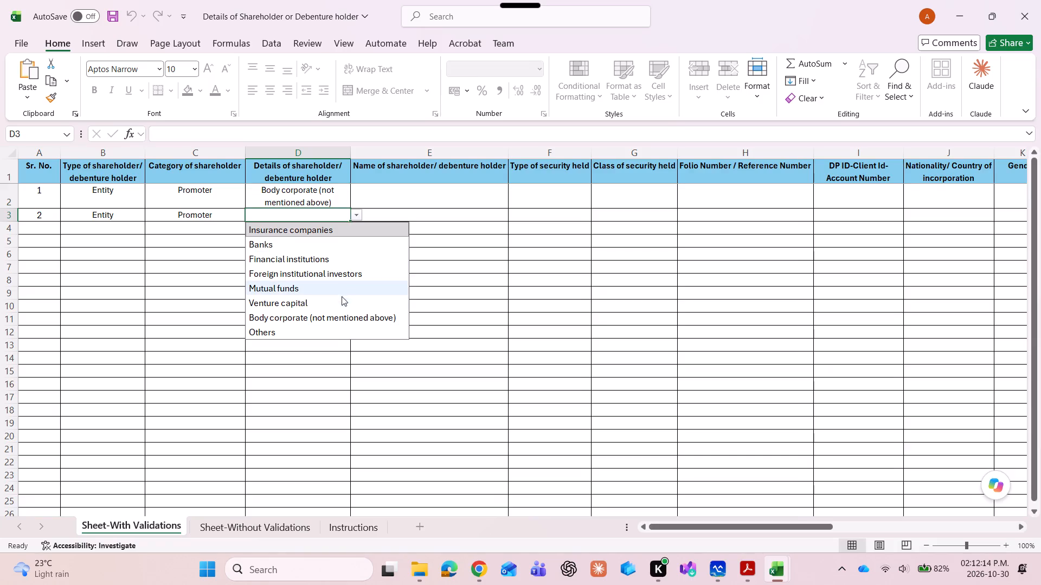
click(344, 315)
key(Return)
Copy the name "MANGO MNG, S.A. (Formerly known as Punto FA, S.L)" from the MGT-7_Revised1 workbook into the new list's first shareholder name cell.
key(Up)
key(Up)
key(Right)
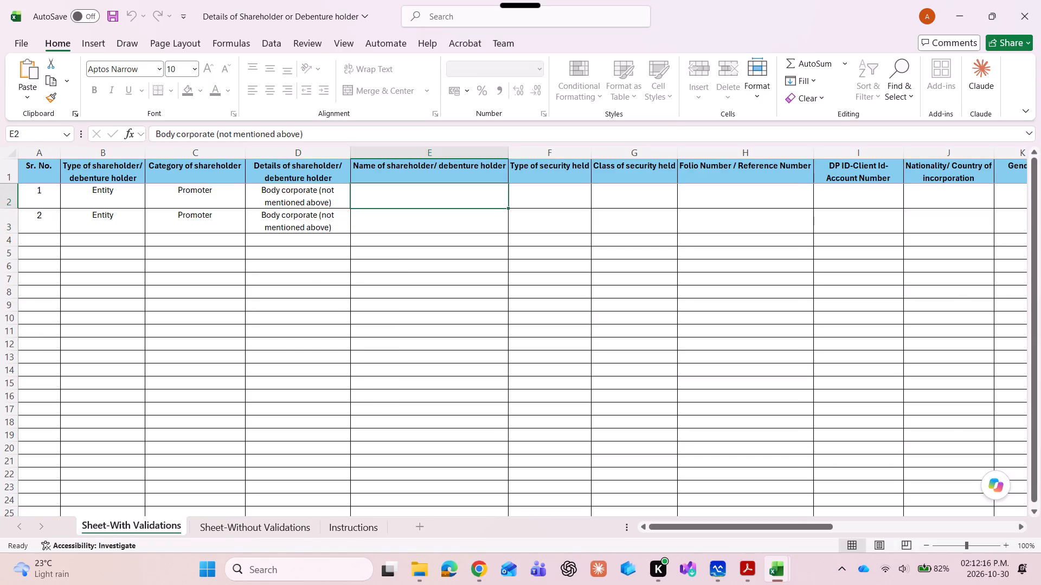
key(alt+Tab)
click(423, 218)
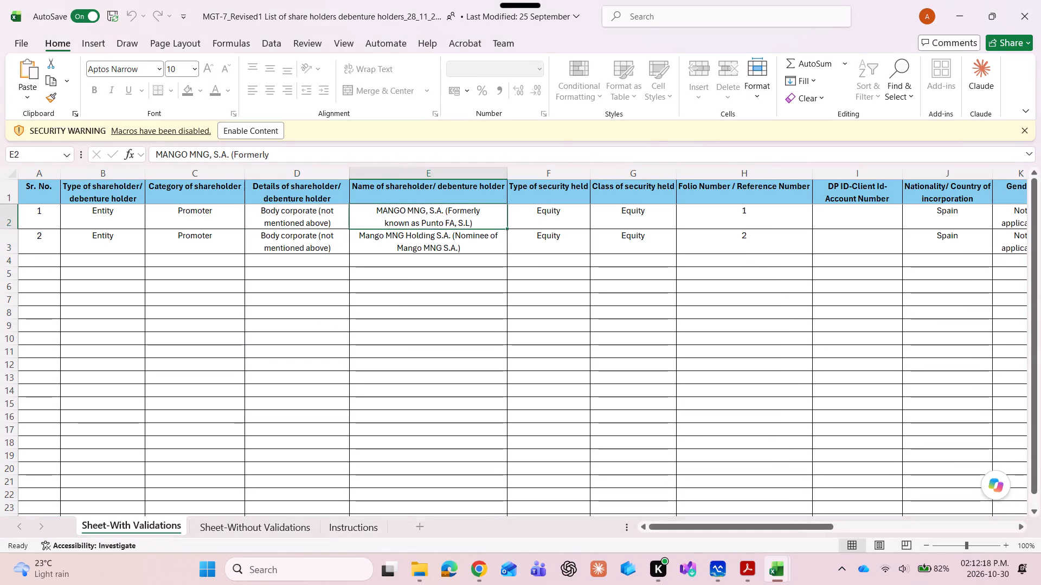
click(394, 160)
key(ctrl+a)
key(ctrl+c)
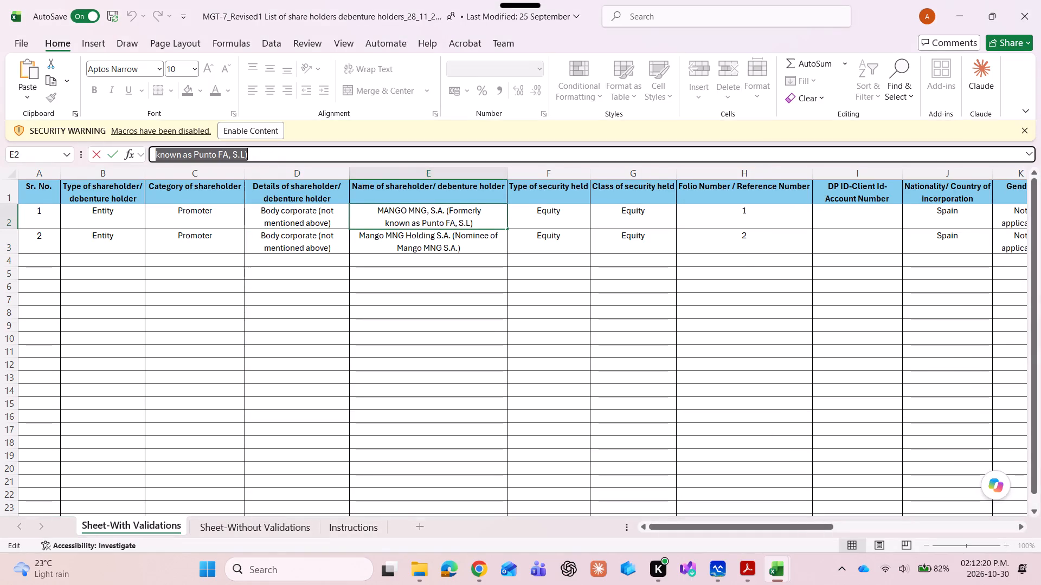
key(alt+Tab)
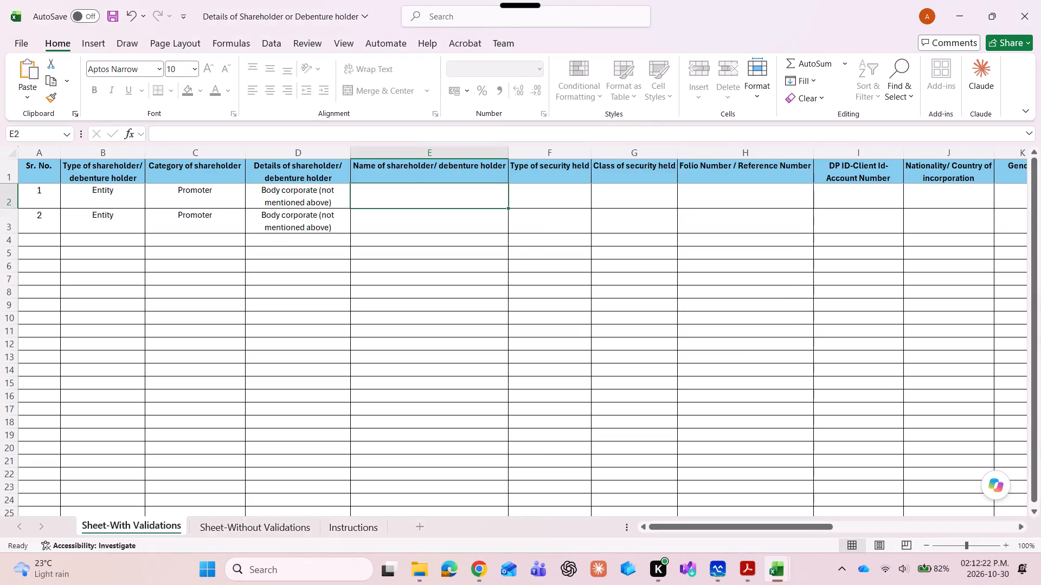
click(407, 137)
key(ctrl+v)
key(Return)
Copy the name "Mango MNG Holding S.A. (Nominee of Mango MNG S.A.)" from the MGT-7_Revised1 workbook into the new list's second shareholder name cell.
key(alt+Tab)
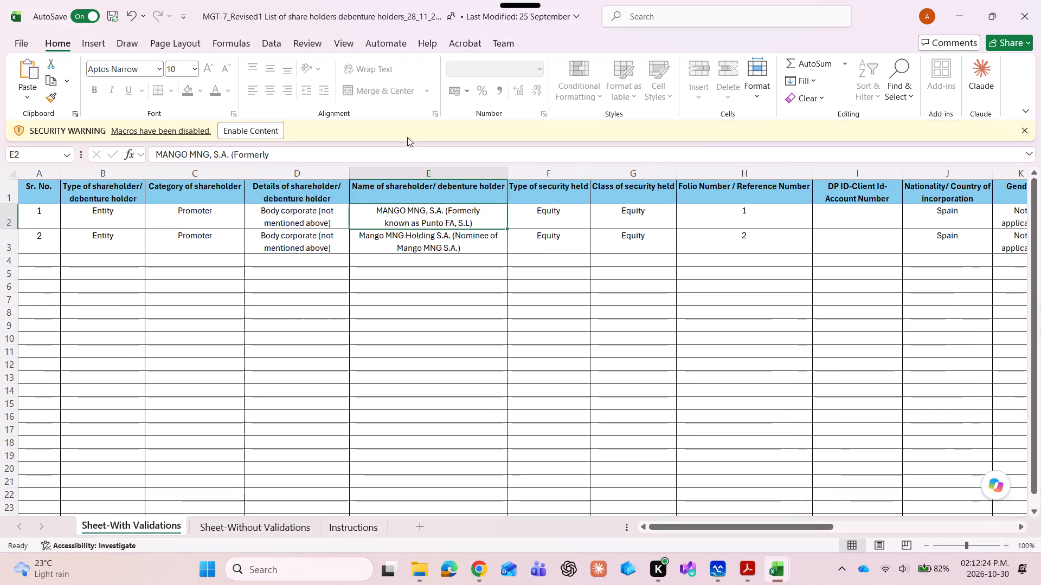
click(425, 240)
click(402, 160)
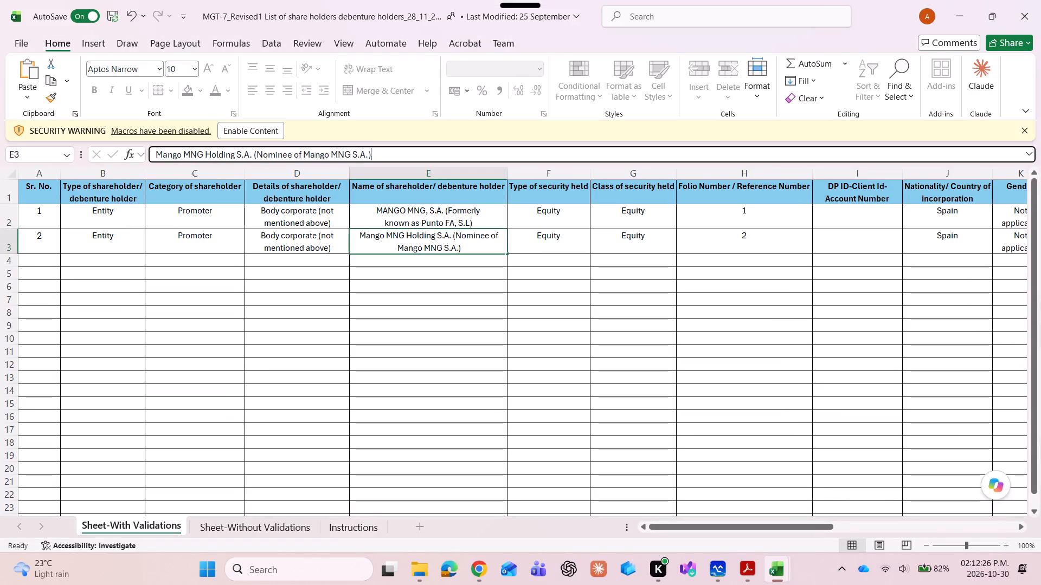
key(ctrl+a)
key(ctrl+c)
key(Return)
key(alt+Tab)
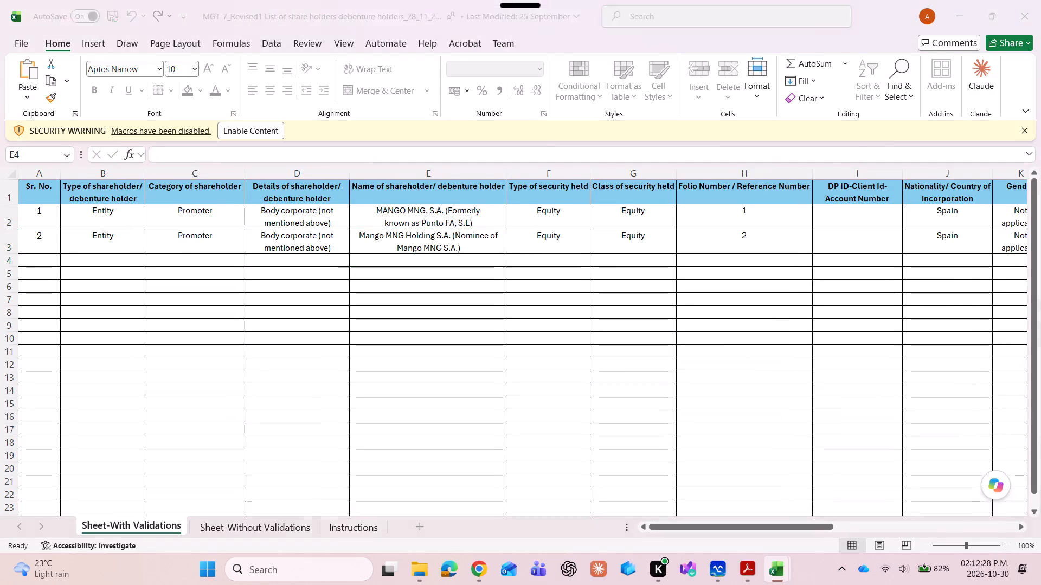
click(396, 136)
key(ctrl+v)
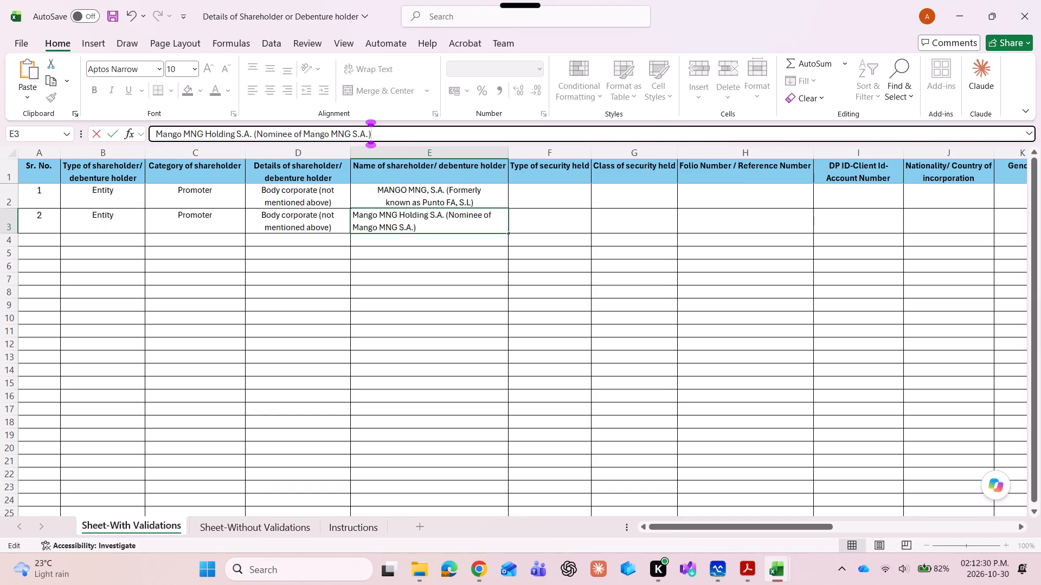
key(Return)
Replace the line break after "Formerly" in the first shareholder's name with a space.
key(Up)
key(Up)
click(396, 136)
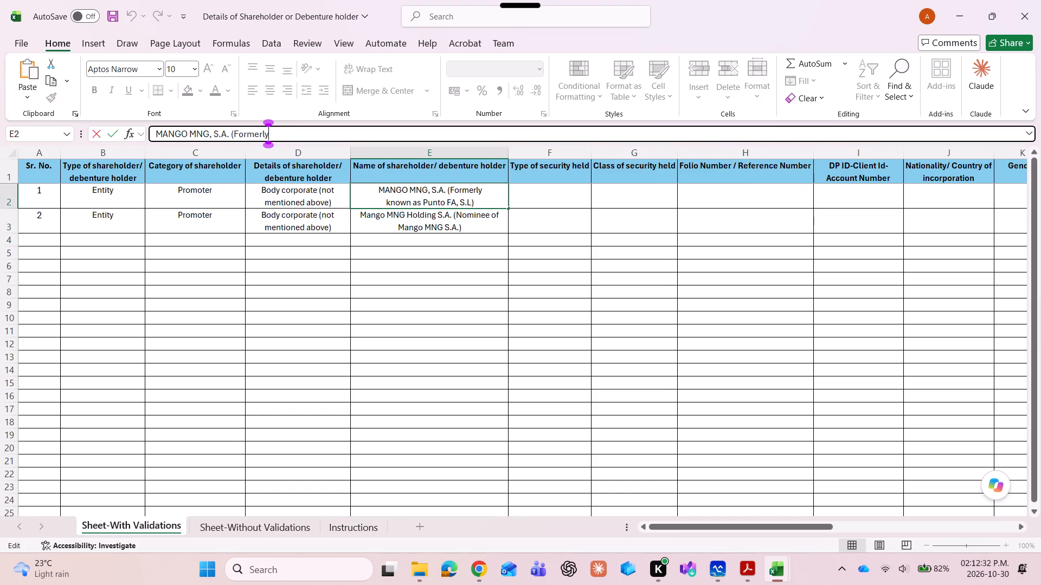
key(Delete)
key(space)
key(Return)
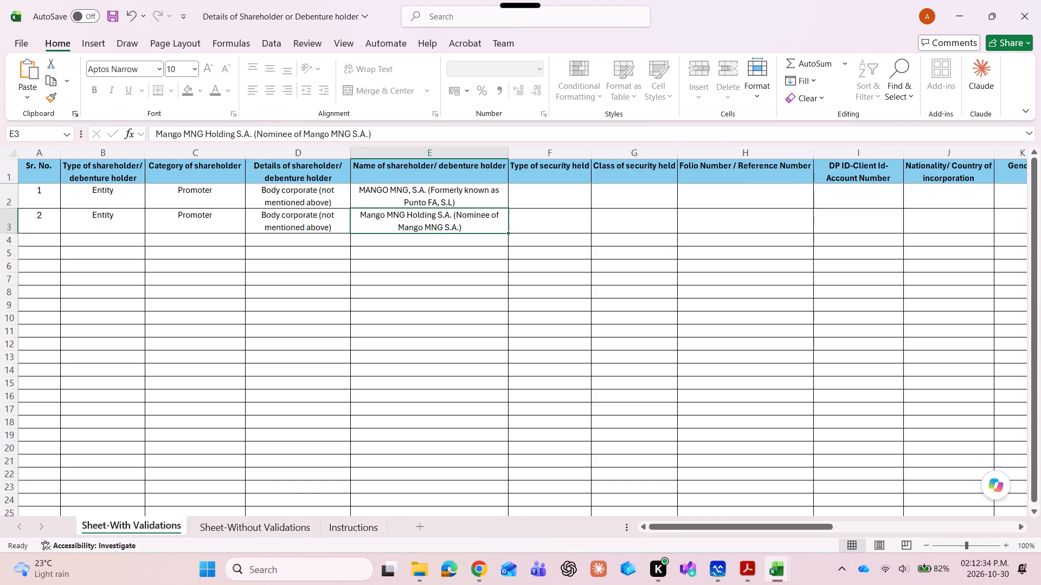
key(Return)
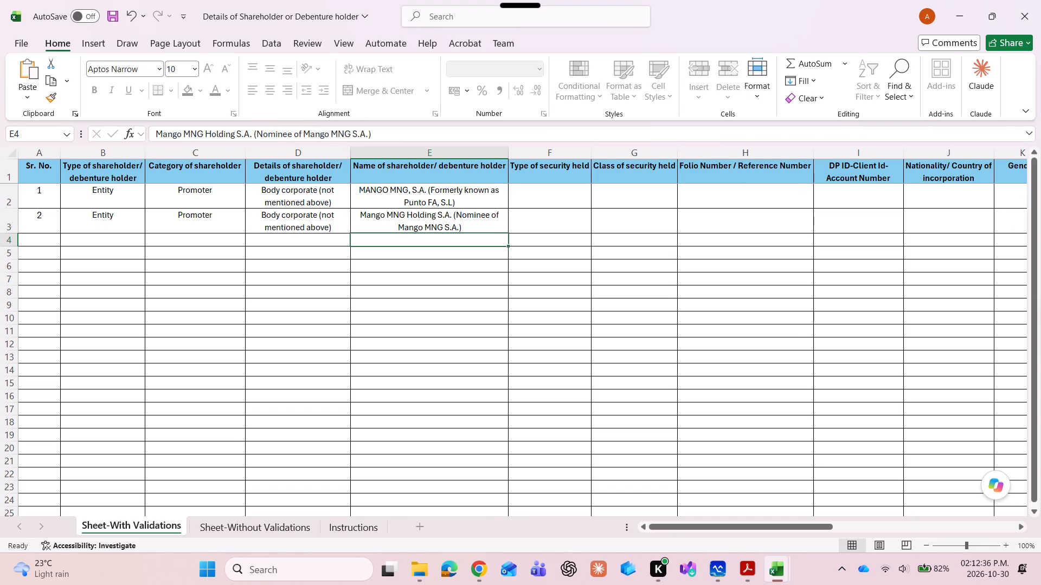
Set the type of security held to Equity for both shareholders, checking against the MGT-7_Revised1 workbook.
key(Up)
key(Up)
key(Right)
key(alt+Tab)
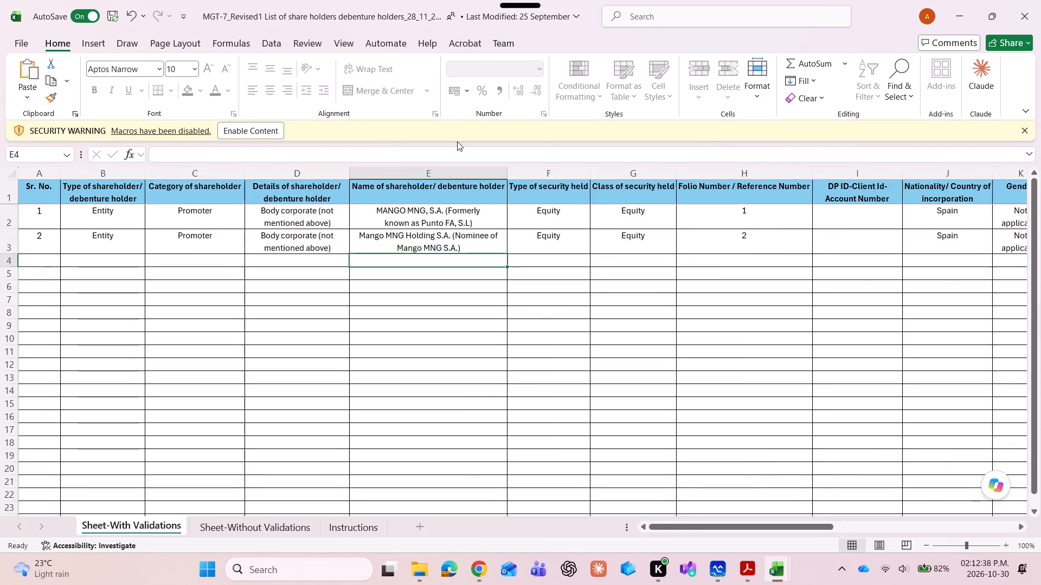
key(alt+Tab)
click(596, 199)
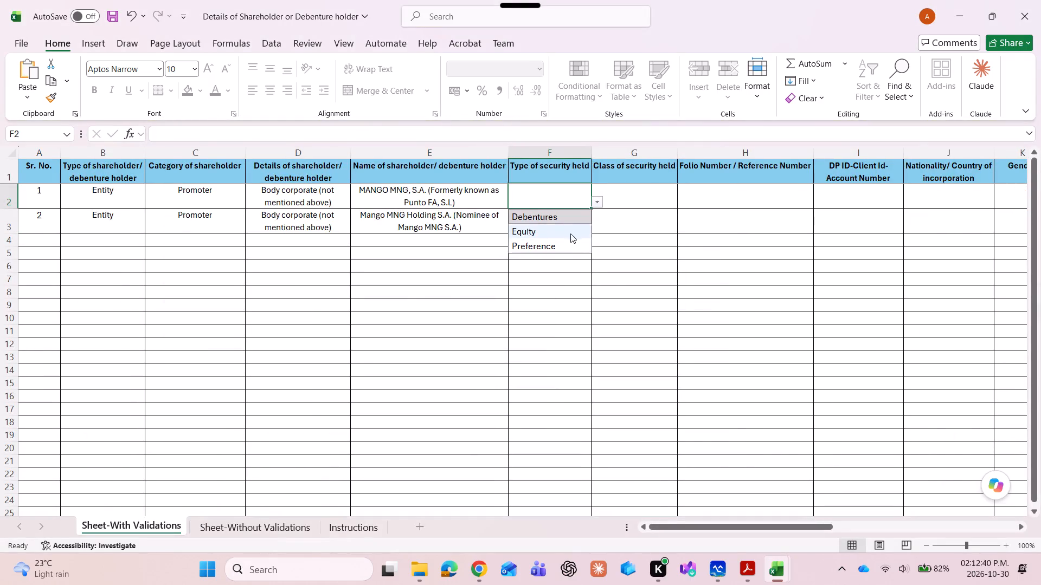
click(570, 232)
click(564, 221)
click(599, 227)
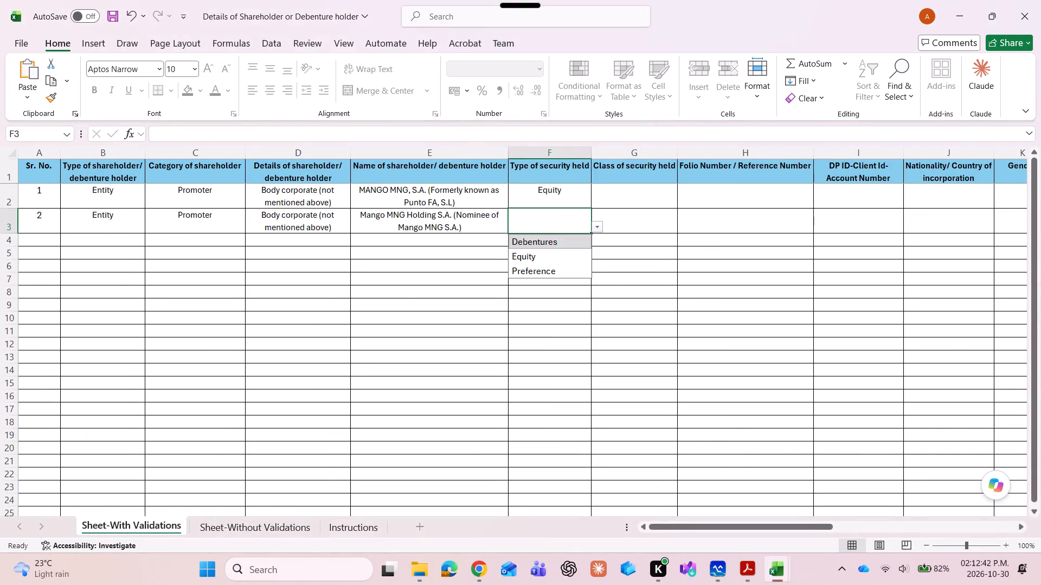
click(576, 256)
Enter Equity as the class of security held for both shareholders.
click(638, 200)
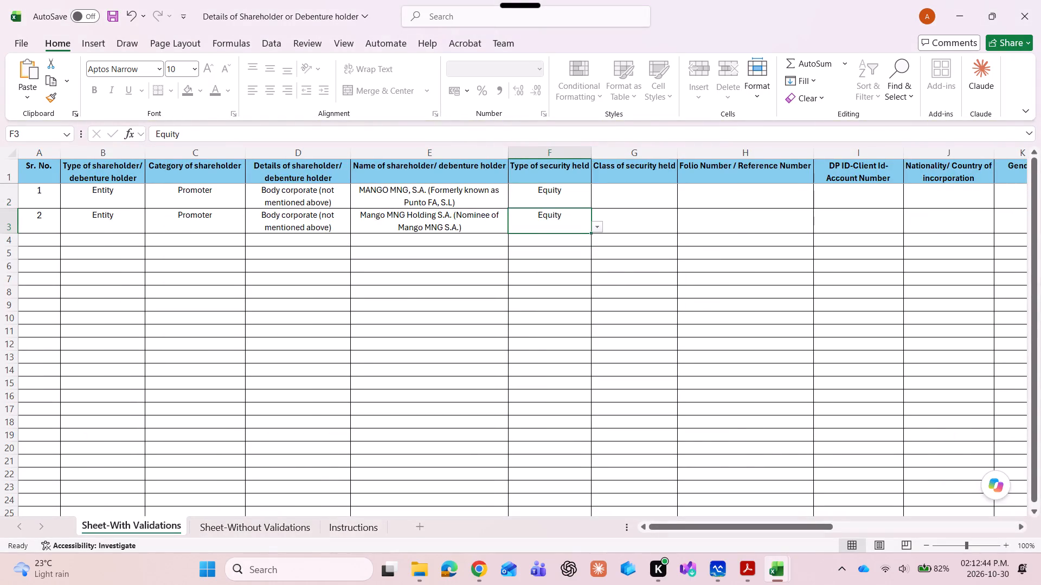
text(Eq)
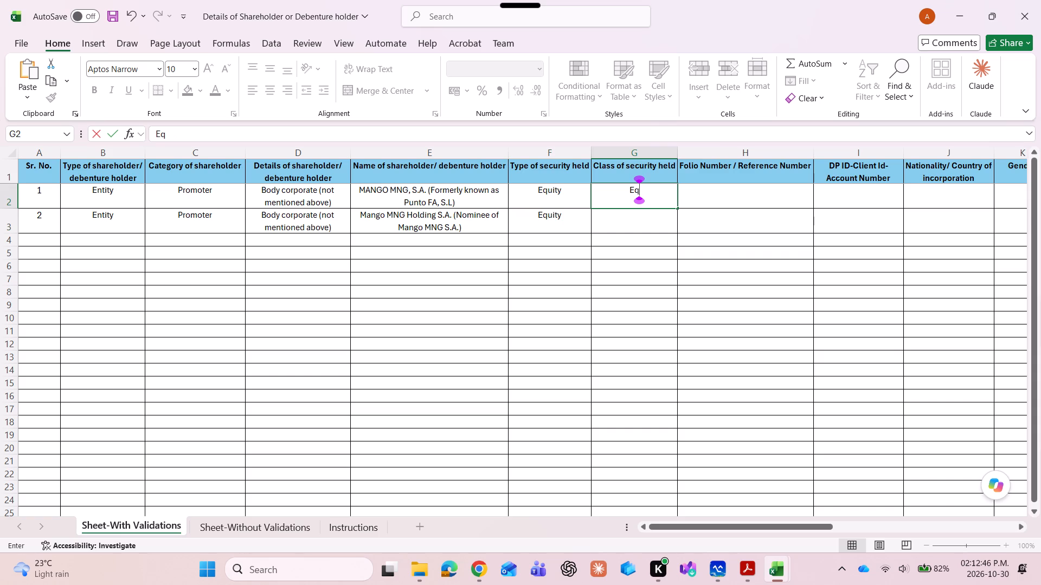
key(i)
key(BackSpace)
text(uity)
key(Return)
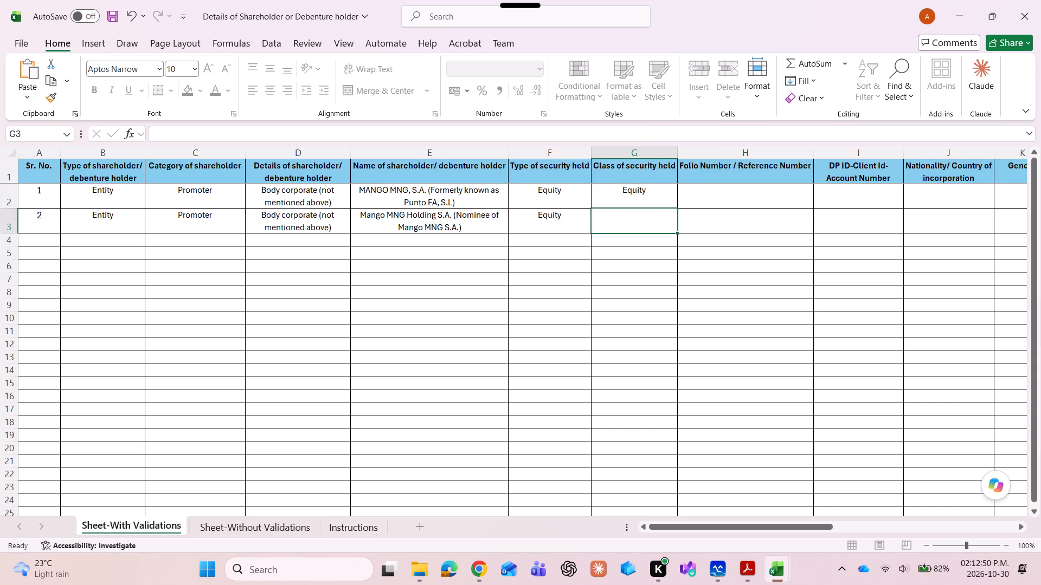
text(Equity)
key(Return)
Enter folio/reference number 1 for MANGO MNG, S.A. and 2 for Mango MNG Holding S.A., checking against last year's workbook.
key(Up)
key(Up)
key(Right)
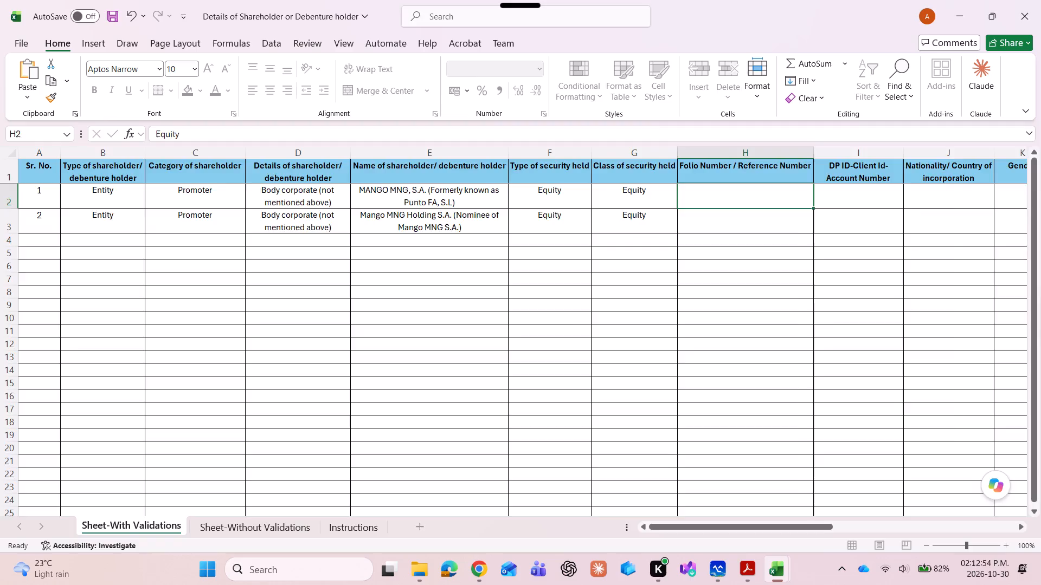
key(alt+Tab)
key(alt+Tab)
key(1)
key(Tab)
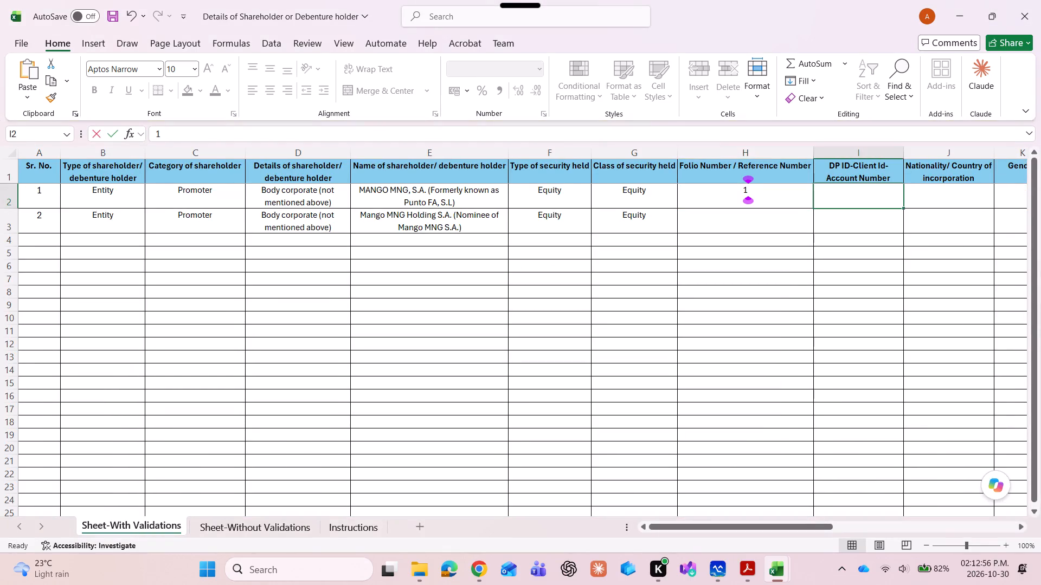
key(2)
key(Tab)
key(Left)
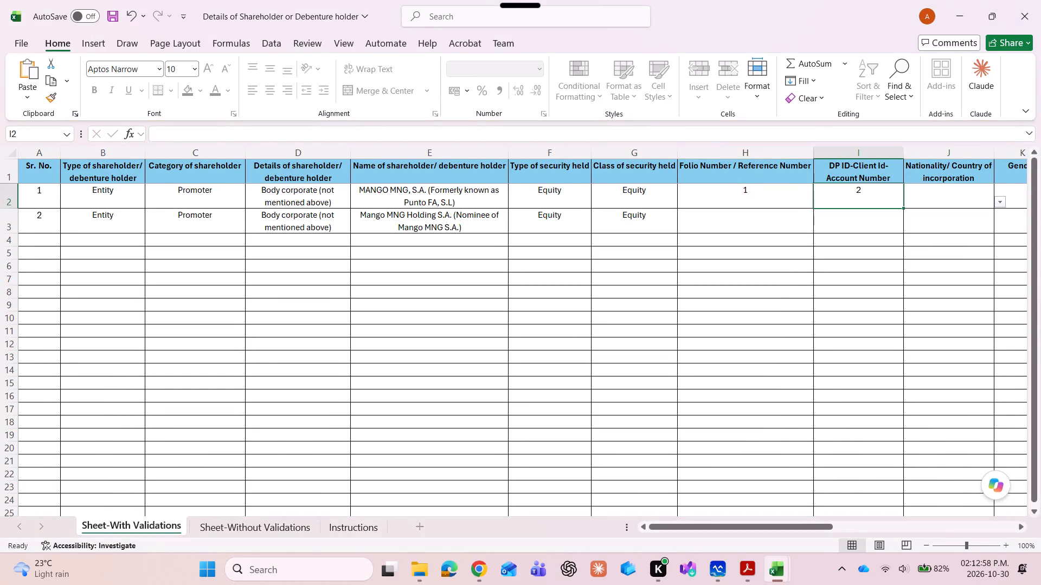
key(Left)
key(Down)
key(2)
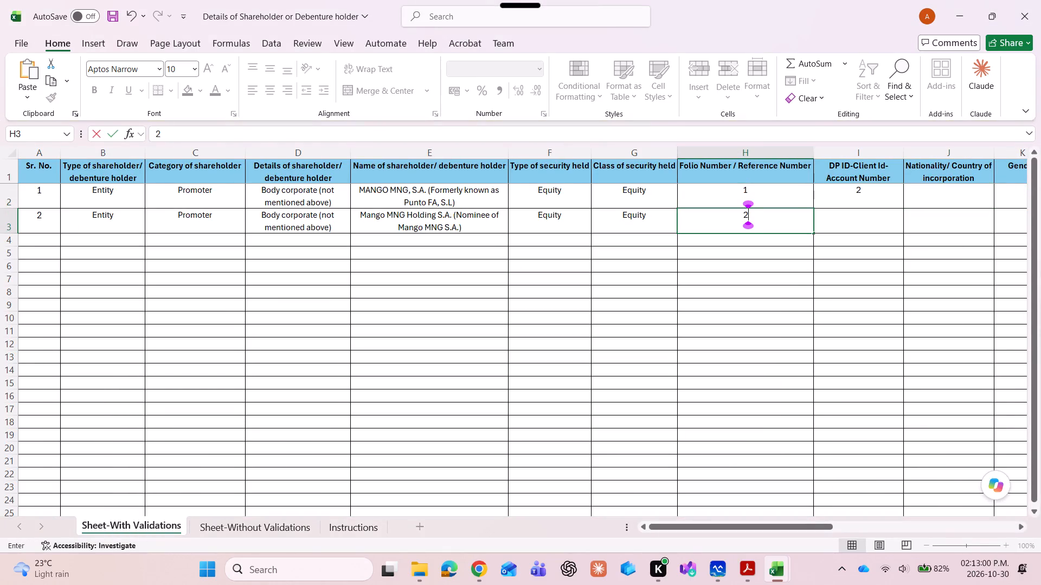
key(Return)
Clear the stray 2 from the DP ID-Client Id-Account Number cell in the first shareholder's row.
key(Up)
key(Right)
key(Up)
key(Tab)
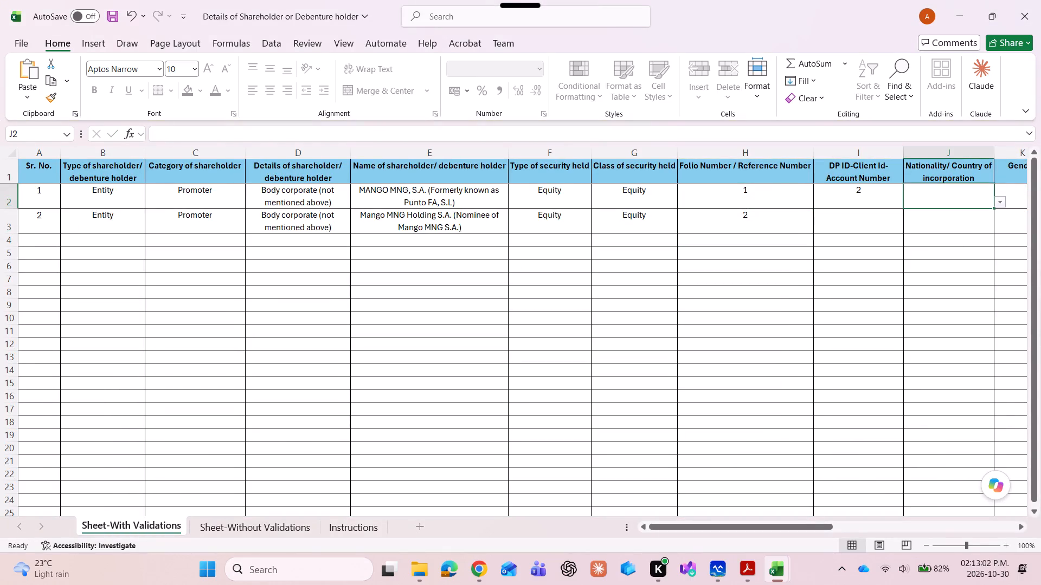
key(alt+Tab)
key(alt+Tab)
key(Left)
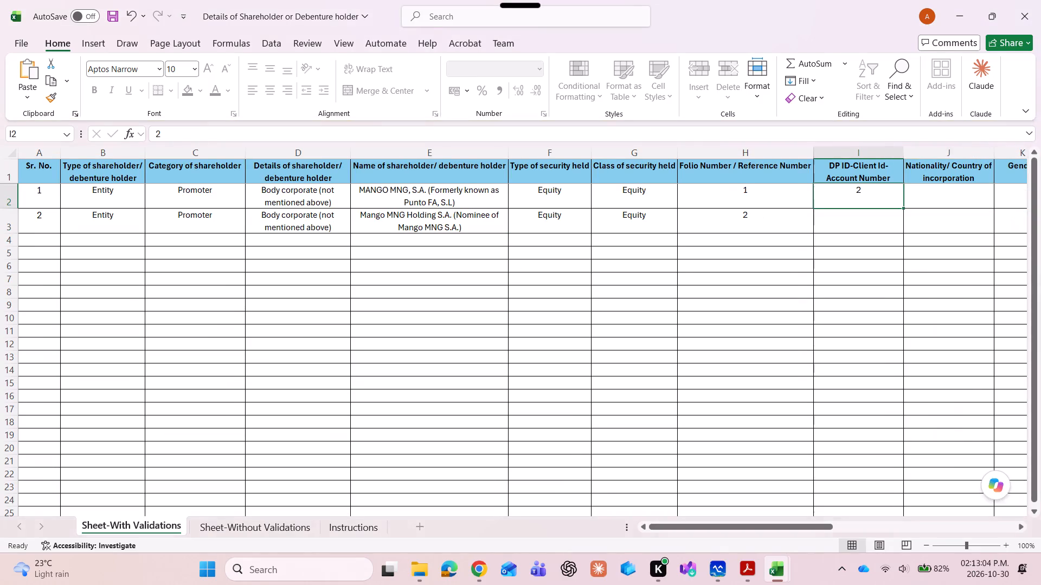
key(Delete)
Set the nationality/country of incorporation to Spain for both shareholders, checking against the MGT-7_Revised1 workbook.
key(Right)
key(alt+Tab)
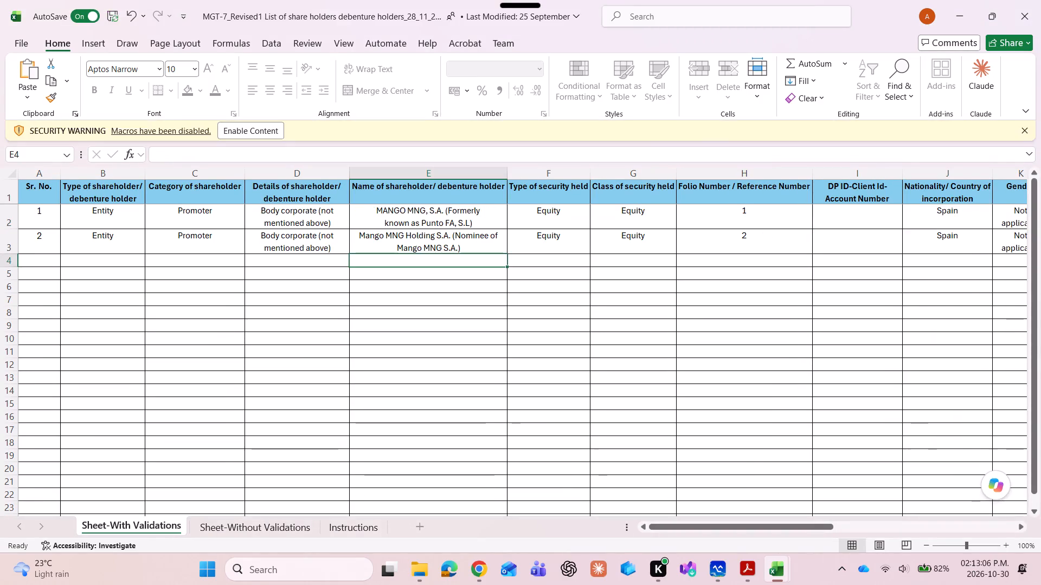
key(alt+Tab)
key(s)
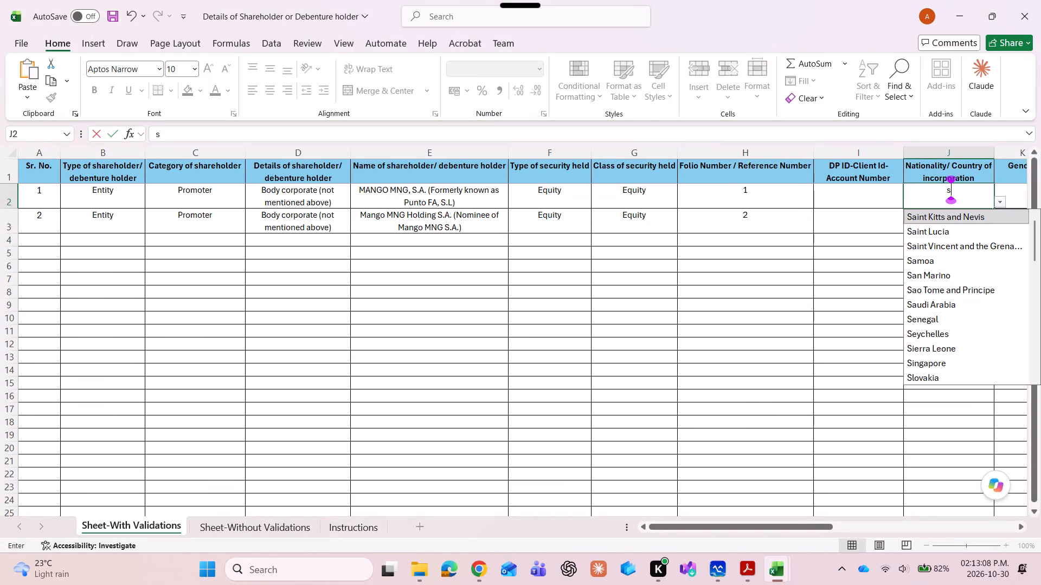
key(p)
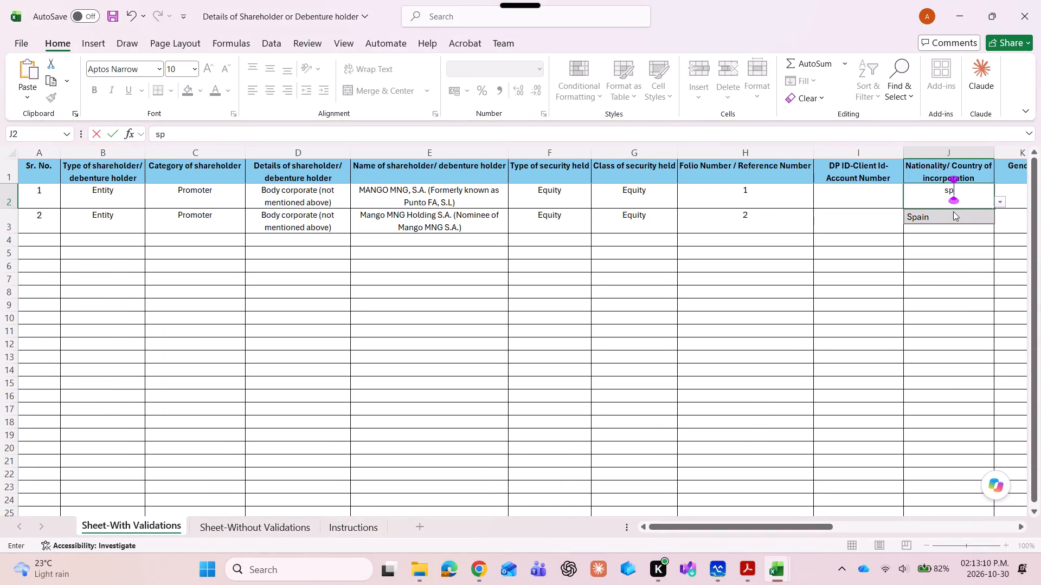
click(953, 217)
key(Down)
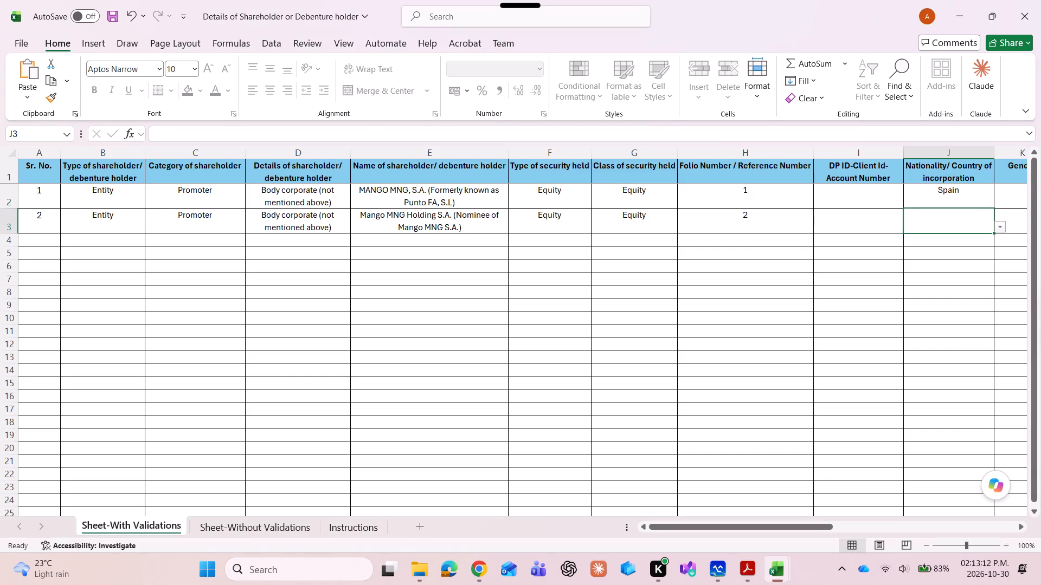
text(sp)
click(943, 242)
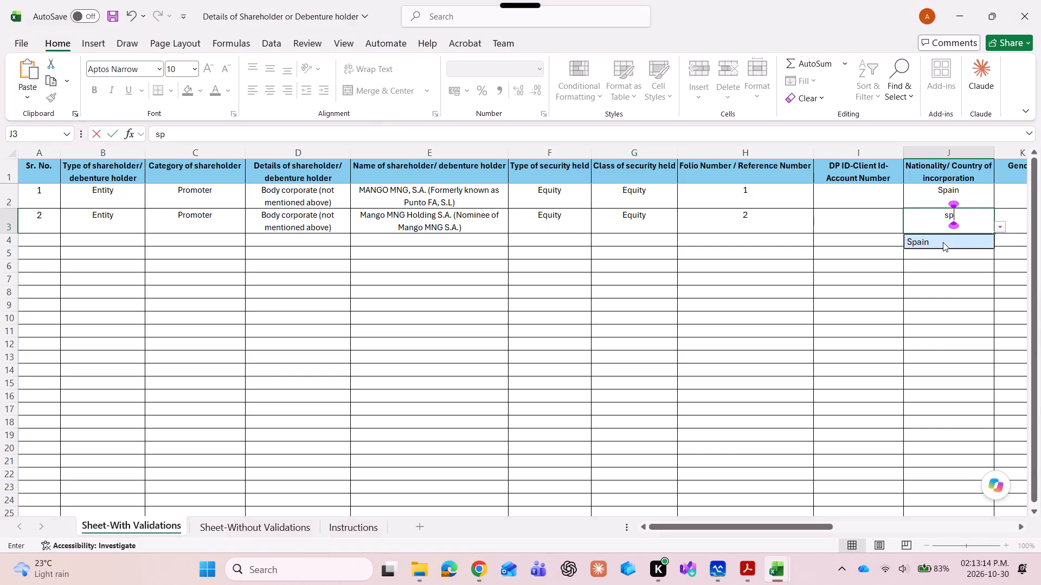
Set the gender to Not applicable for the first shareholder, MANGO MNG, S.A.
key(Right)
key(Right)
key(Right)
key(Right)
key(Left)
key(Left)
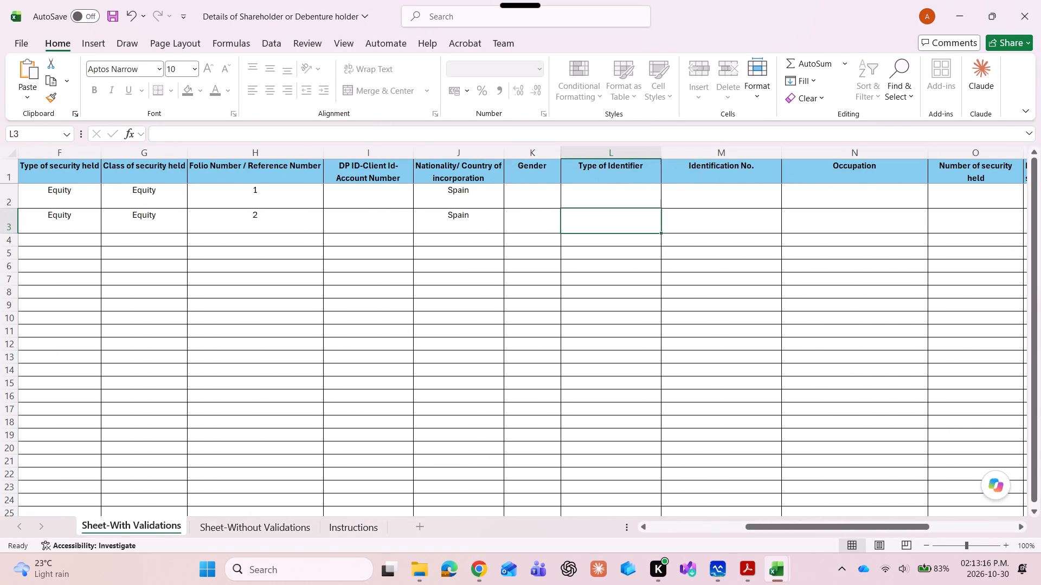
key(Left)
key(Up)
key(Tab)
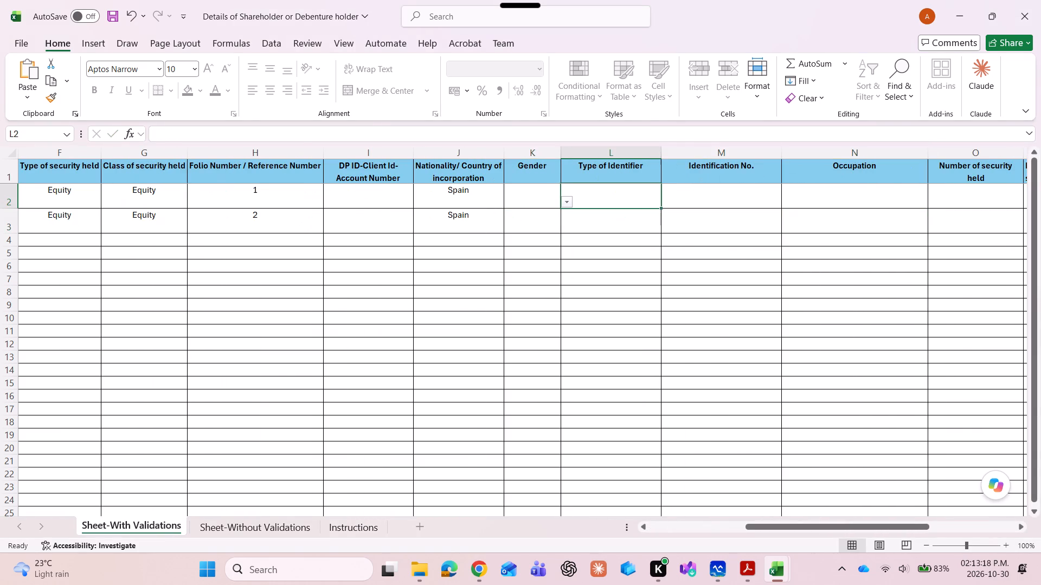
key(Left)
key(space)
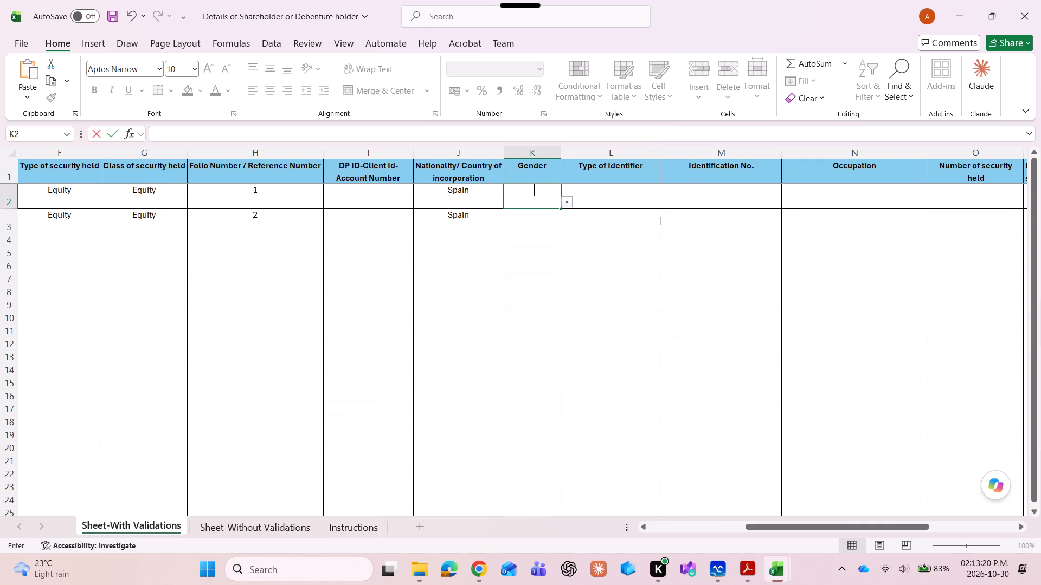
key(BackSpace)
key(Down)
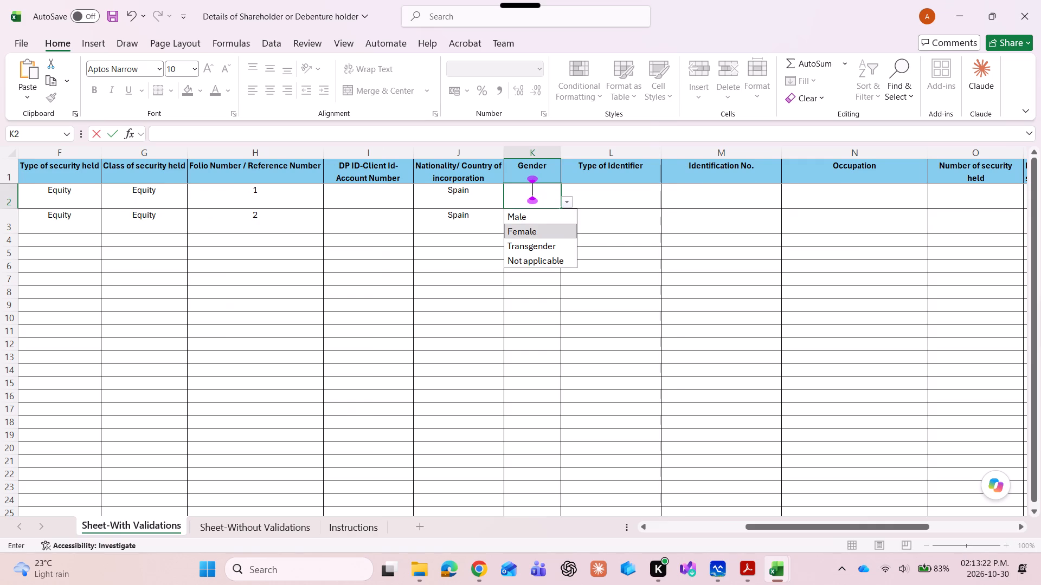
key(Down)
key(Down)
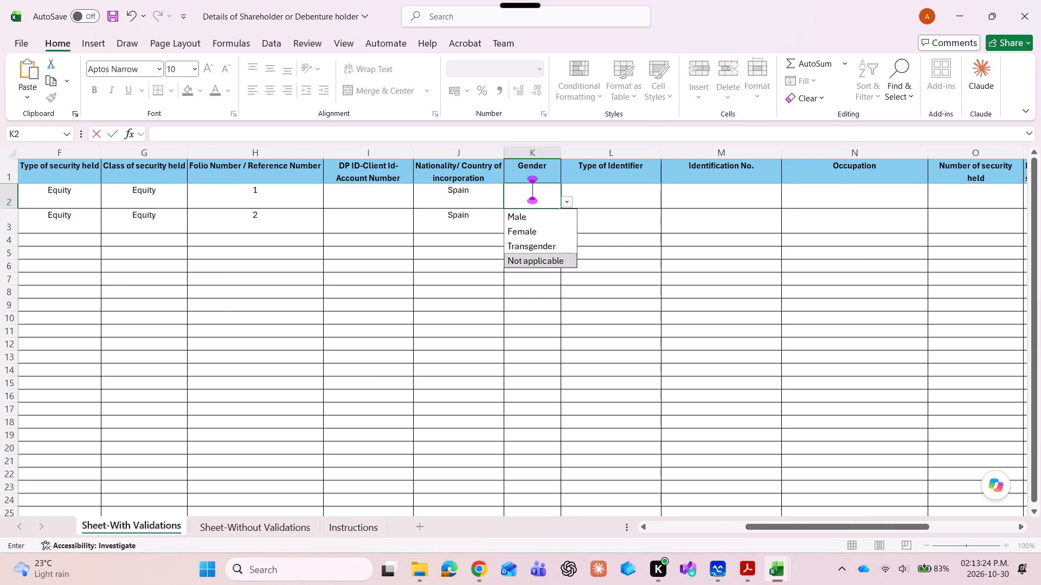
key(space)
key(BackSpace)
key(Down)
key(Down)
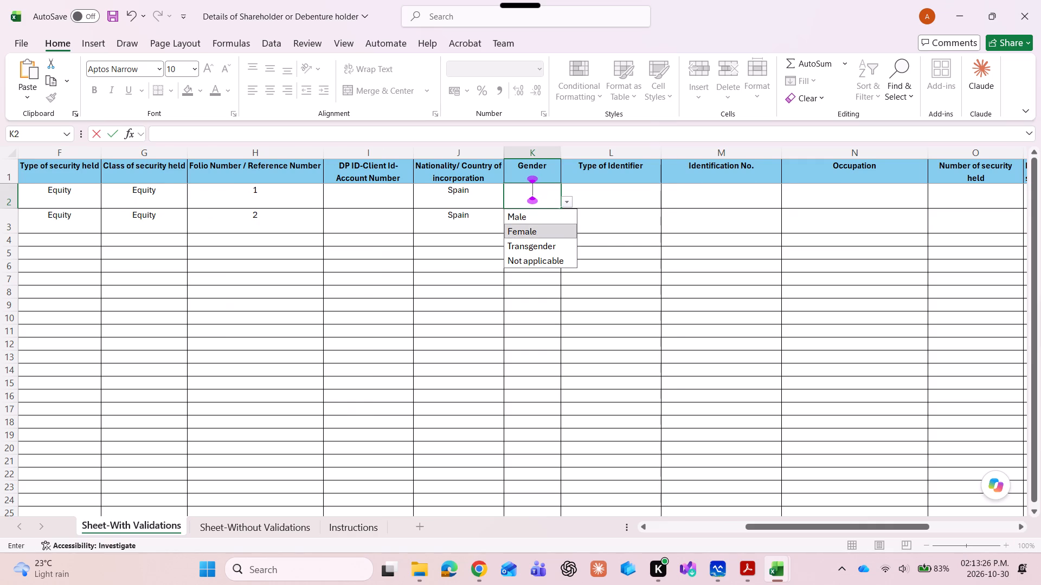
key(Down)
key(Return)
Set the gender to Not applicable for the second shareholder, Mango MNG Holding S.A.
key(Down)
key(Up)
key(space)
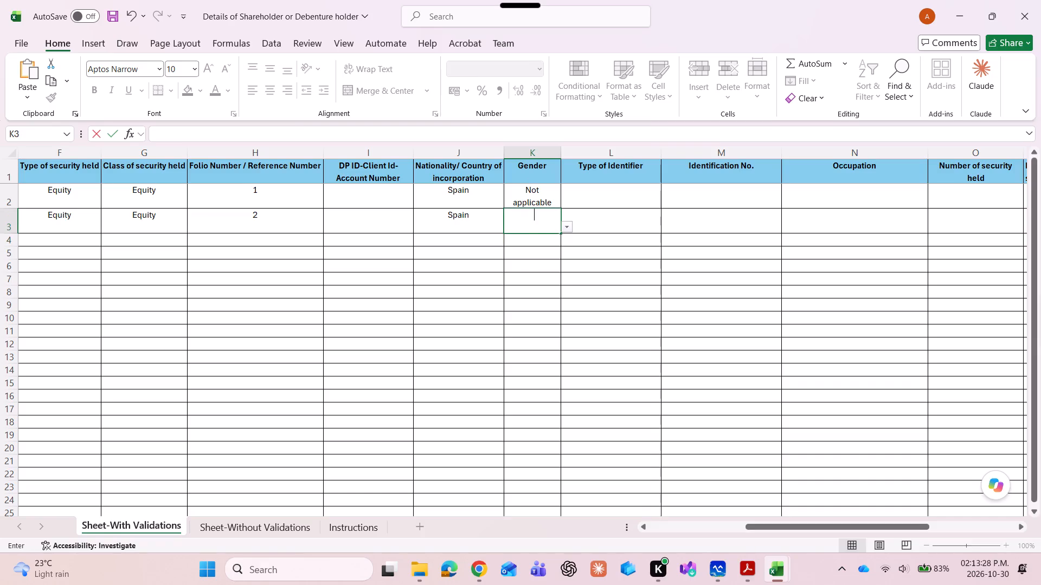
key(BackSpace)
key(Down)
key(Down)
key(Down)
key(Return)
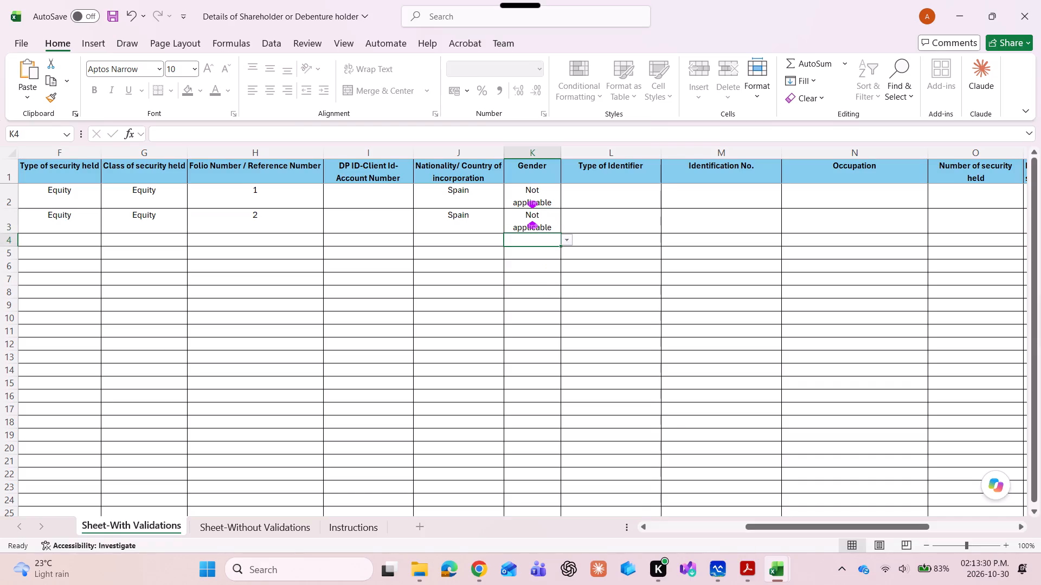
Set the first shareholder's type of identifier to Other registration number, checking against the MGT-7_Revised1 workbook.
key(Up)
key(Up)
key(Right)
key(alt+Tab)
key(Right)
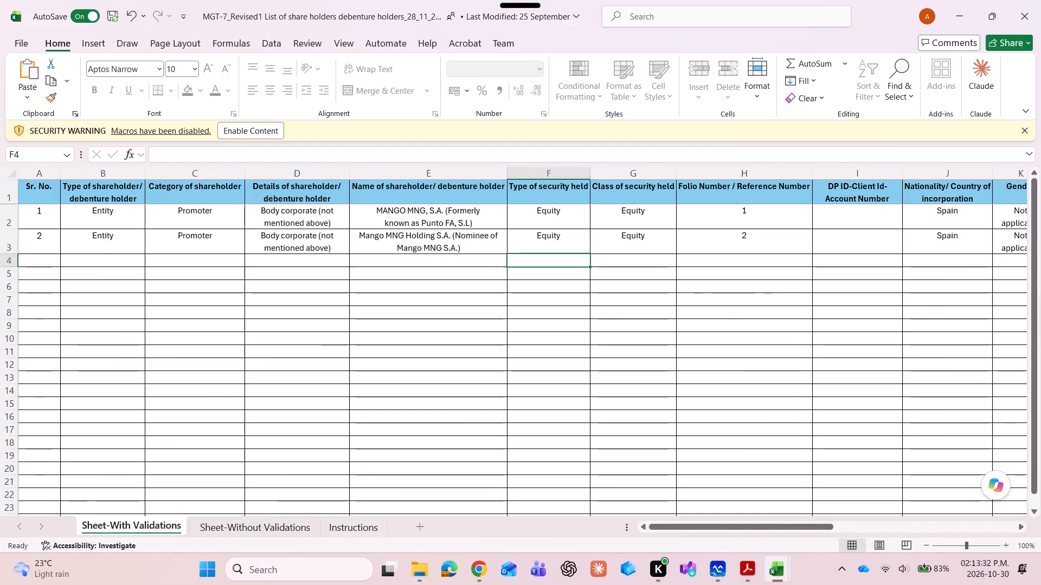
key(Right)
key(Right)
key(Right)
key(Right)
key(Right)
key(Right)
key(Right)
key(Right)
key(Left)
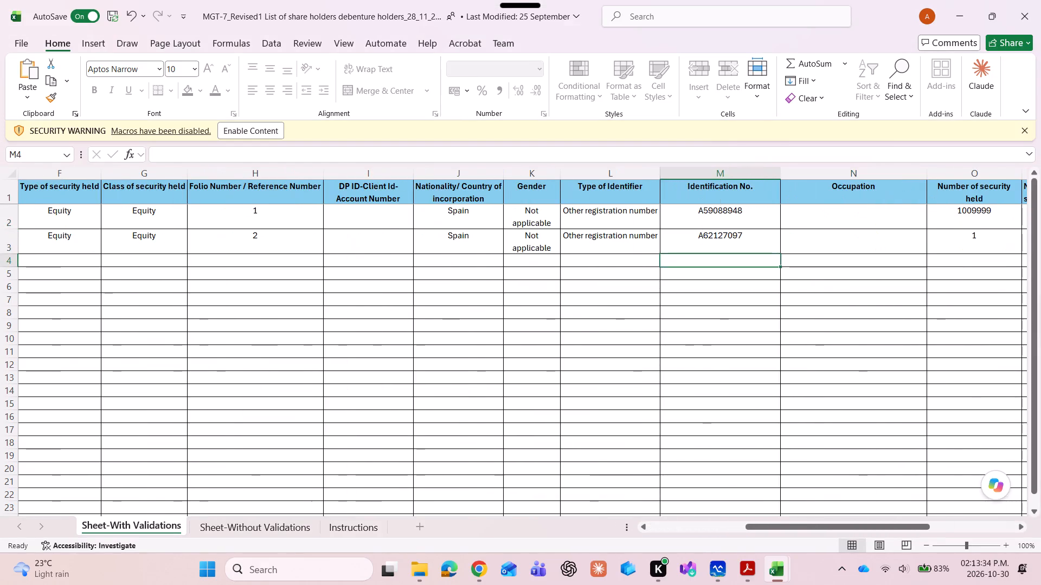
key(Left)
key(Up)
key(Up)
key(alt+Tab)
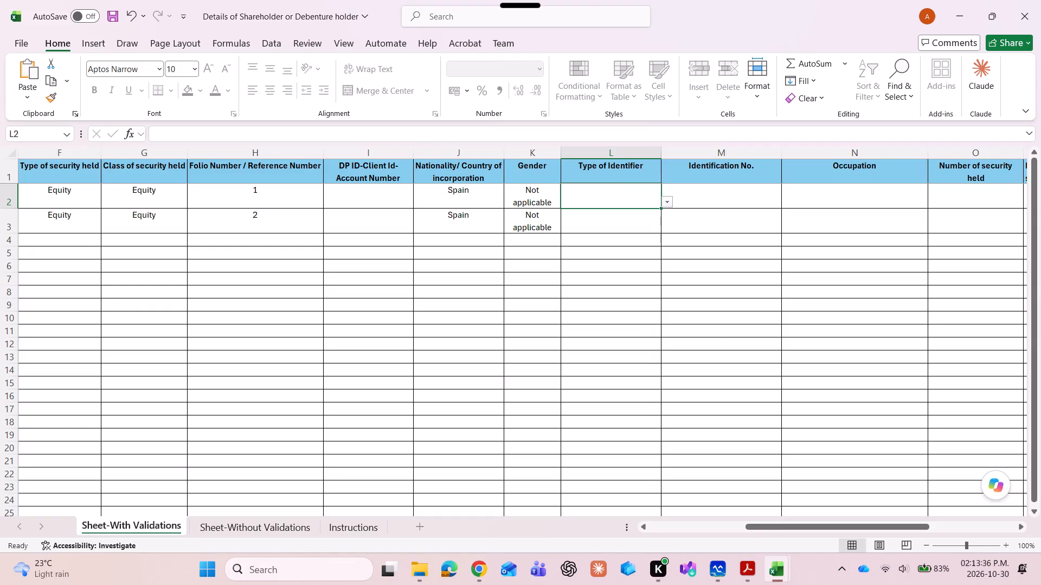
key(space)
key(BackSpace)
key(Up)
key(Down)
key(Down)
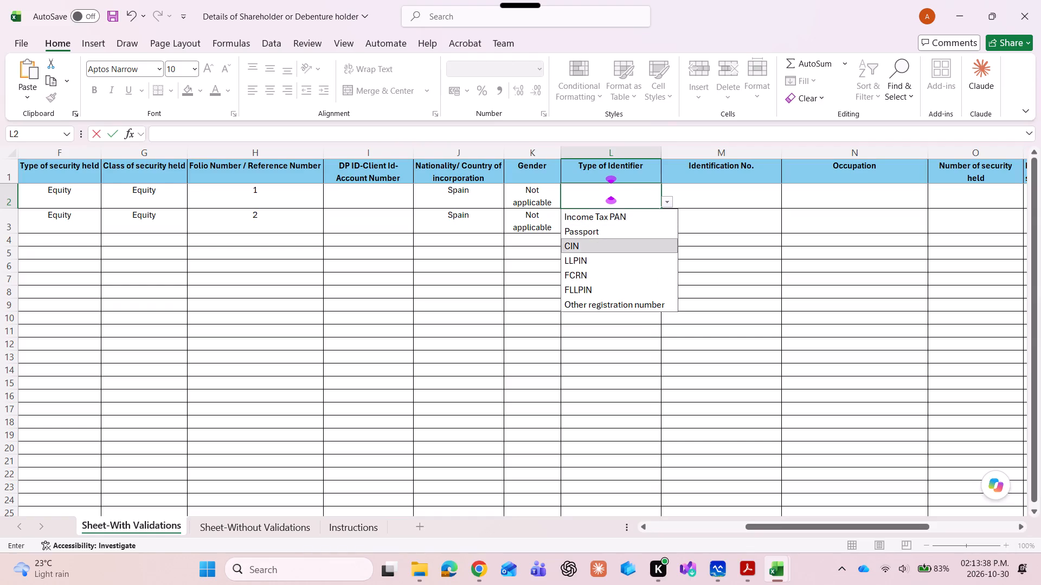
key(Down)
key(Down)
key(Down)
key(Down)
key(Return)
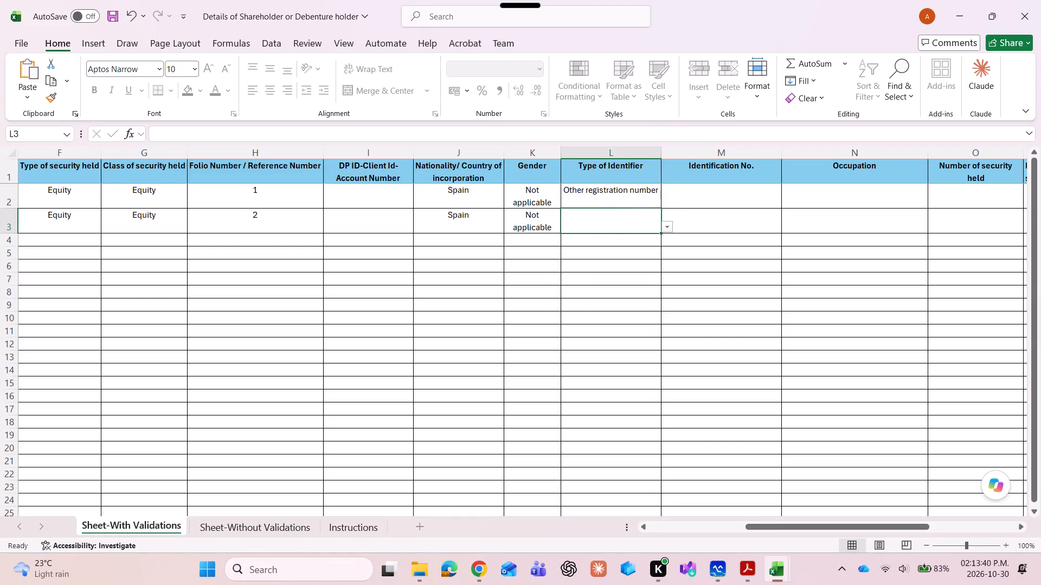
Set the second shareholder's type of identifier to Other registration number.
key(space)
key(BackSpace)
key(Down)
key(Down)
key(Down)
key(Down)
key(Down)
key(Down)
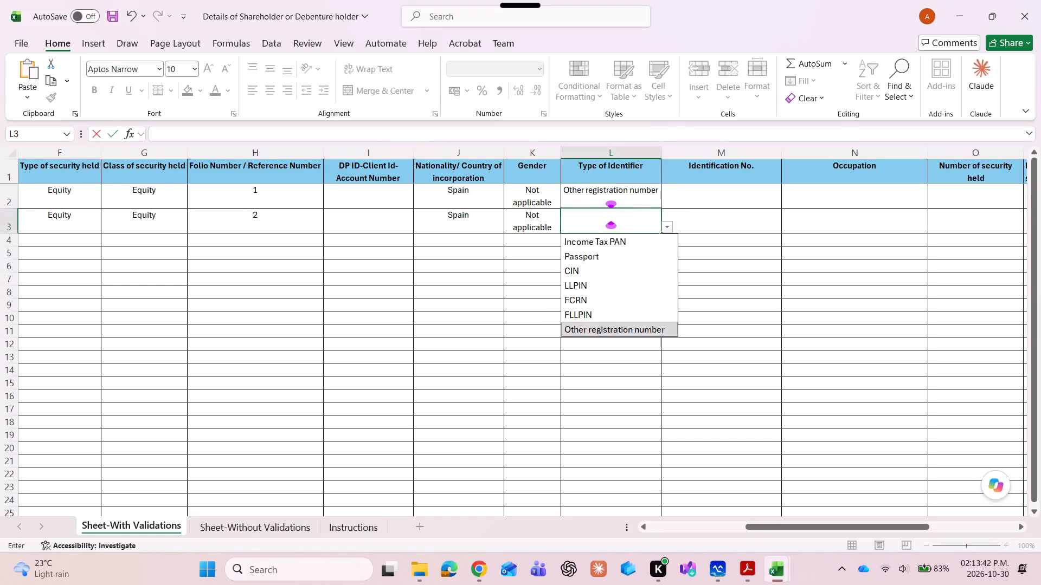
key(Return)
Copy the first shareholder's identification number from the MGT-7_Revised1 workbook into the new shareholder list.
key(Right)
key(Up)
key(Up)
key(alt+Tab)
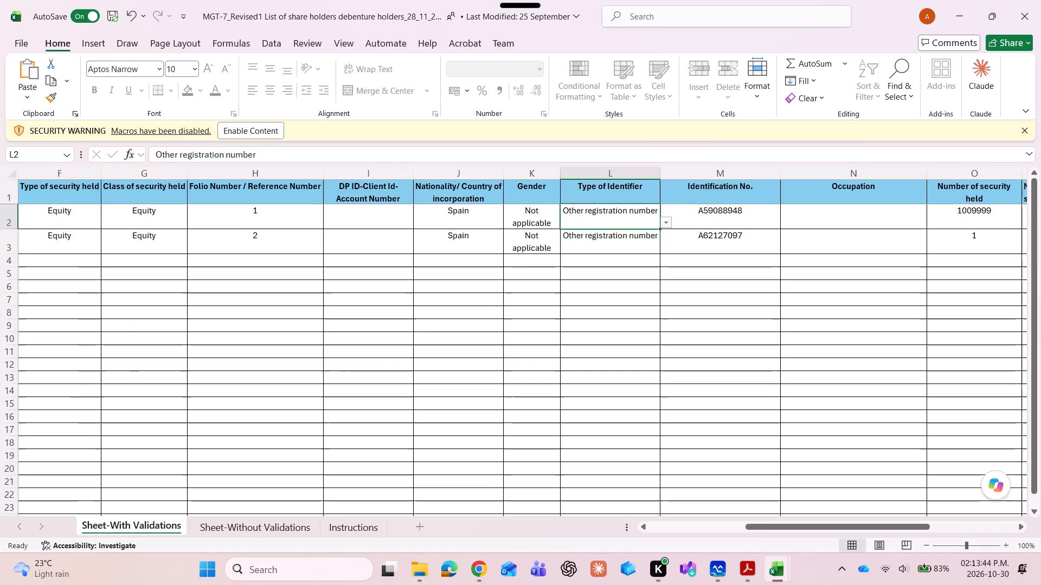
key(Right)
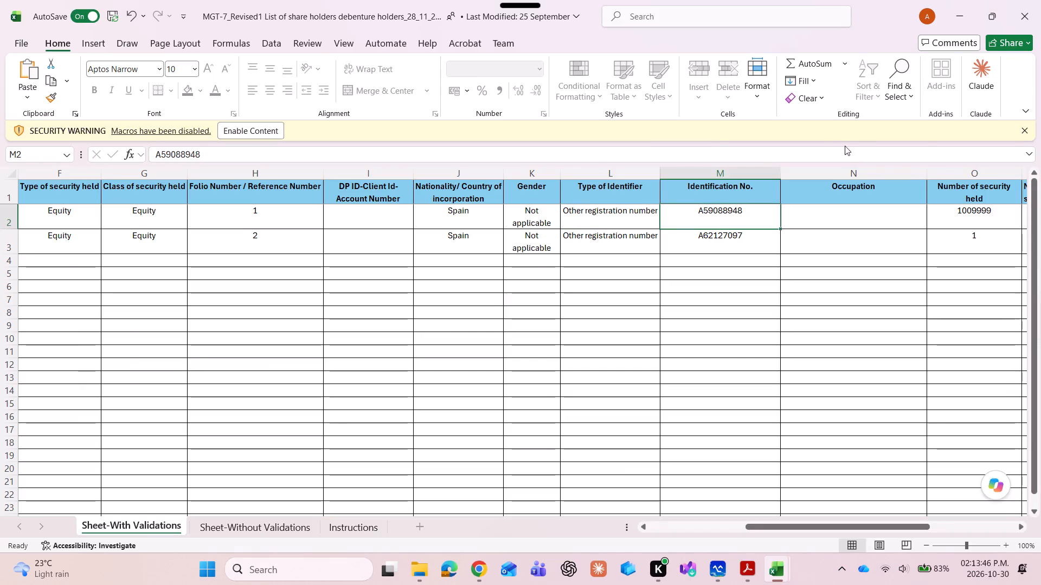
click(836, 159)
key(ctrl+a)
key(ctrl+c)
key(alt+Tab)
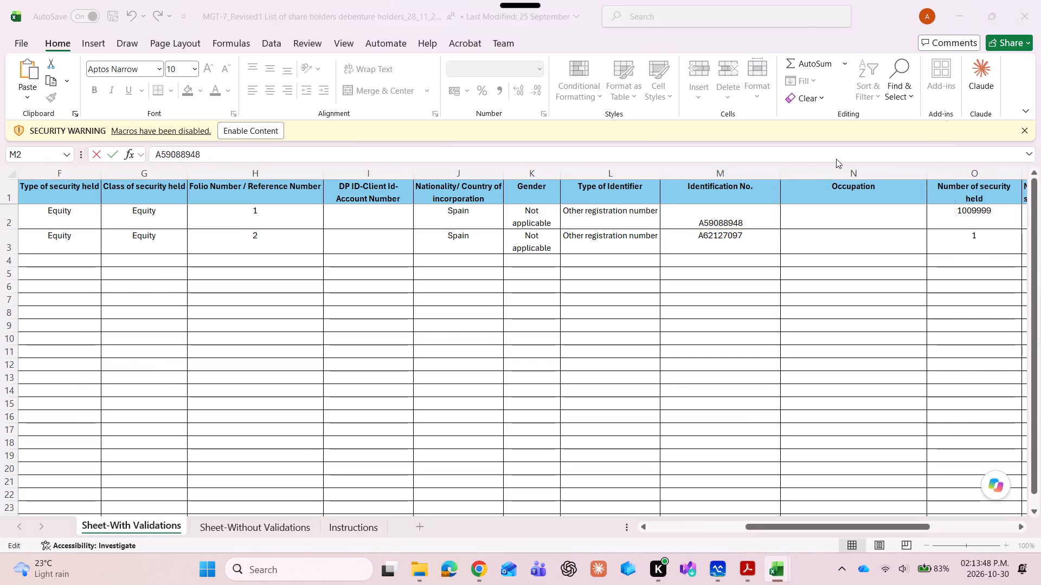
click(805, 136)
key(ctrl+v)
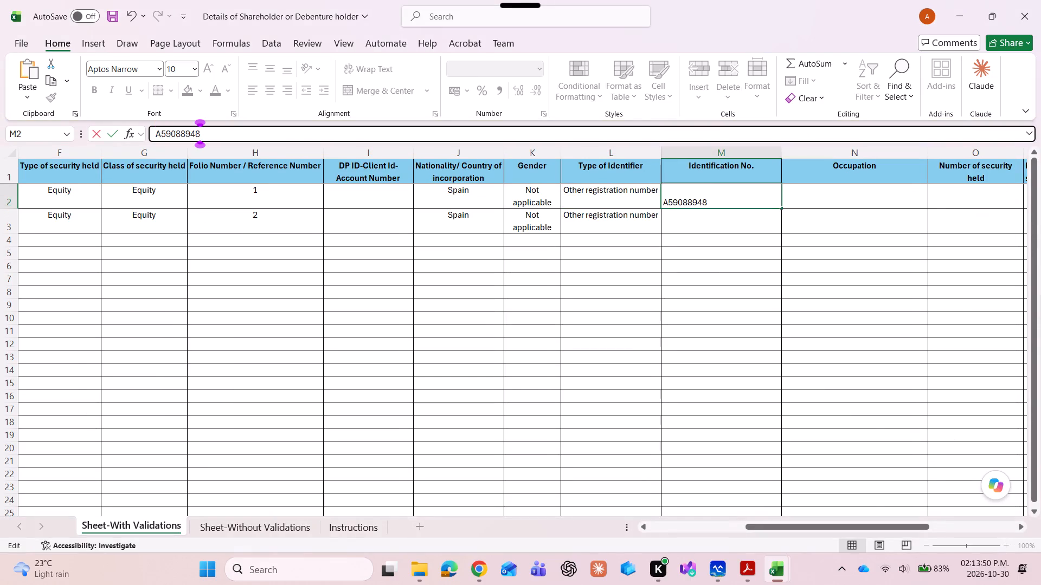
key(Tab)
Copy the second shareholder's identification number from the MGT-7_Revised1 workbook into the new shareholder list.
key(alt+Tab)
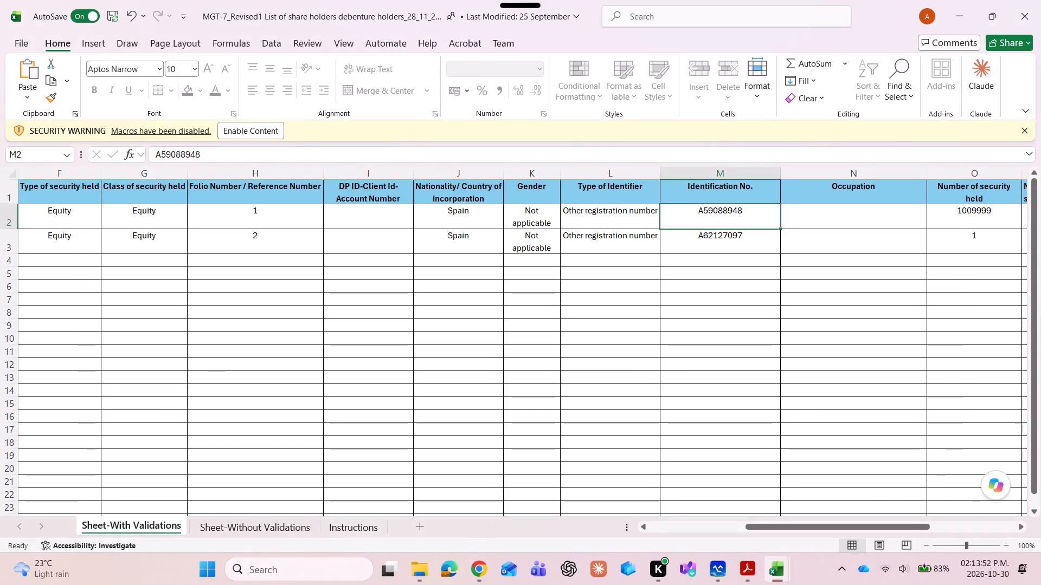
click(712, 232)
click(702, 154)
key(ctrl+a)
key(ctrl+c)
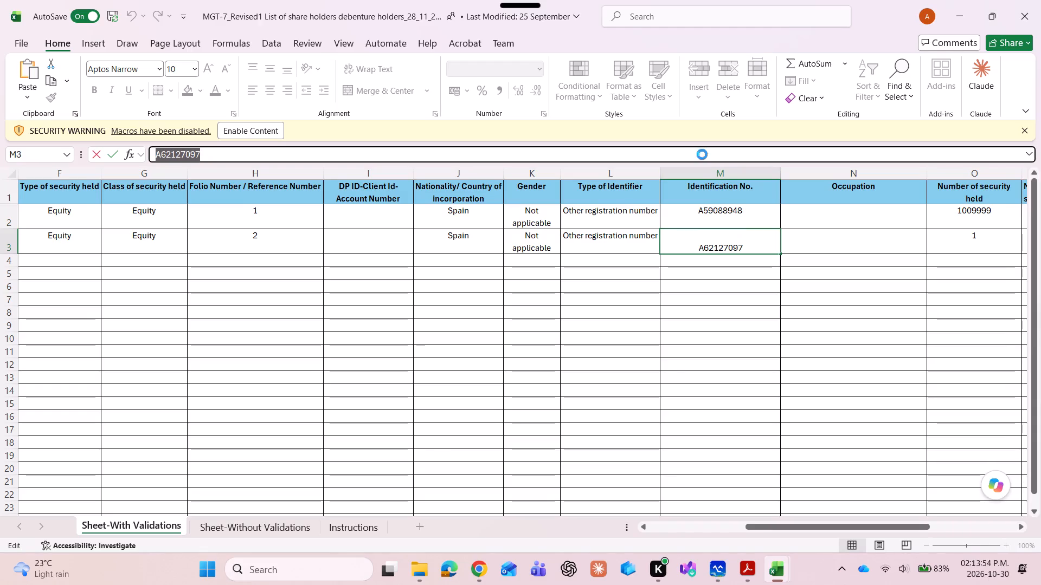
key(Return)
key(alt+Tab)
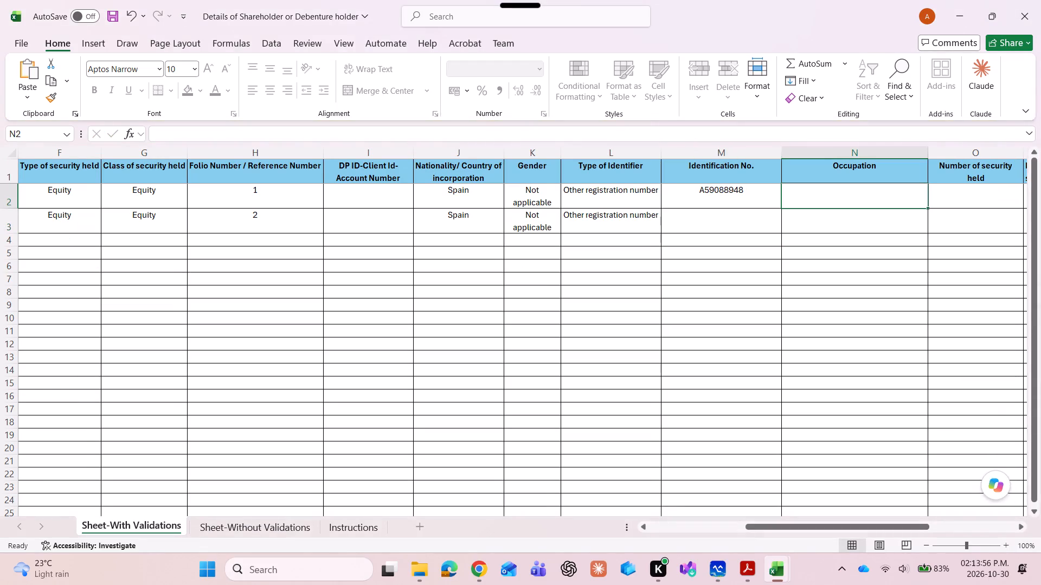
click(714, 224)
click(705, 136)
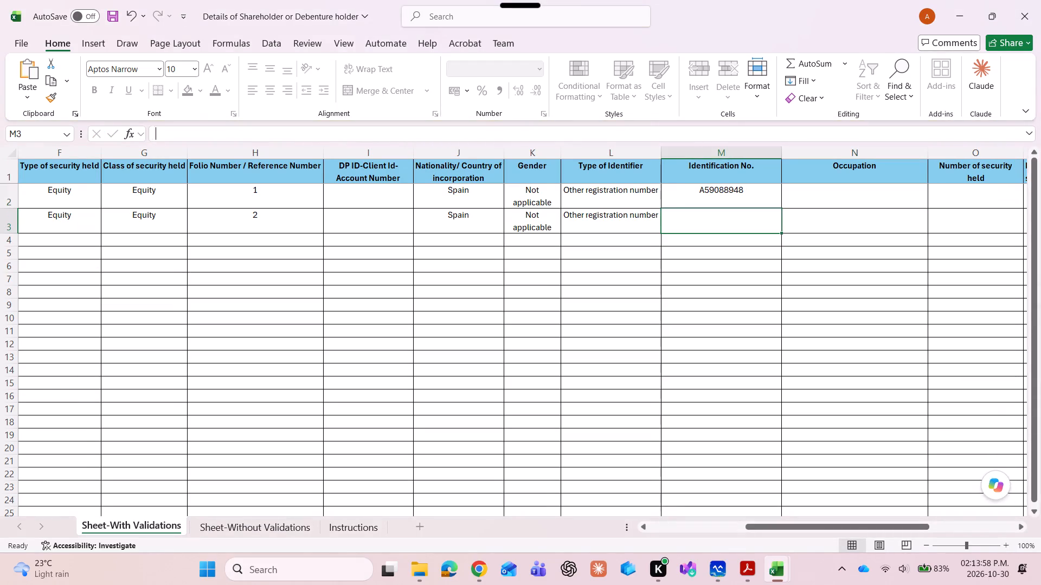
key(ctrl+v)
key(Return)
Fill the number of securities held: 1009999 for the first shareholder, copied from the MGT-7_Revised1 workbook, and 1 for the second.
key(Up)
key(Up)
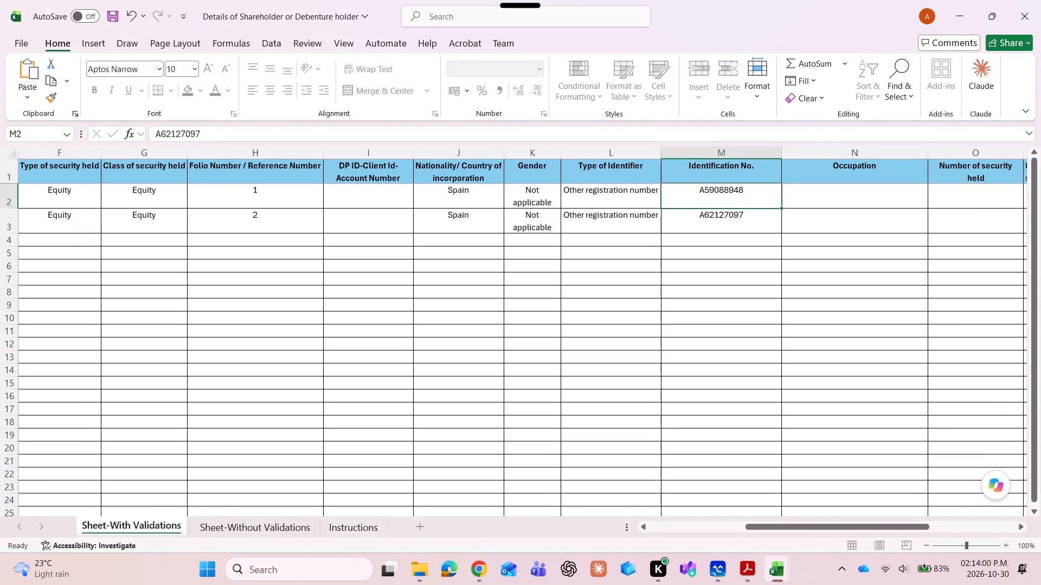
key(Right)
key(Right)
key(Right)
key(Right)
key(Left)
key(Left)
key(alt+Tab)
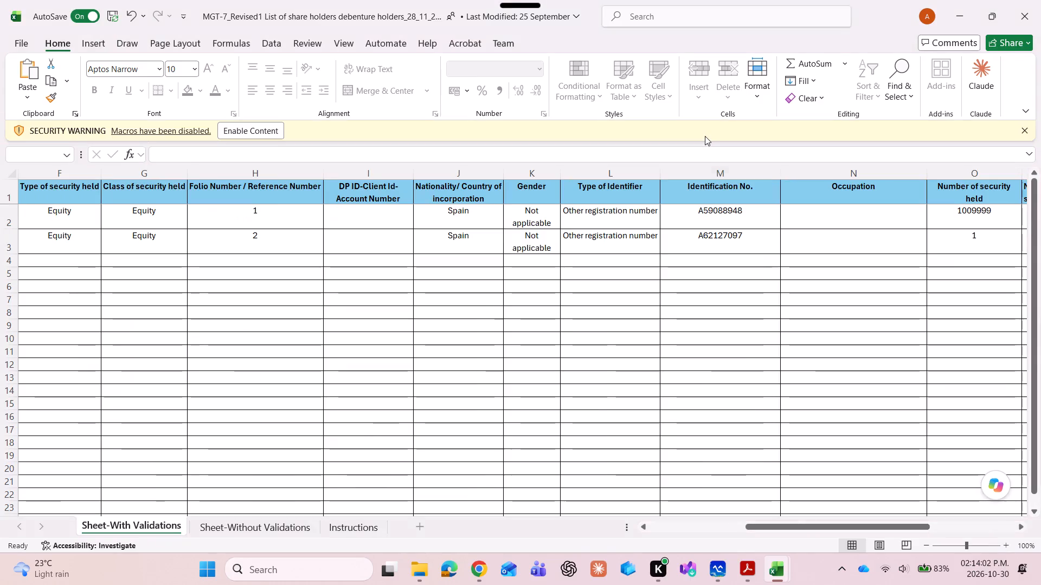
scroll(683, 259, left, 4)
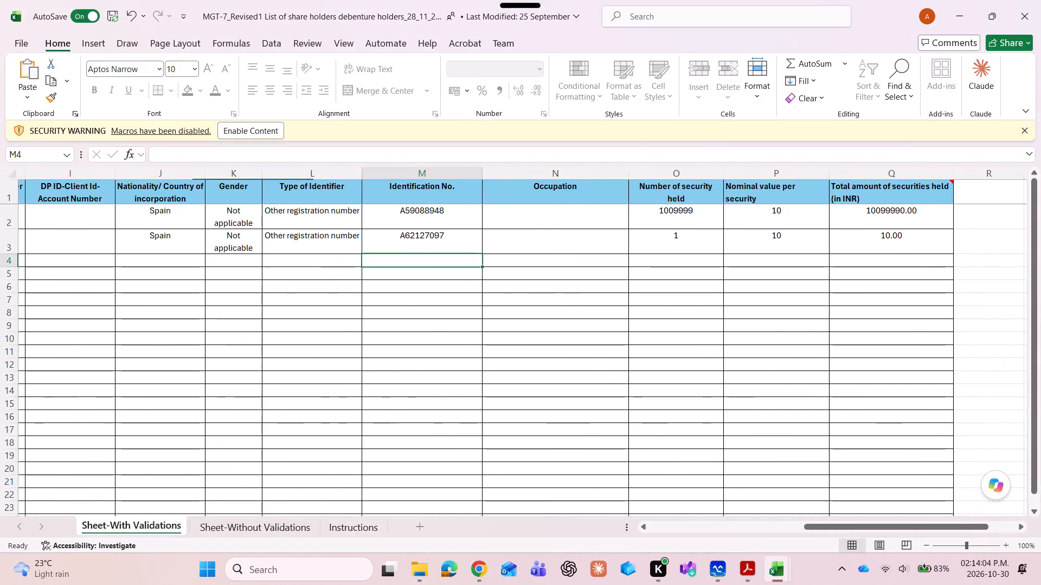
click(666, 219)
click(633, 148)
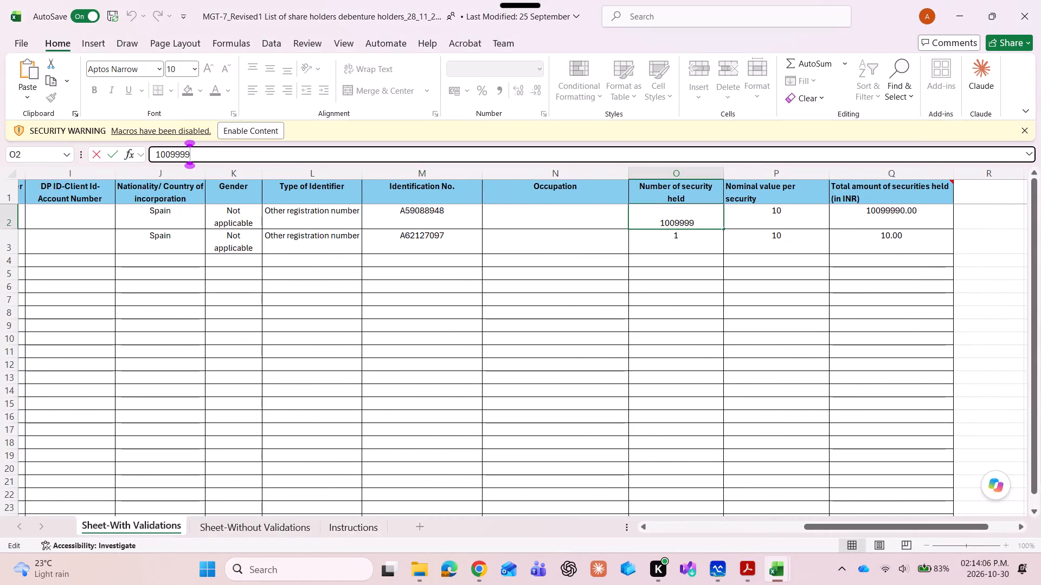
key(ctrl+a)
key(ctrl+c)
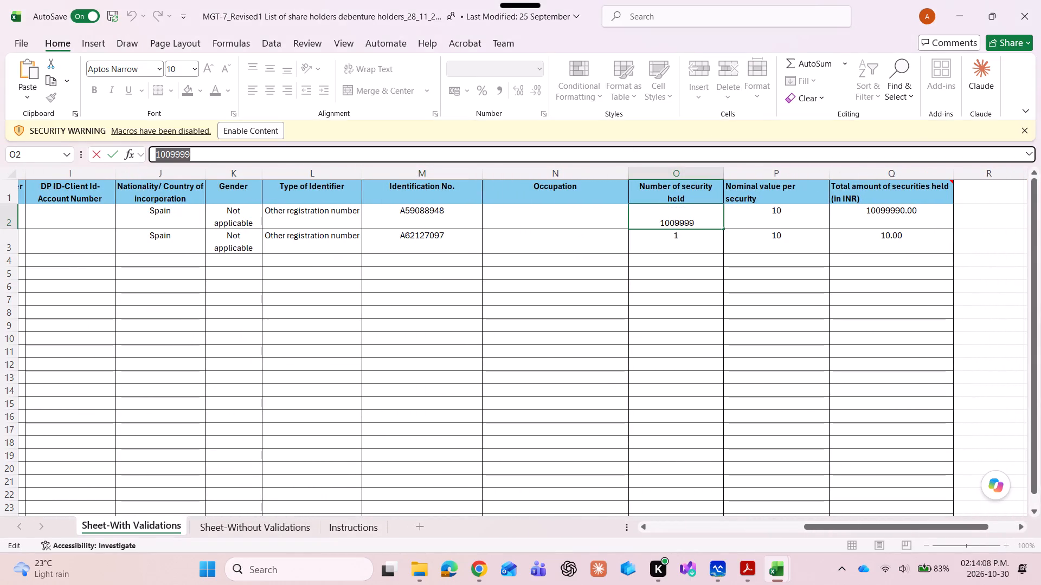
key(Return)
key(alt+Tab)
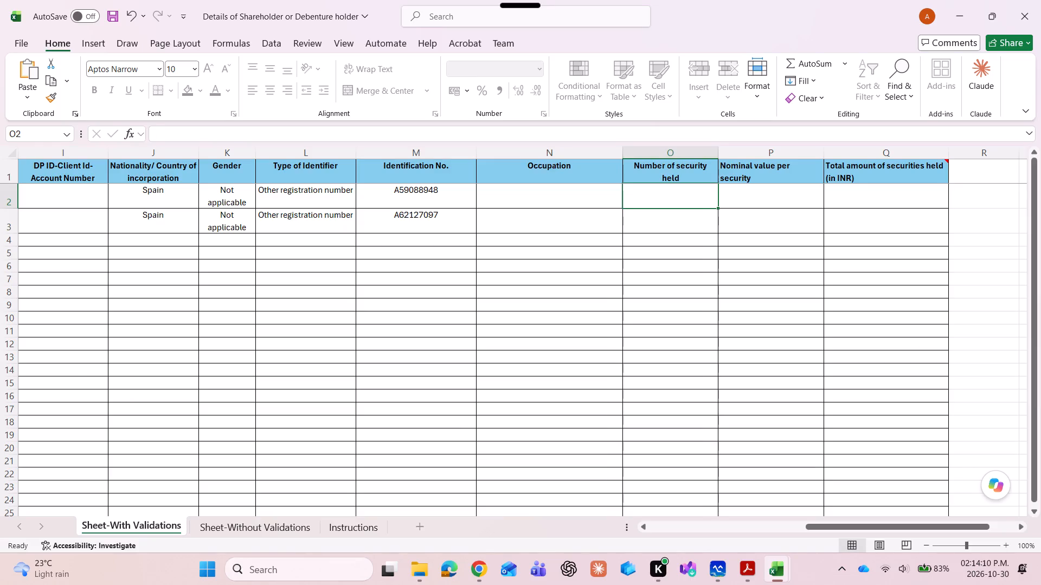
click(637, 137)
key(ctrl+v)
key(Return)
key(1)
key(Return)
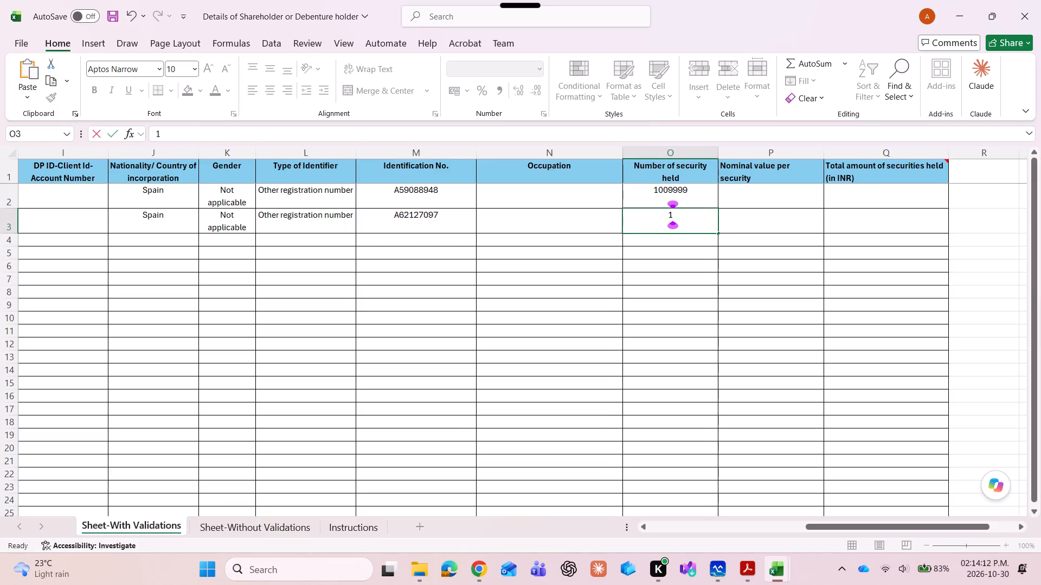
Set the nominal value per security to 10 for both shareholders.
key(Up)
key(Up)
key(Right)
key(alt+Tab)
key(alt+Tab)
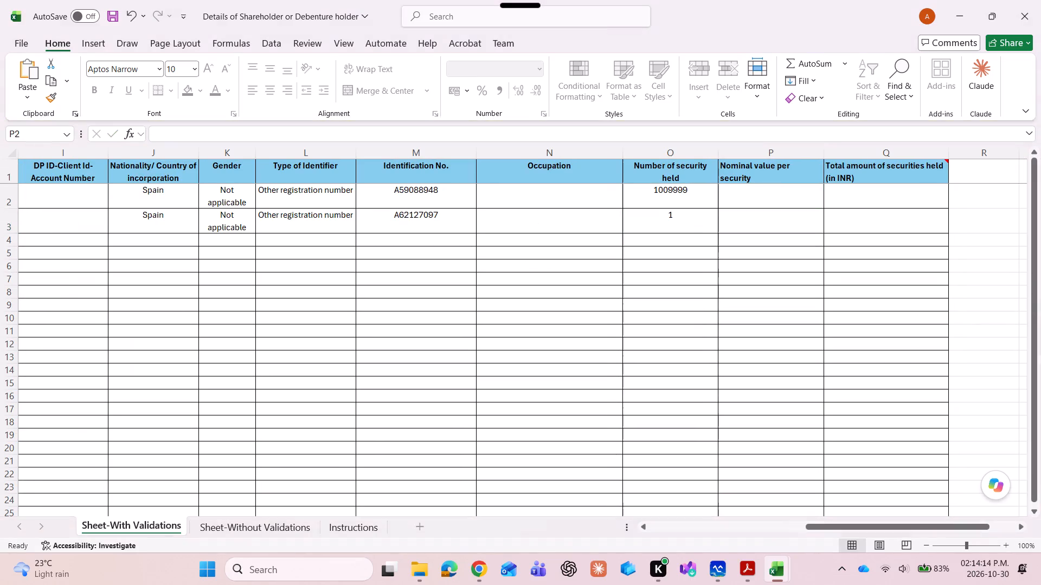
text(10)
key(Return)
text(10)
key(Return)
Save the completed shareholder list and close both workbooks.
key(ctrl+s)
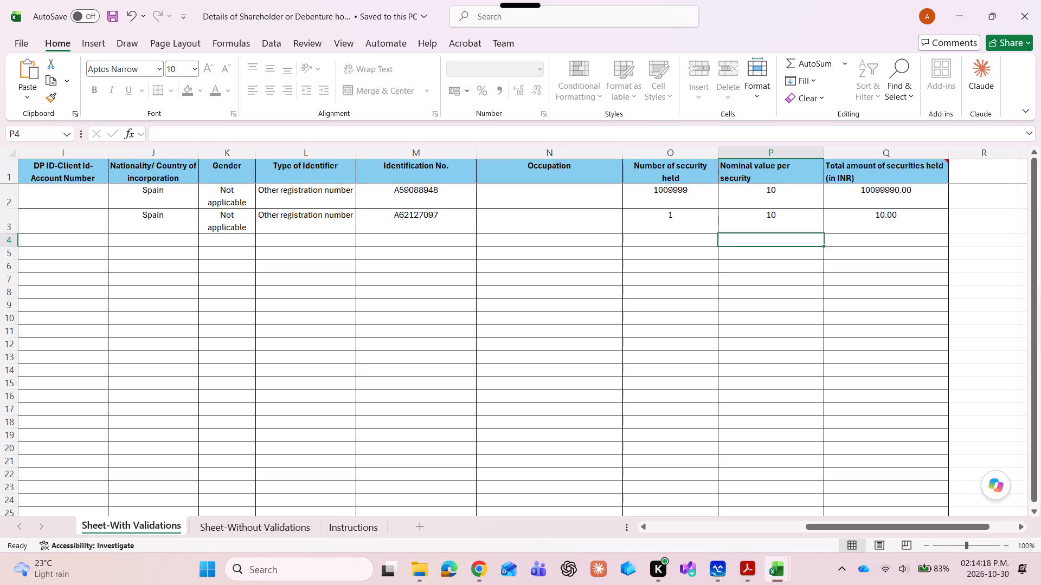
click(1040, 0)
click(1040, 0)
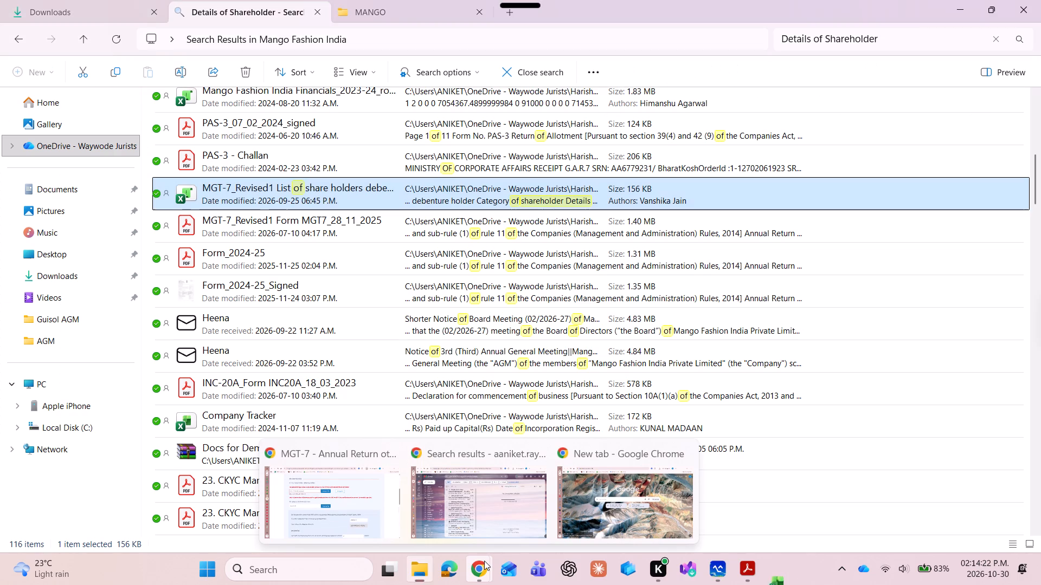
Upload Details of Shareholder or Debenture holder from Downloads as the MGT-7 form's list of share holders, debenture holders attachment.
click(367, 530)
click(472, 187)
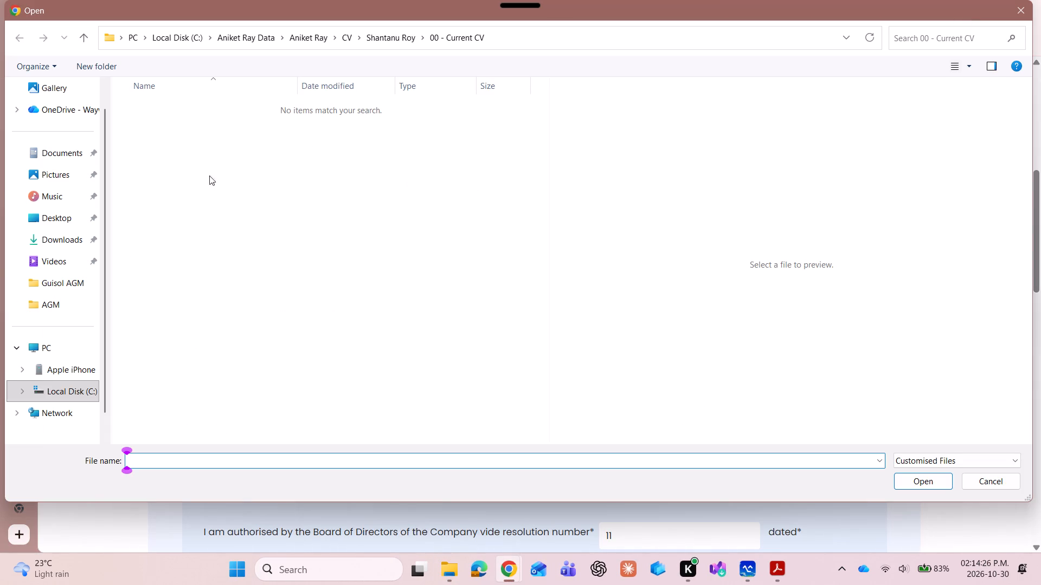
click(54, 243)
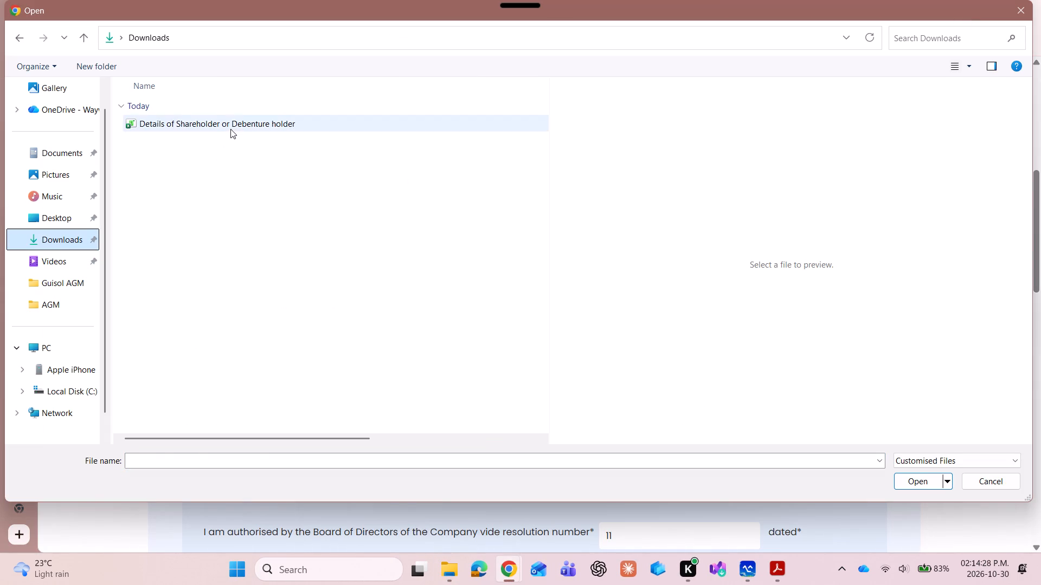
click(232, 126)
click(899, 480)
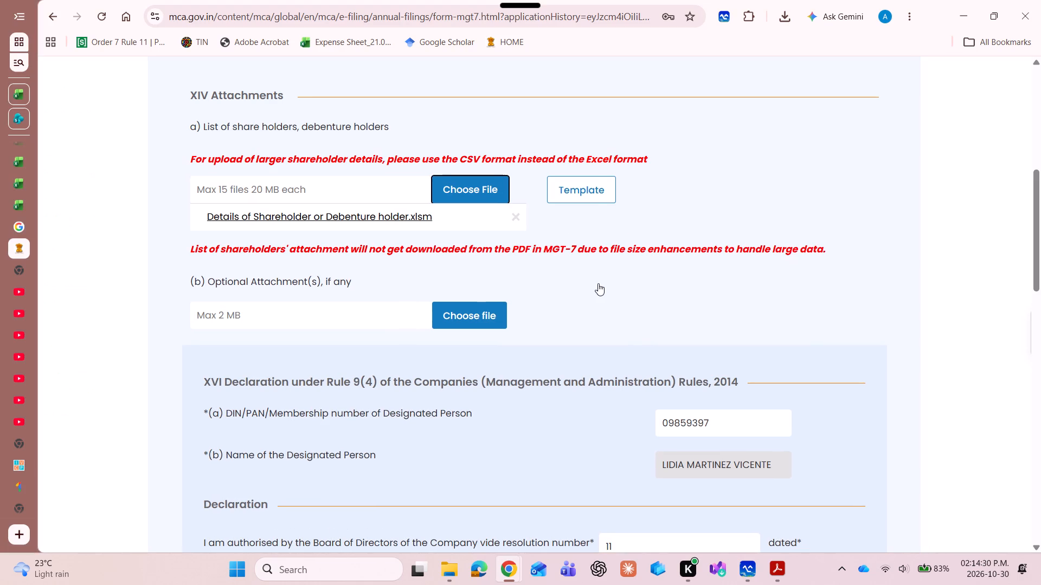
scroll(576, 206, up, 8)
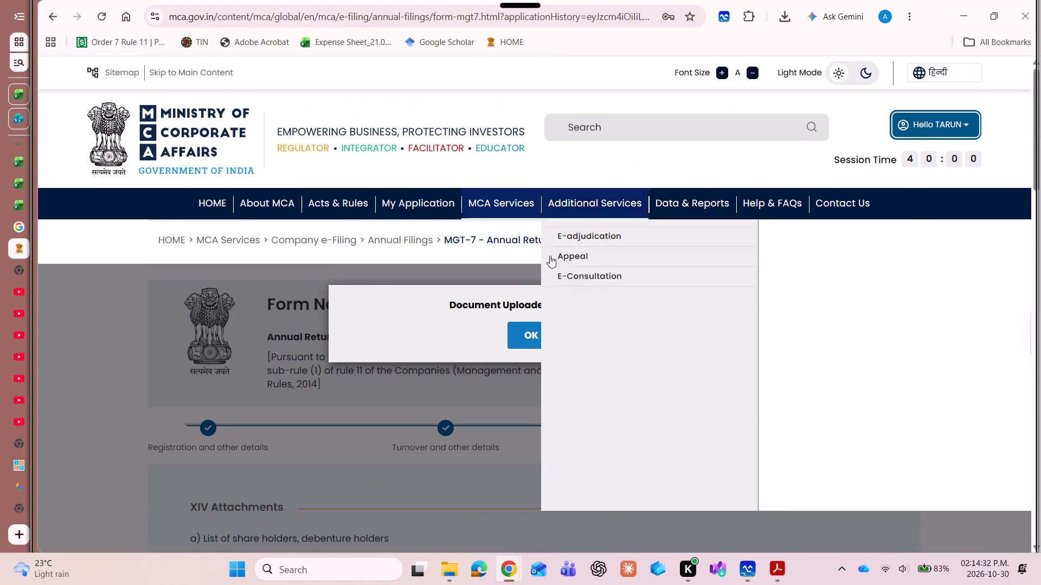
click(522, 332)
Save the MGT-7 draft at the Attachment & Declaration stage and dismiss the resulting message.
scroll(522, 332, down, 18)
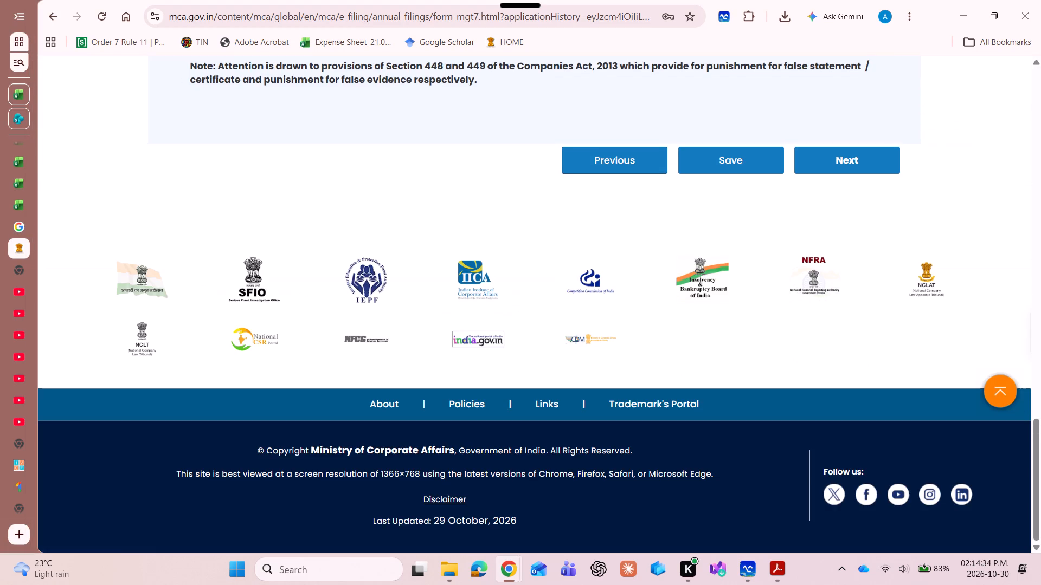
click(756, 149)
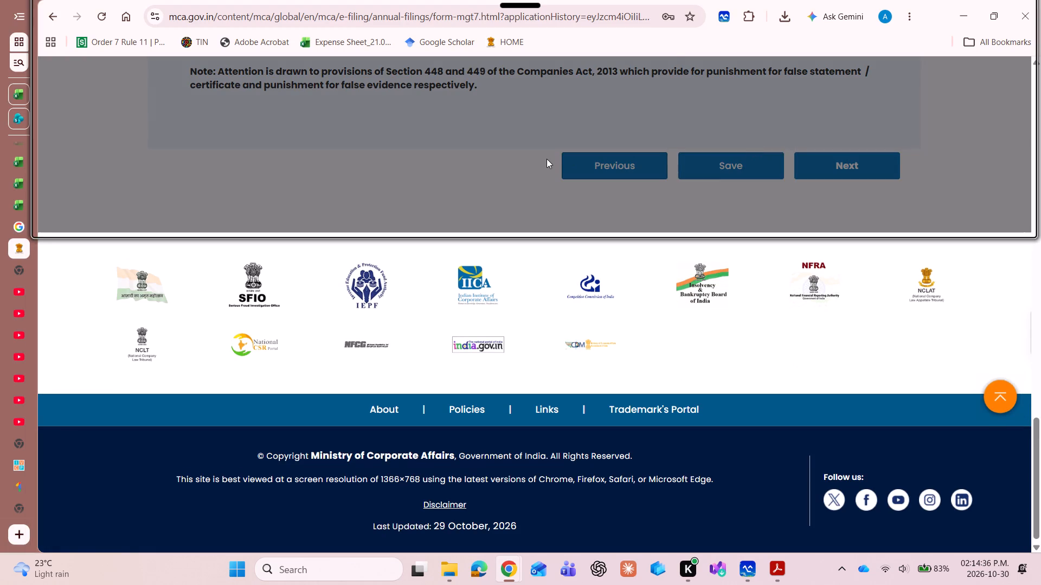
scroll(547, 159, up, 16)
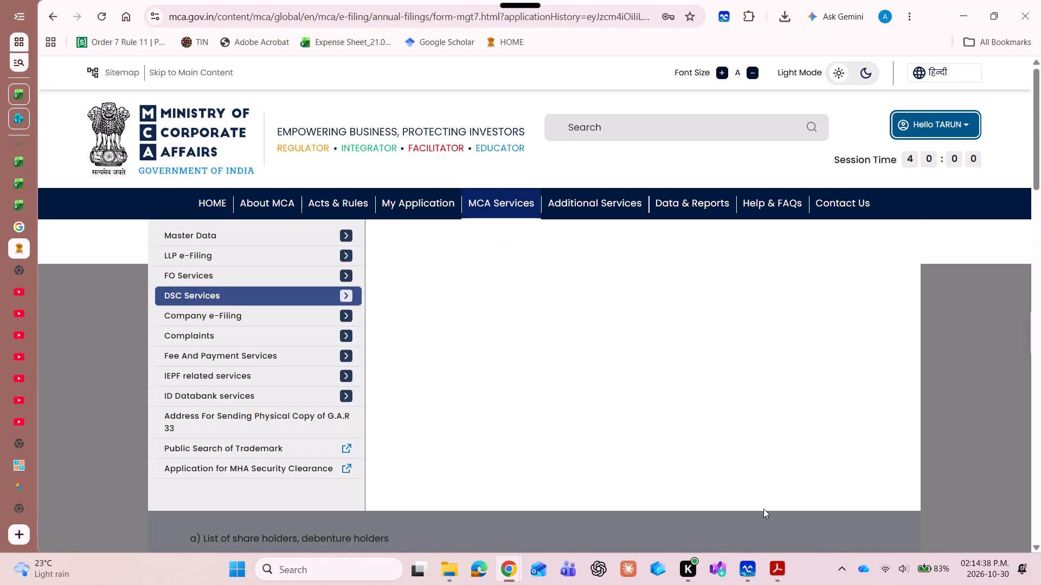
click(542, 343)
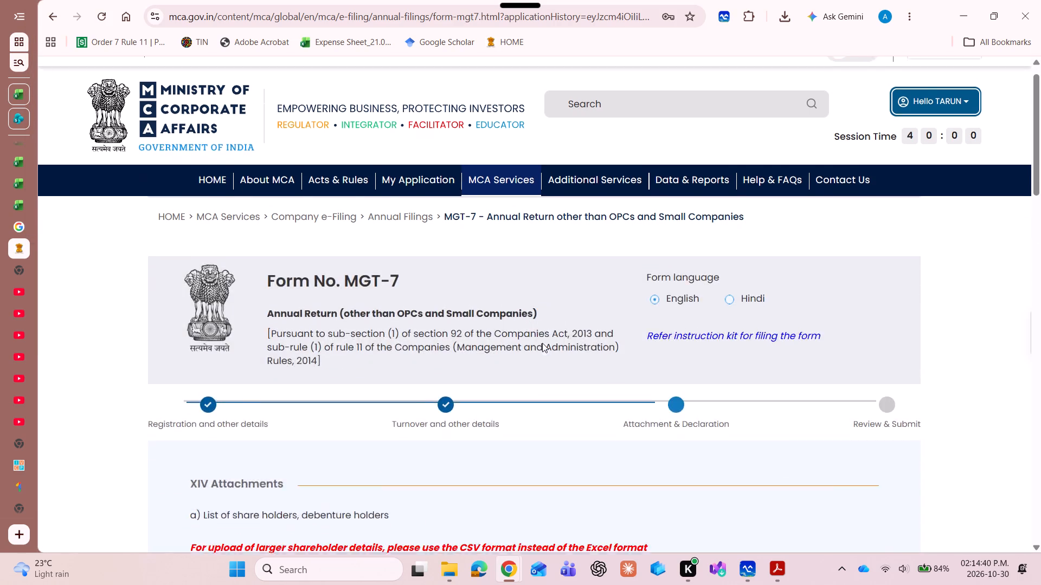
scroll(542, 343, down, 1)
scroll(542, 343, up, 12)
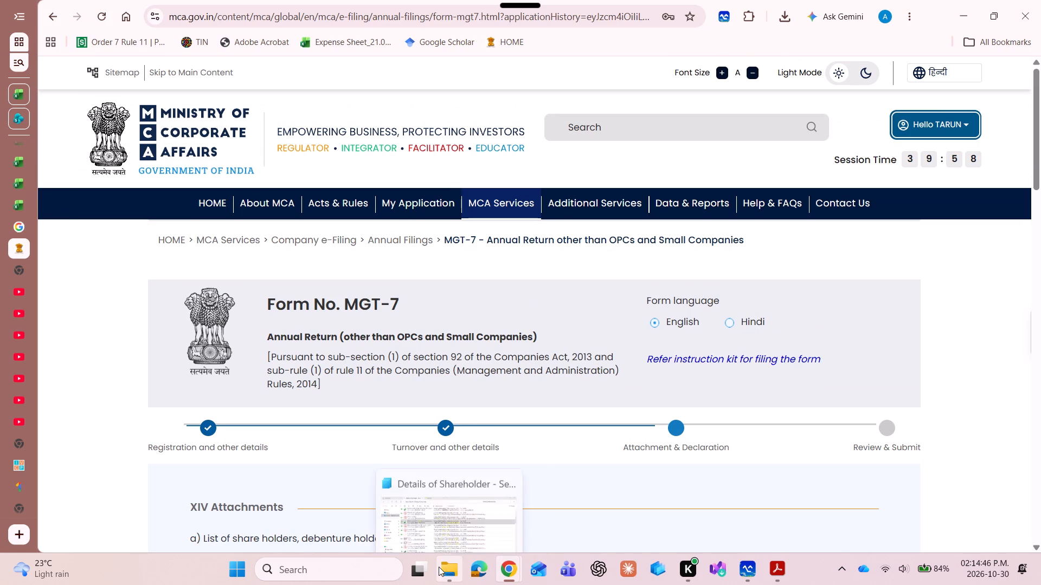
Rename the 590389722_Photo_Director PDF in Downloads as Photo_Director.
click(422, 523)
click(53, 6)
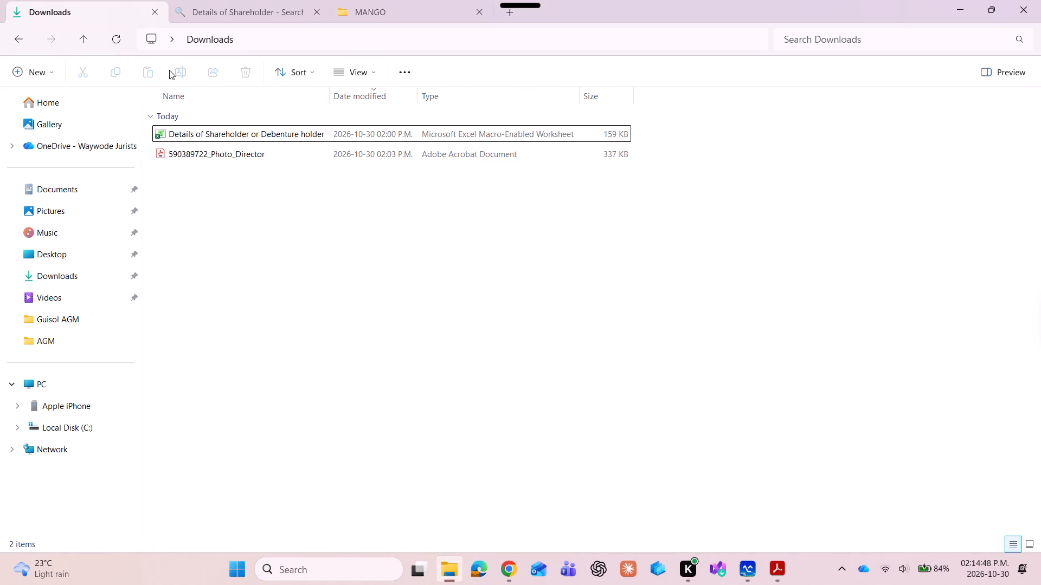
click(246, 151)
click(246, 151)
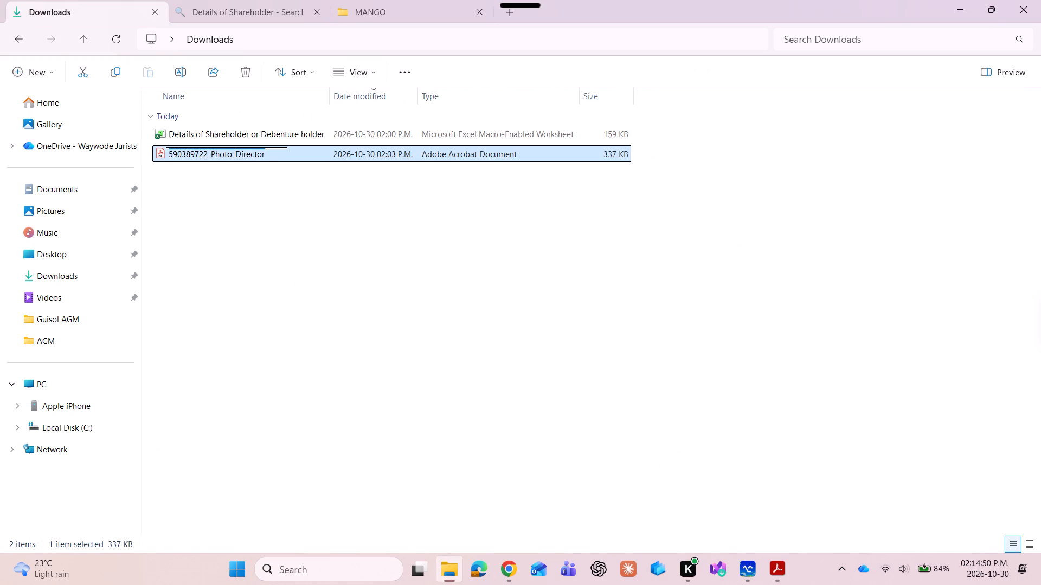
key(Right)
key(Left)
key(Left)
key(Left)
key(Left)
key(Left)
key(Left)
key(Left)
key(Left)
key(Left)
key(Left)
key(Left)
key(Left)
key(Left)
key(Left)
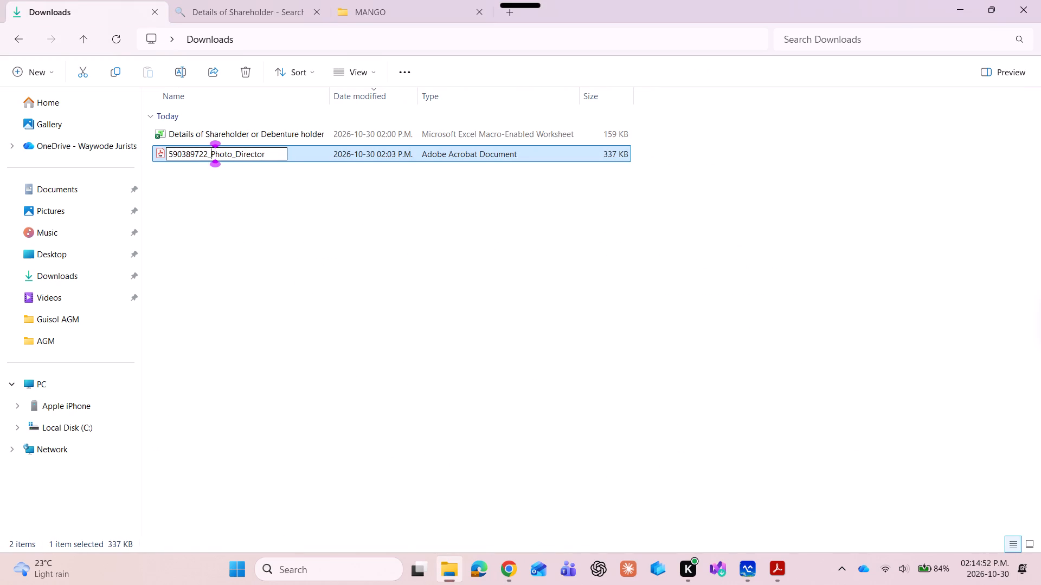
key(BackSpace)
key(BackSpace)
key(BackSpace)
key(BackSpace)
key(BackSpace)
key(BackSpace)
key(BackSpace)
key(BackSpace)
key(BackSpace)
key(BackSpace)
key(BackSpace)
key(BackSpace)
key(BackSpace)
key(BackSpace)
key(BackSpace)
key(BackSpace)
key(BackSpace)
key(BackSpace)
key(Return)
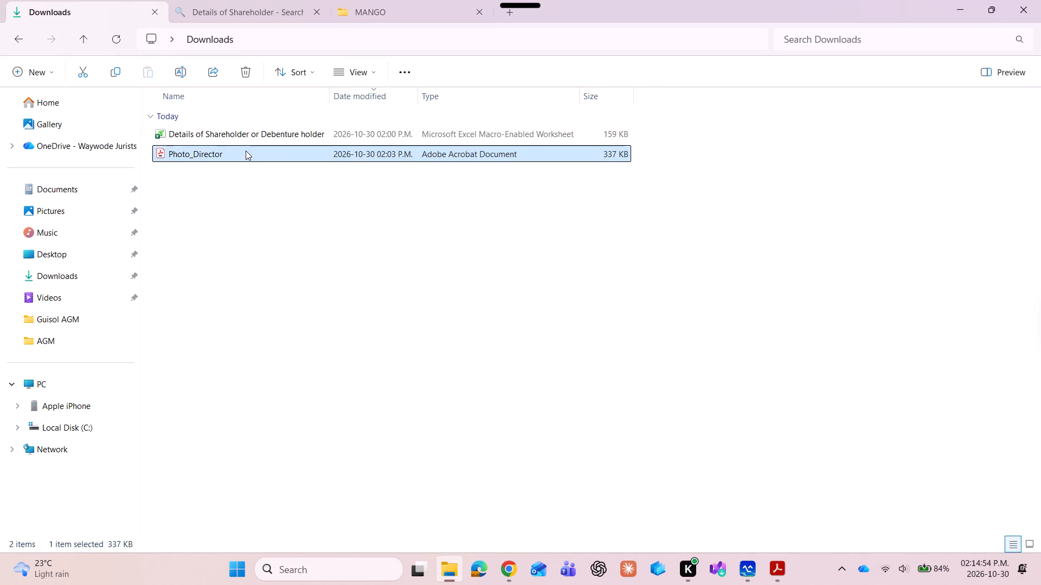
click(275, 209)
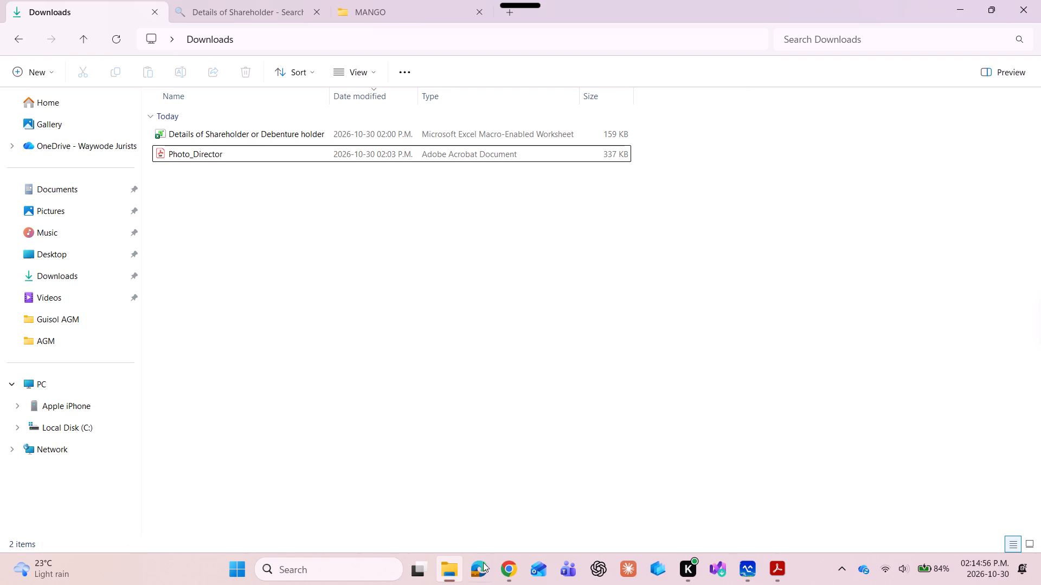
Return to the MCA portal in Chrome and open the My Application page.
click(409, 518)
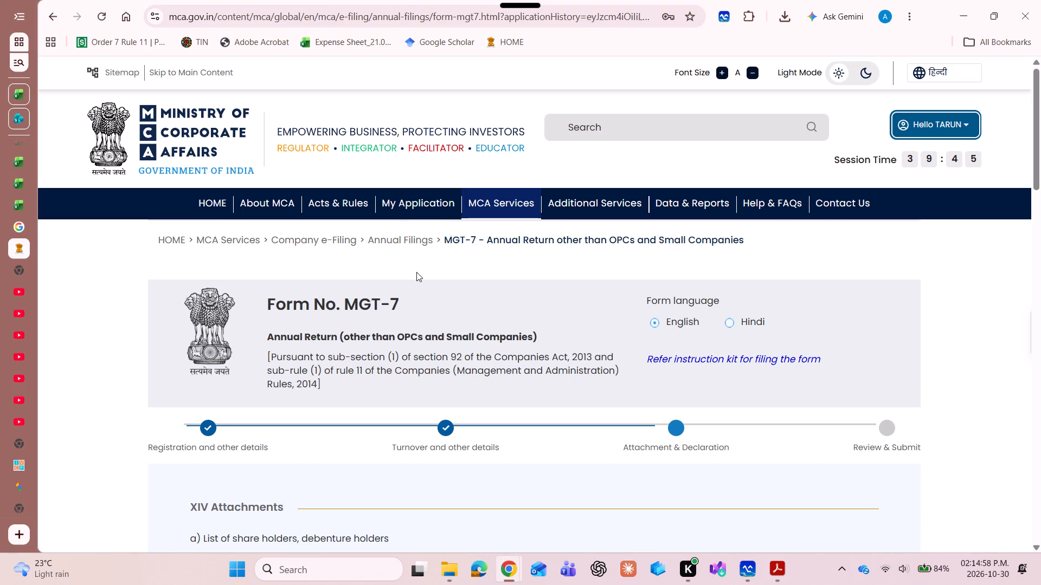
click(394, 208)
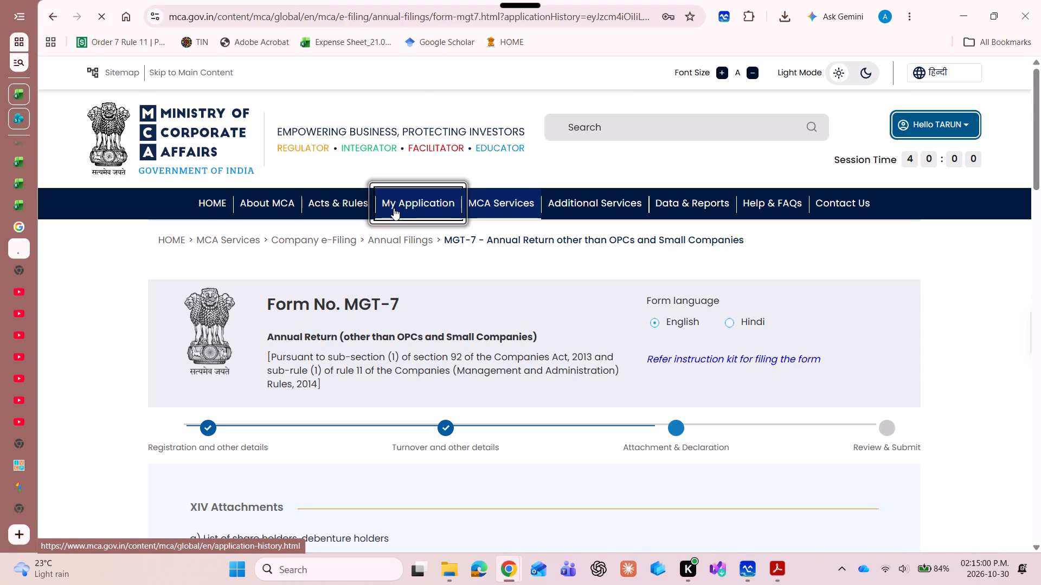
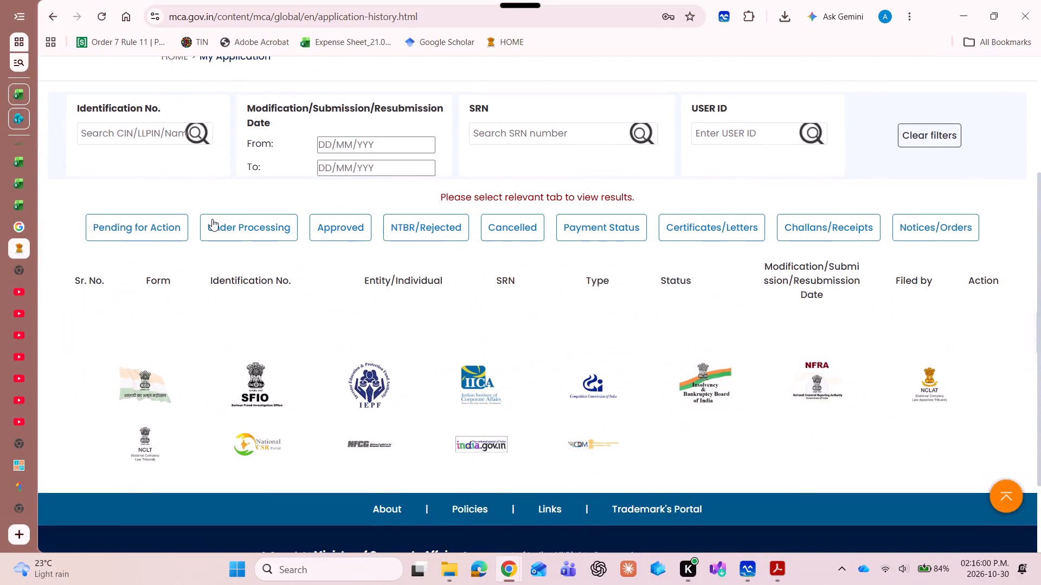
Open Mango Fashion India Private Limited's draft MGT-7 for editing from the applications pending for action.
click(113, 222)
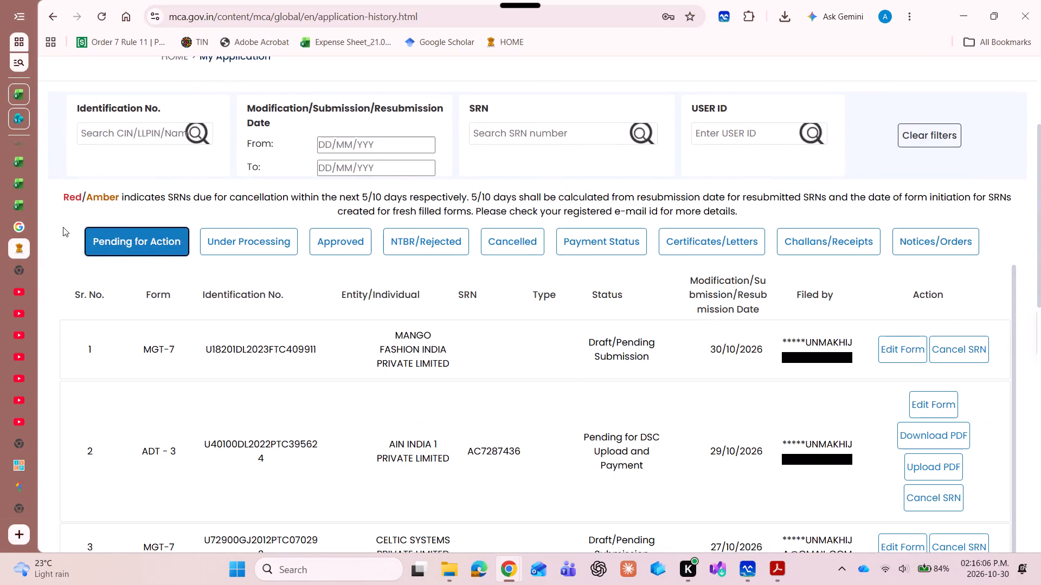
click(890, 359)
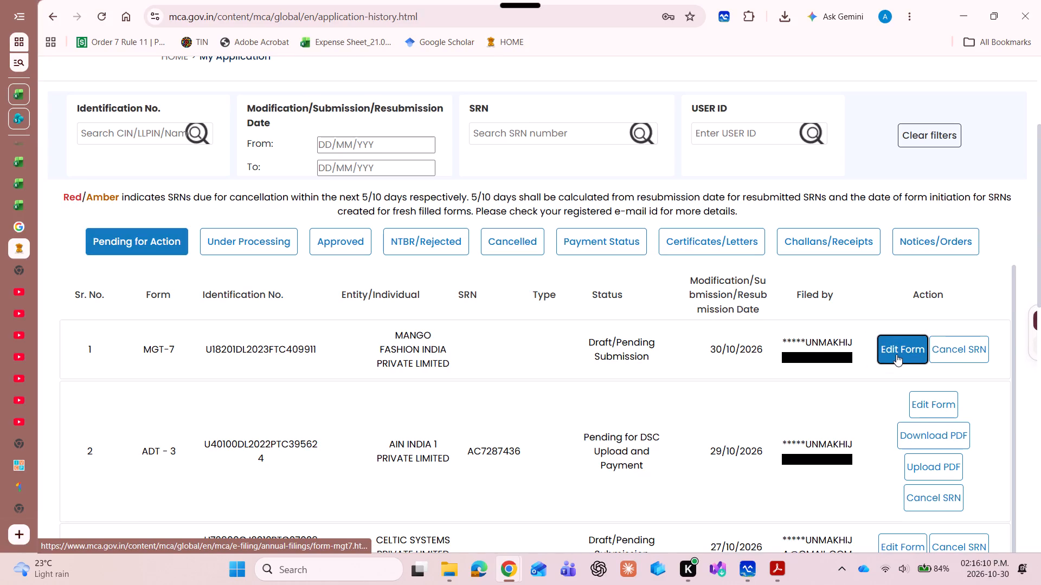
click(896, 354)
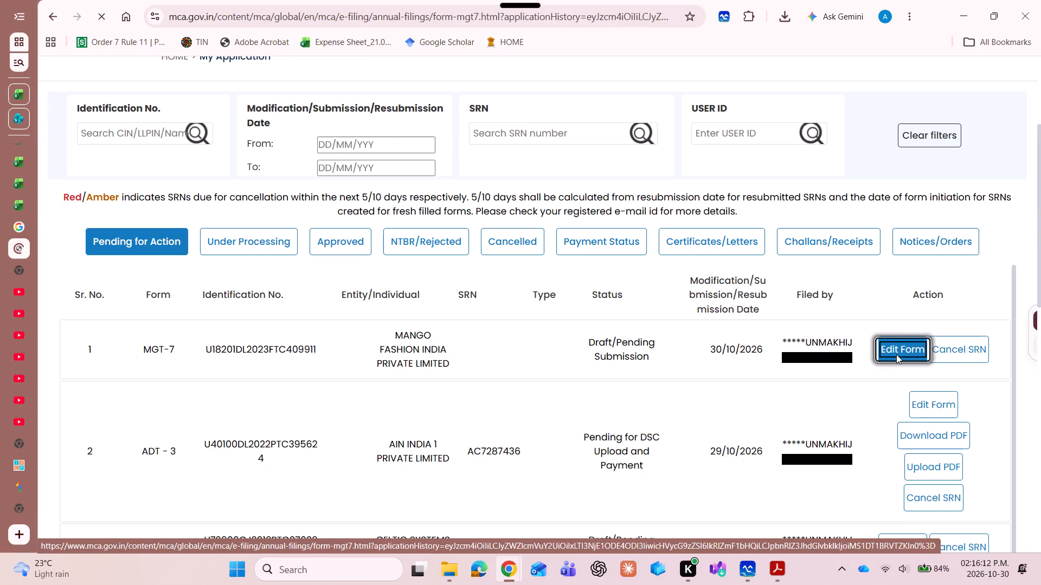
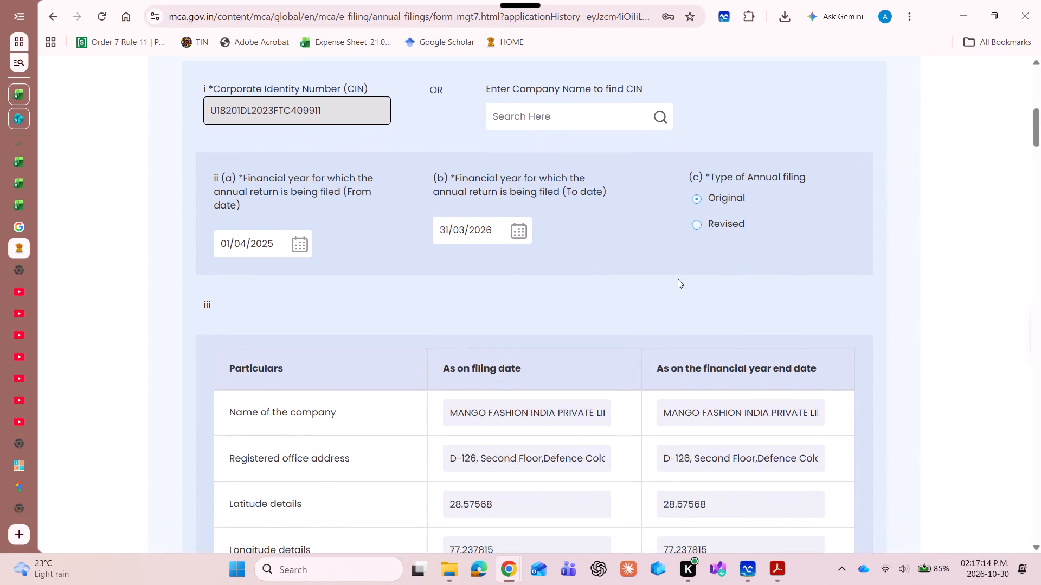
Replace the registered office photograph attachment, 2025-11-04_Master Data_Mango Fashion India.pdf, with the Photo_Director file from Downloads.
scroll(678, 279, down, 3)
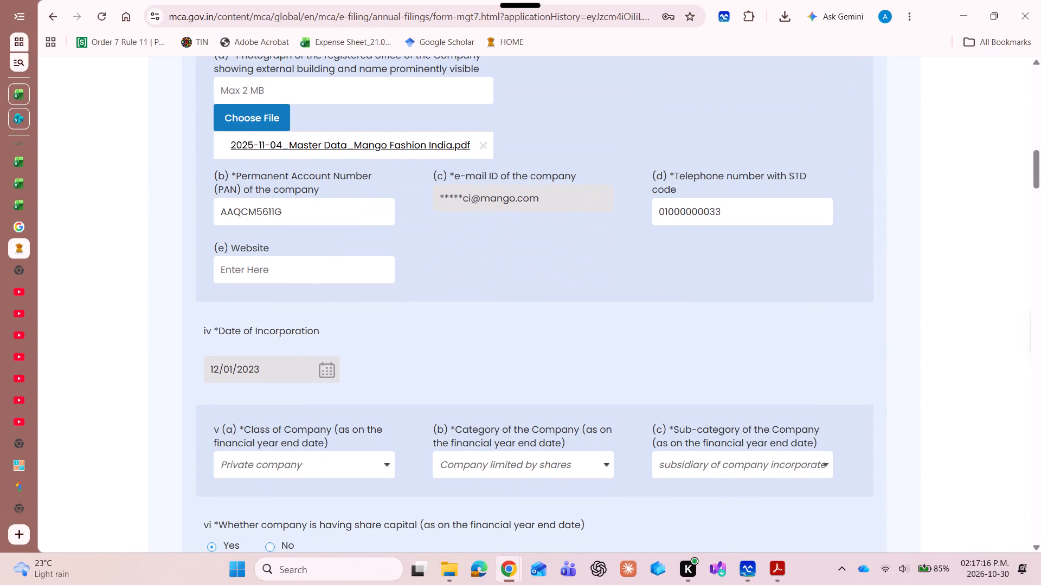
click(486, 148)
scroll(390, 124, up, 1)
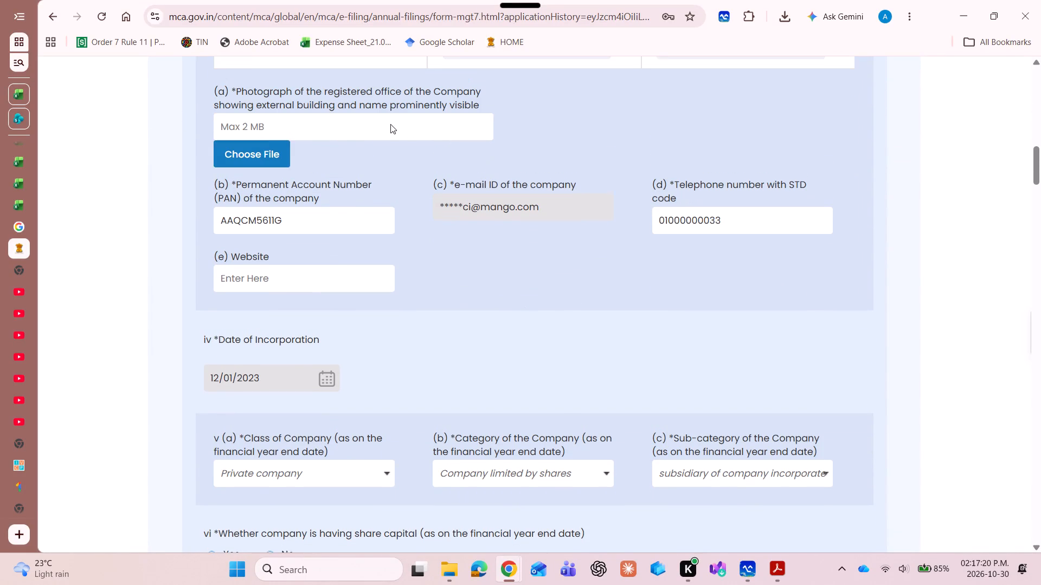
scroll(390, 124, up, 1)
click(258, 176)
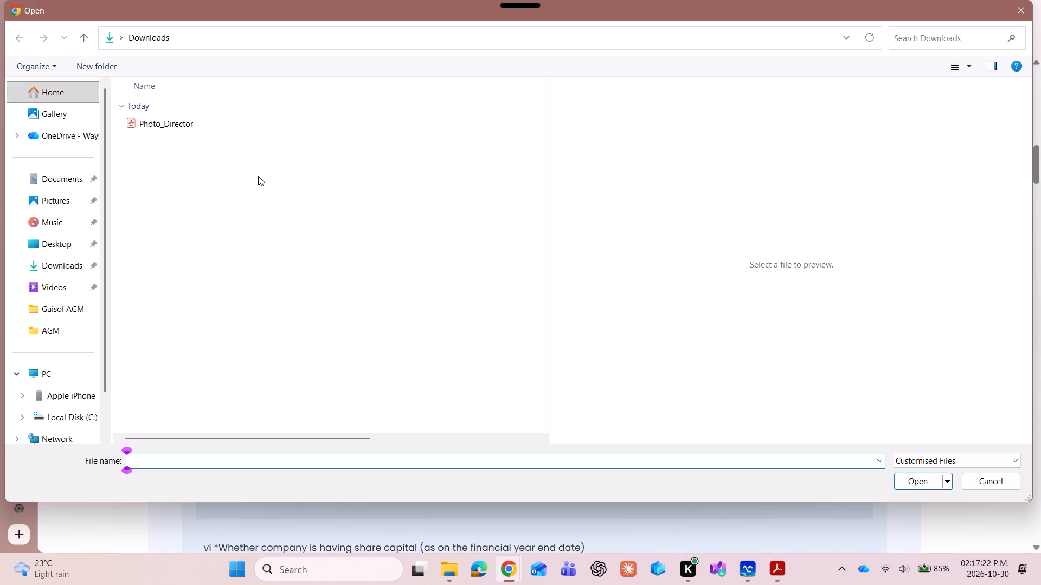
click(231, 127)
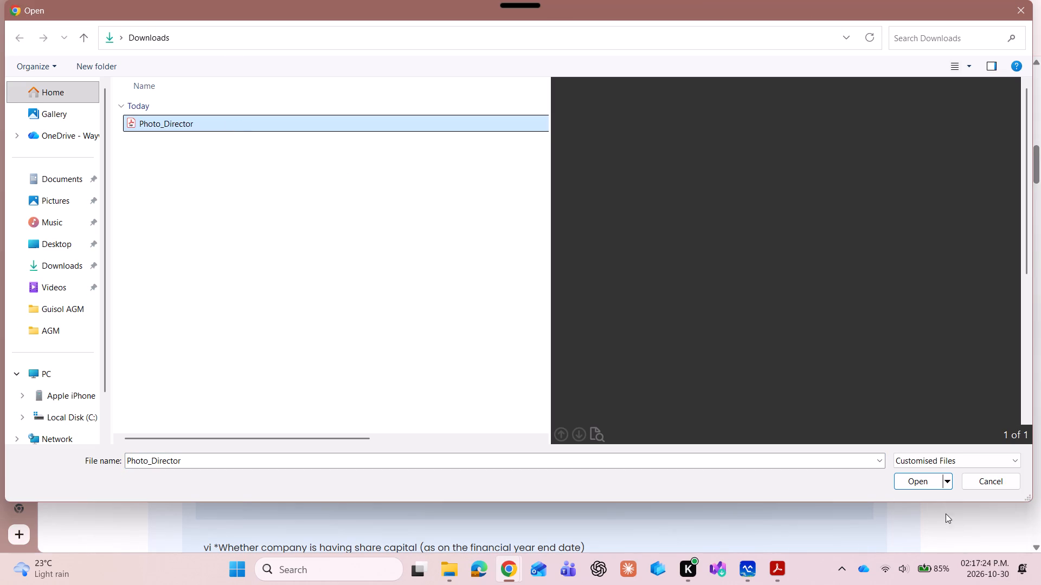
click(922, 484)
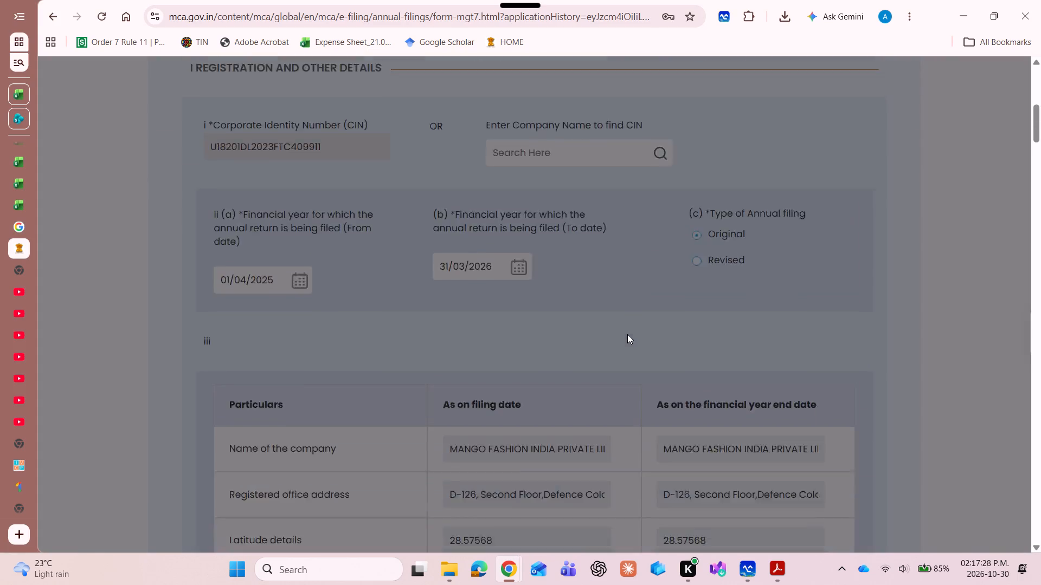
click(530, 120)
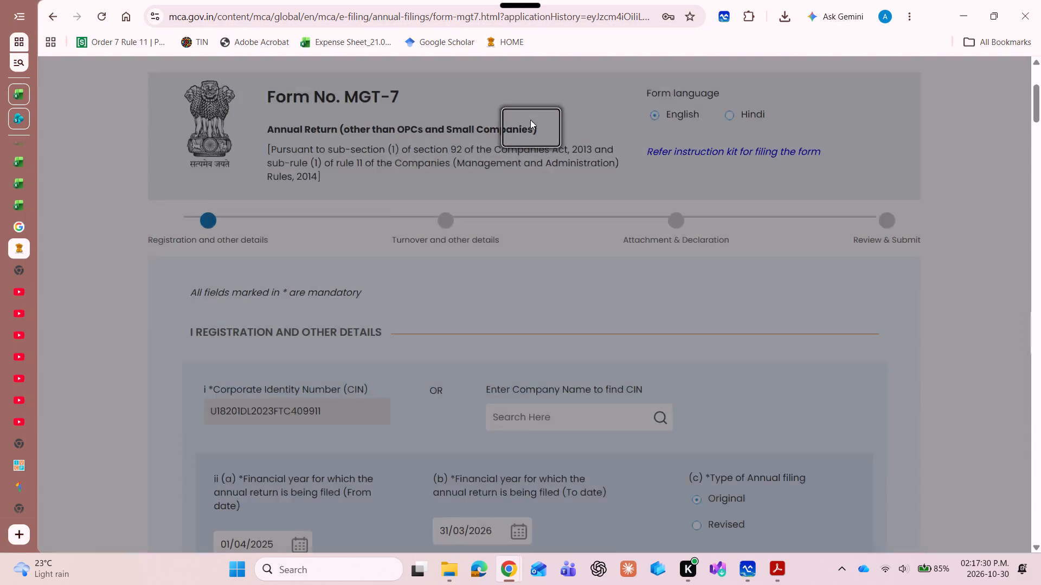
Save the Registration and other details section of the MGT-7 form, ending with the AGM fields.
scroll(539, 242, down, 4)
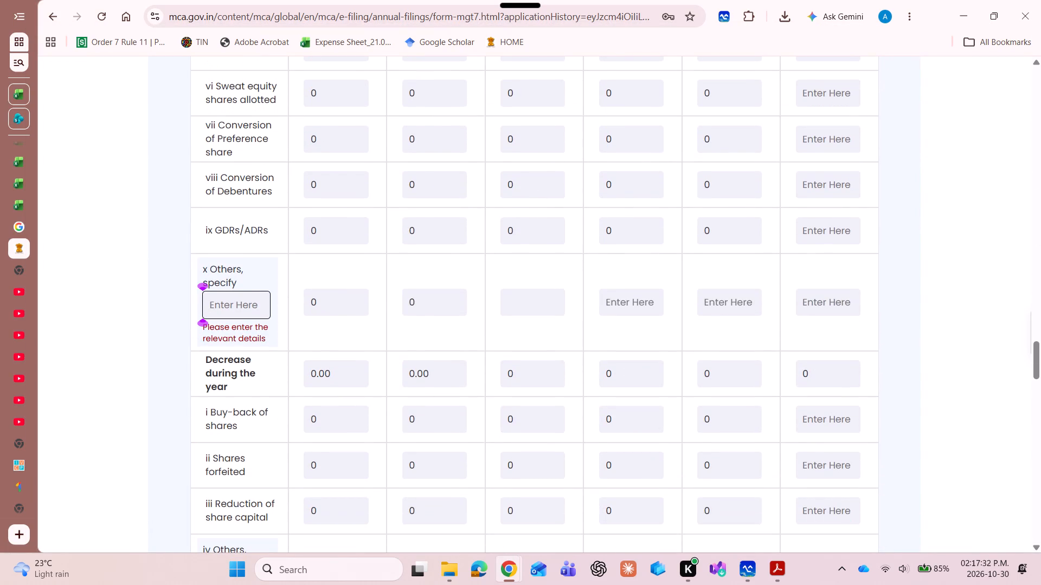
click(162, 290)
scroll(162, 290, up, 6)
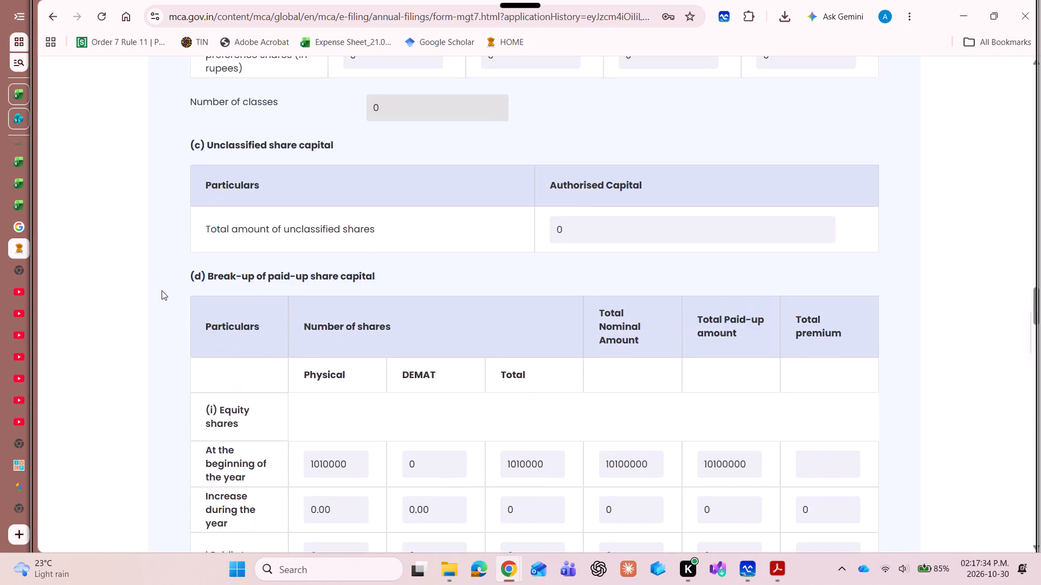
scroll(162, 290, up, 6)
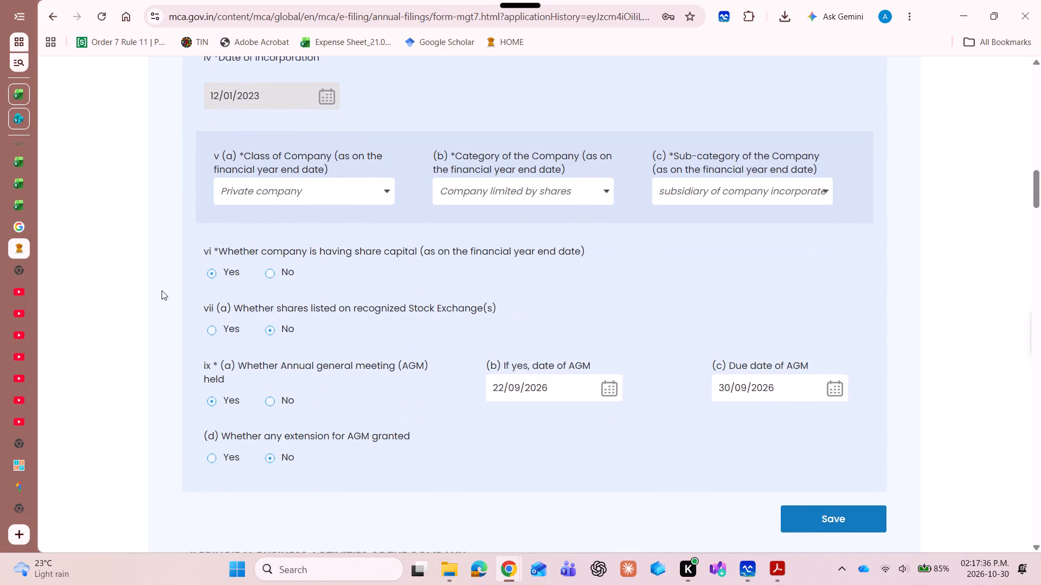
scroll(162, 290, up, 1)
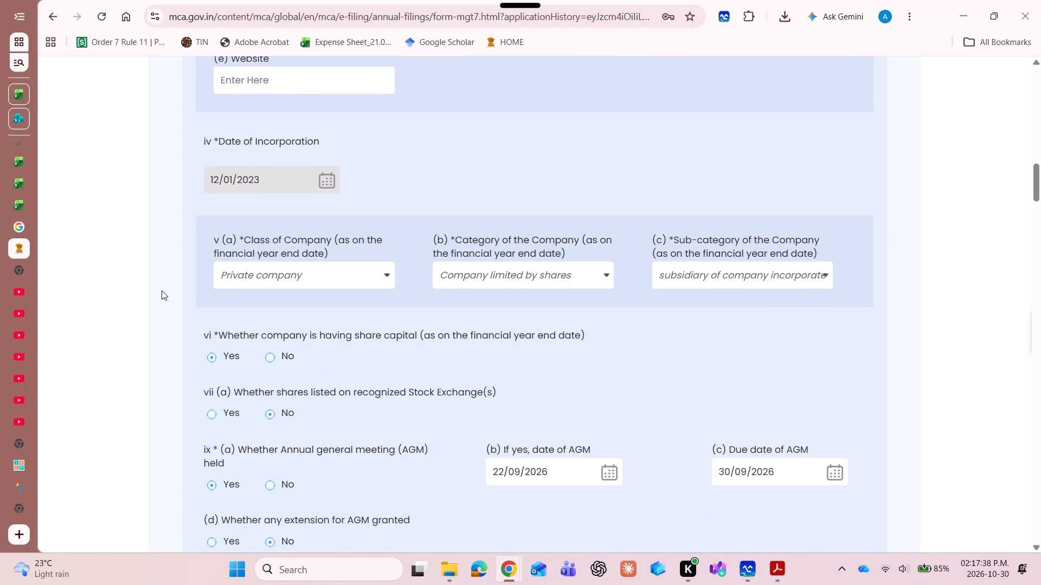
scroll(445, 385, down, 1)
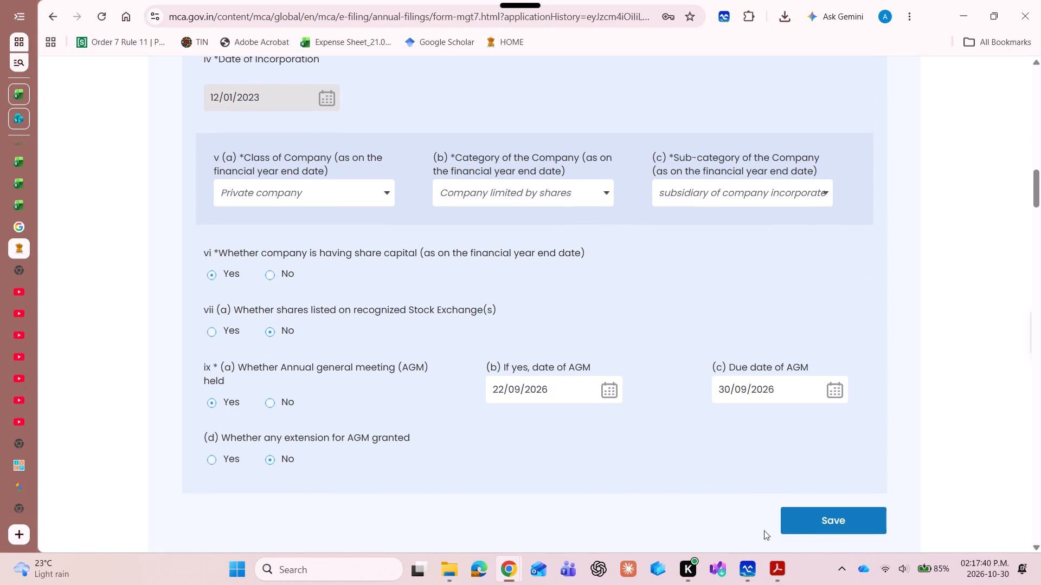
click(792, 519)
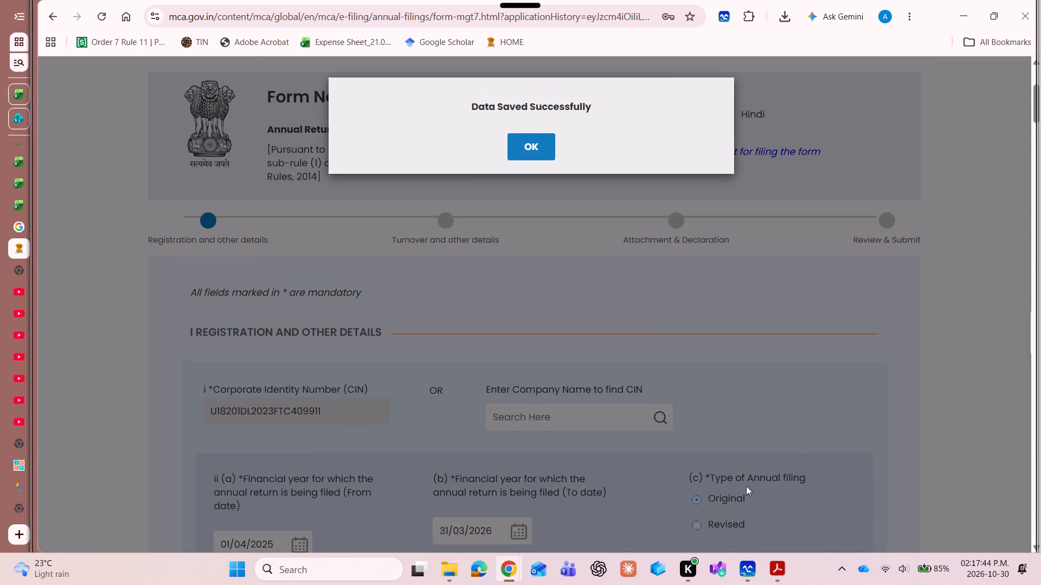
click(542, 156)
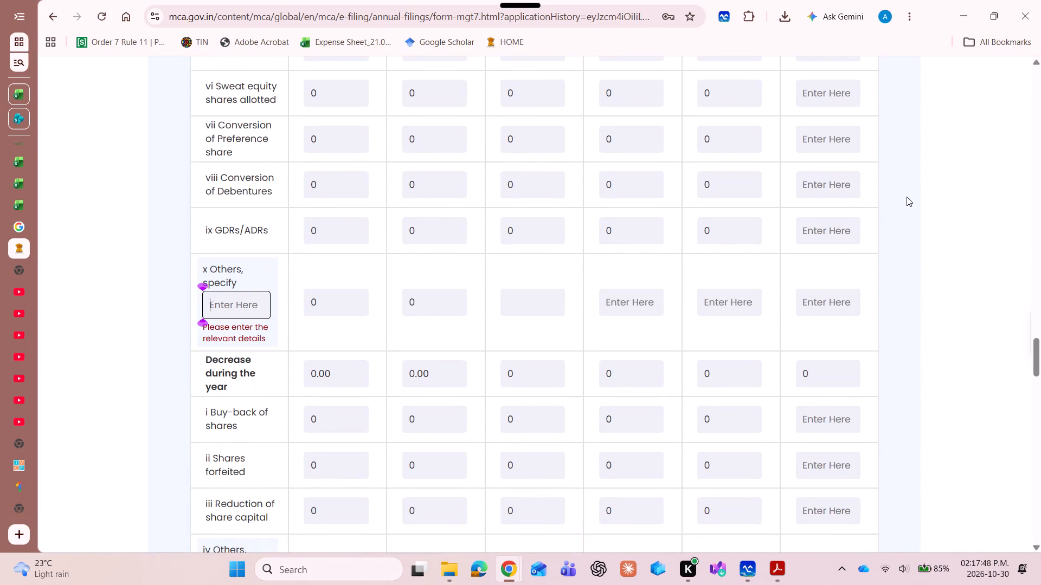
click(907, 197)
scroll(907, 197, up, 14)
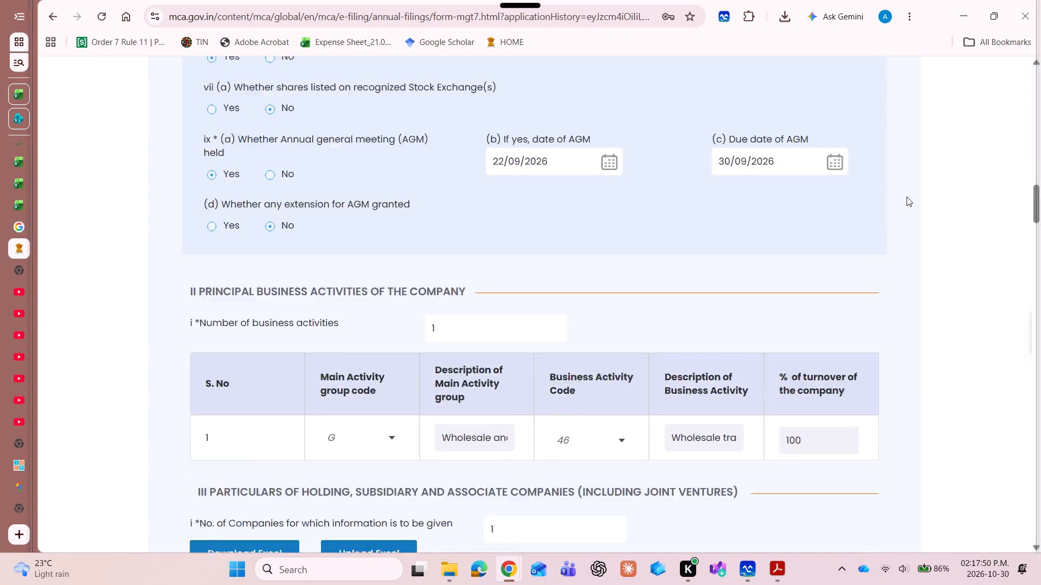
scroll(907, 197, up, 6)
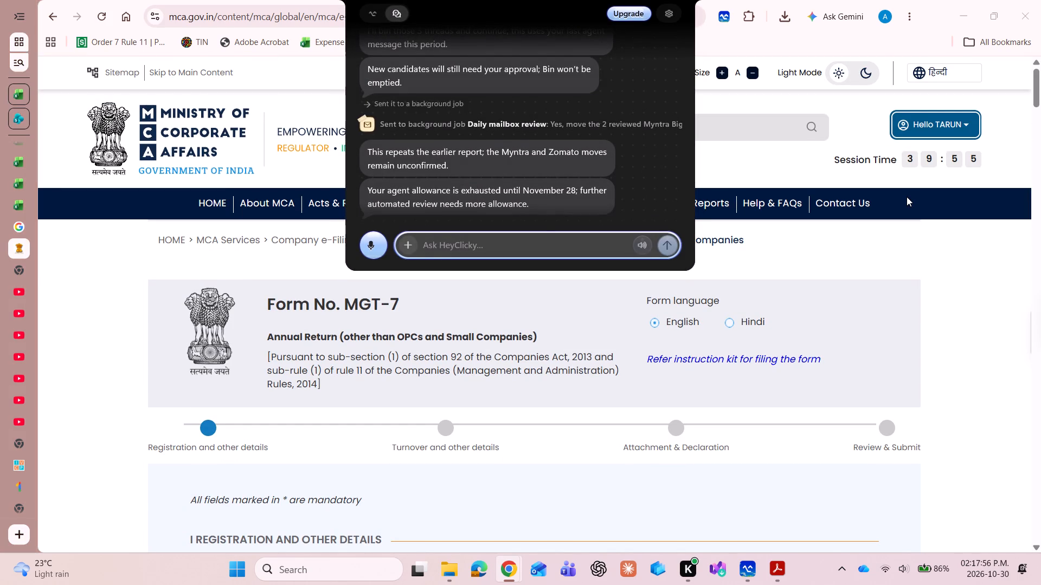
Switch to the HeyClicky assistant and ask "what is the time".
text(whay)
key(BackSpace)
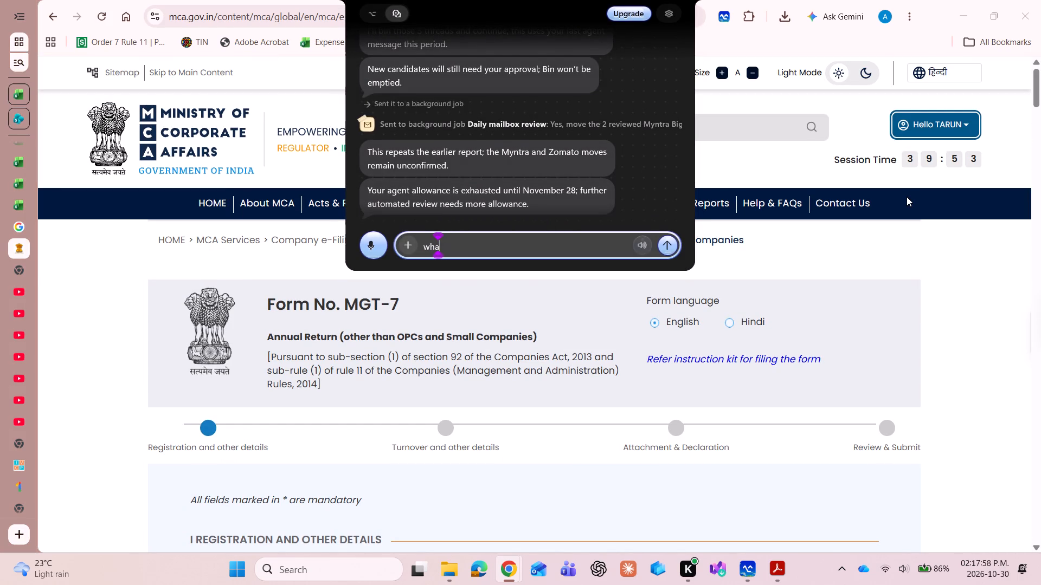
text(t is the time)
key(Return)
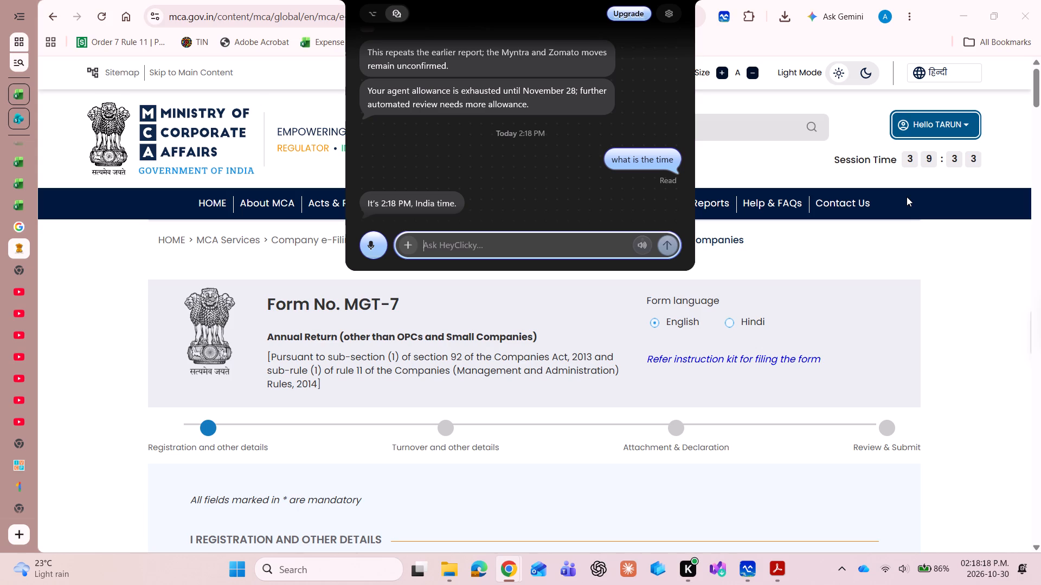
Ask HeyClicky what it can do other than agent work, given that its agent allowance is exhausted.
text(your ag)
text(ent allowence is w)
key(BackSpace)
text(ex)
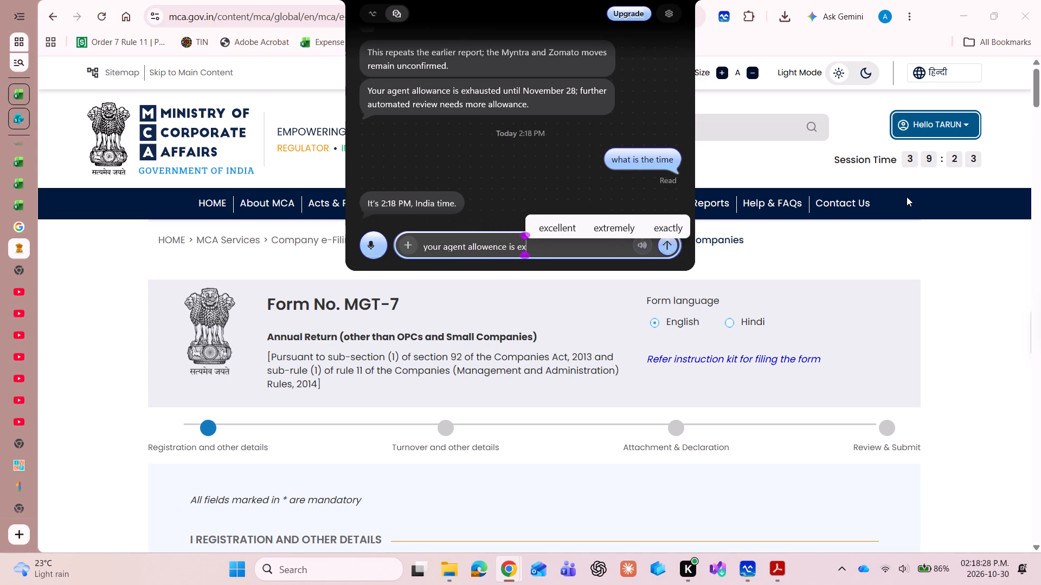
text(hausted)
key(space)
text(so other th)
key(e)
key(BackSpace)
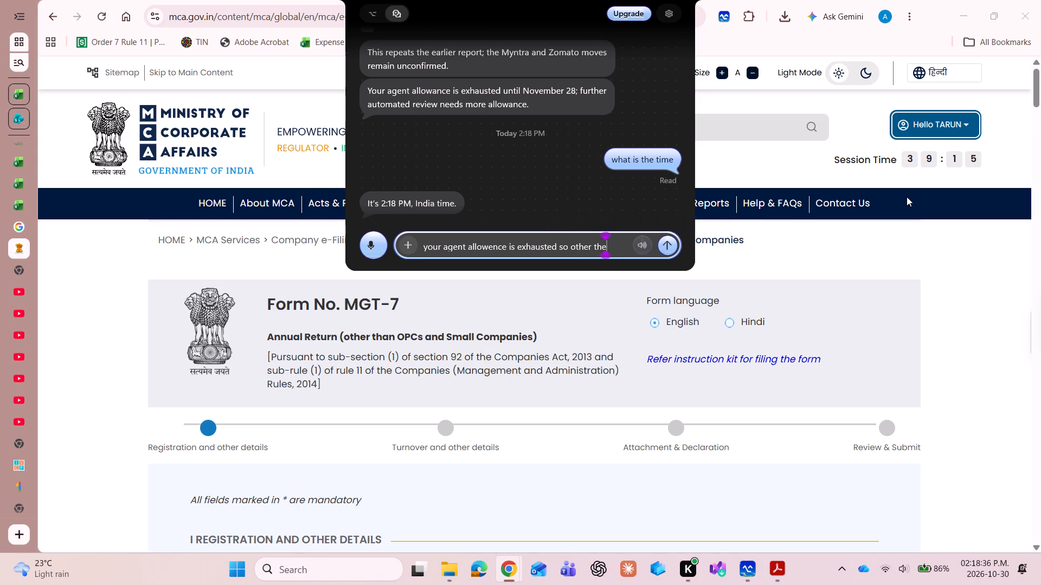
text(an)
key(space)
text(agenr)
key(BackSpace)
text(t)
key(space)
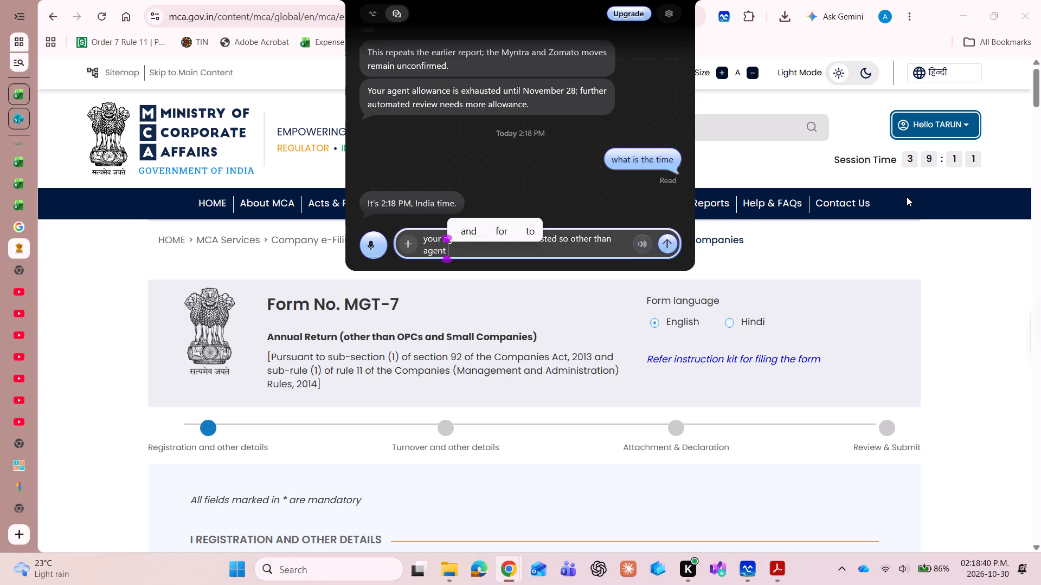
text(what can you do)
key(shift+question)
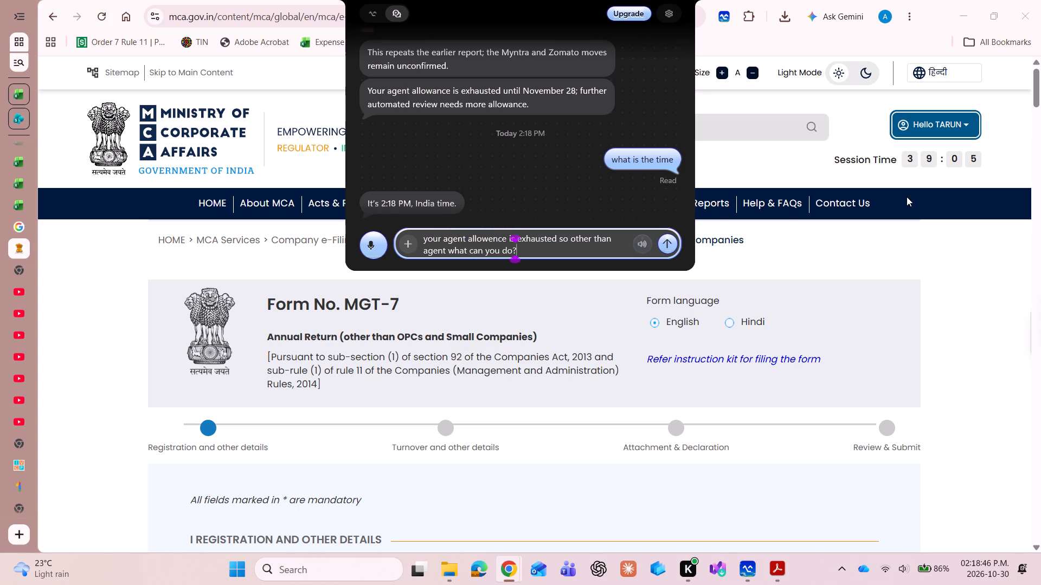
key(Return)
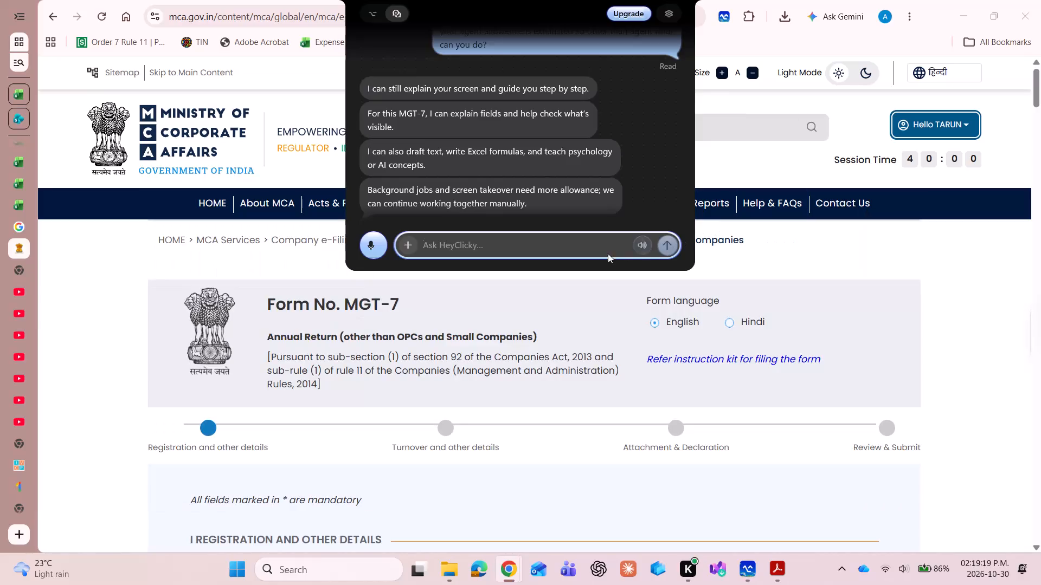
Send HeyClicky the request "Check Mango Fashion India Private Limited MGT-7".
click(557, 246)
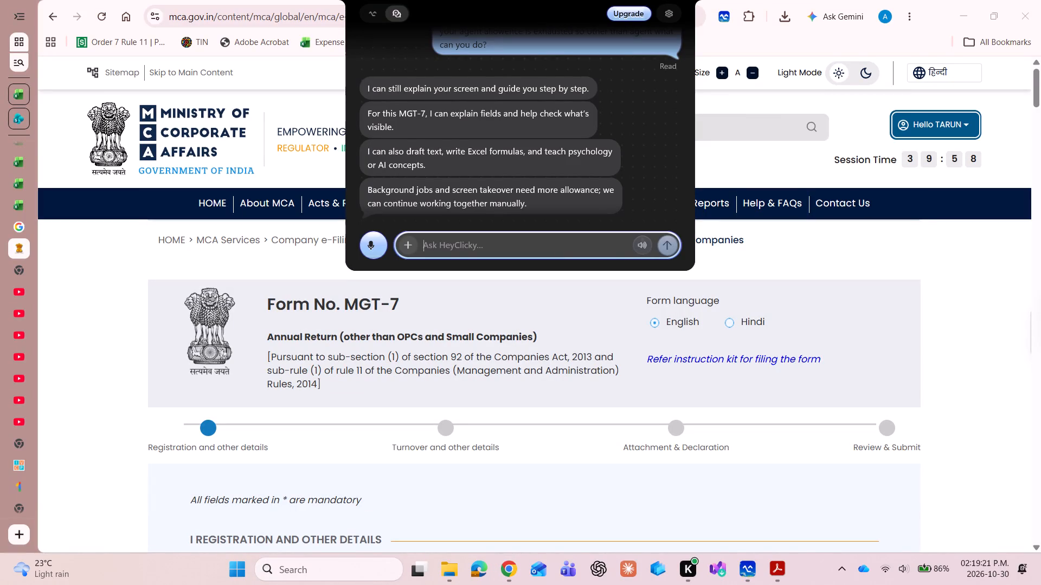
text(Check Mango)
key(space)
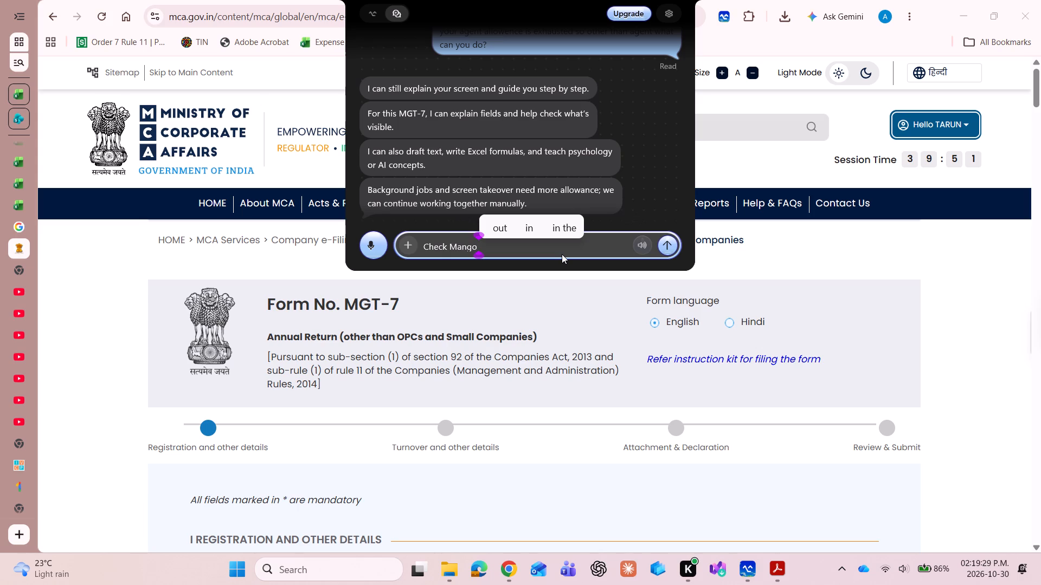
text(Fasho)
key(BackSpace)
text(ion)
key(space)
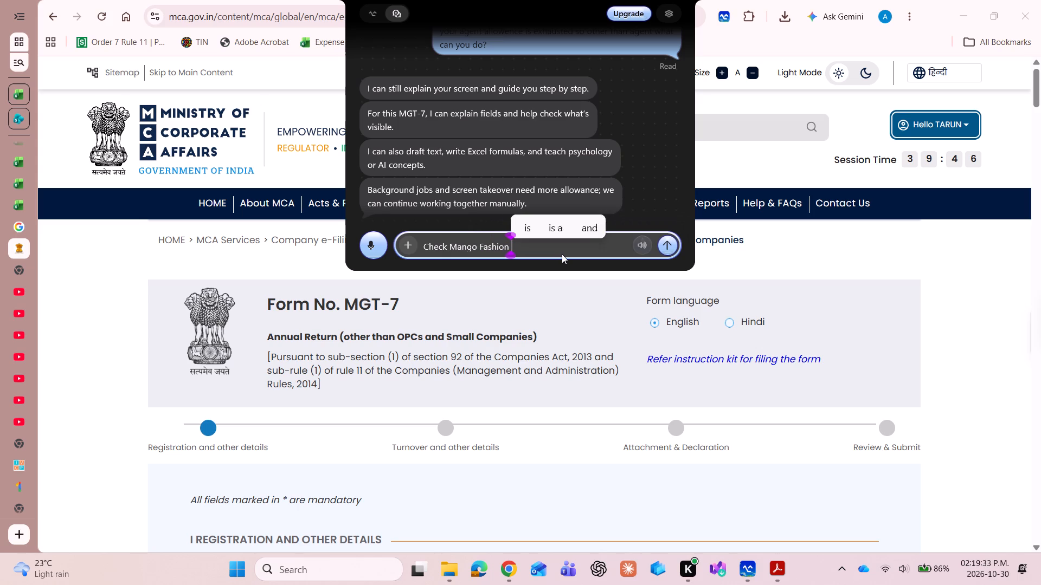
text(India)
key(space)
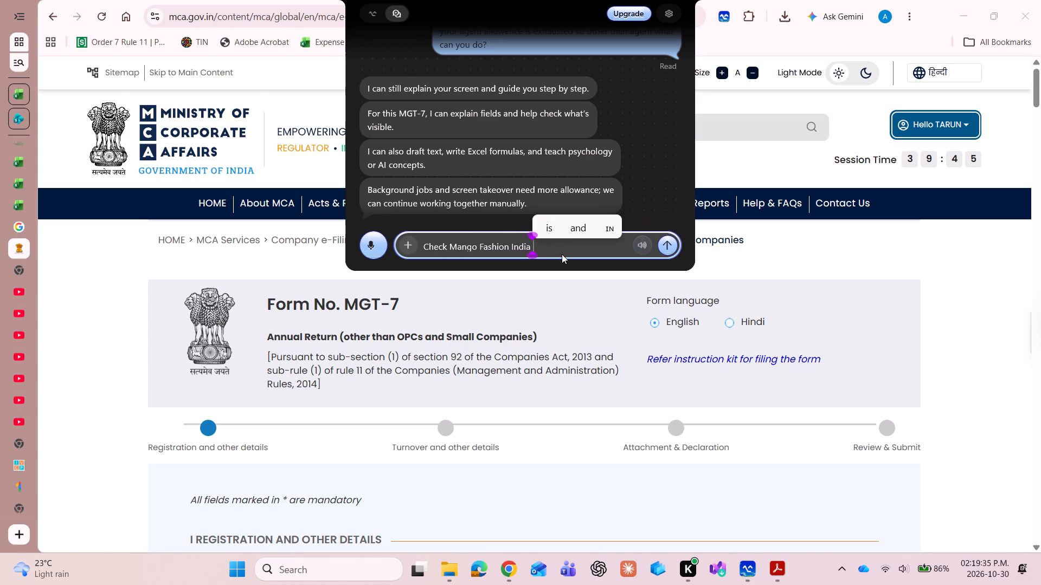
text(Privay)
key(BackSpace)
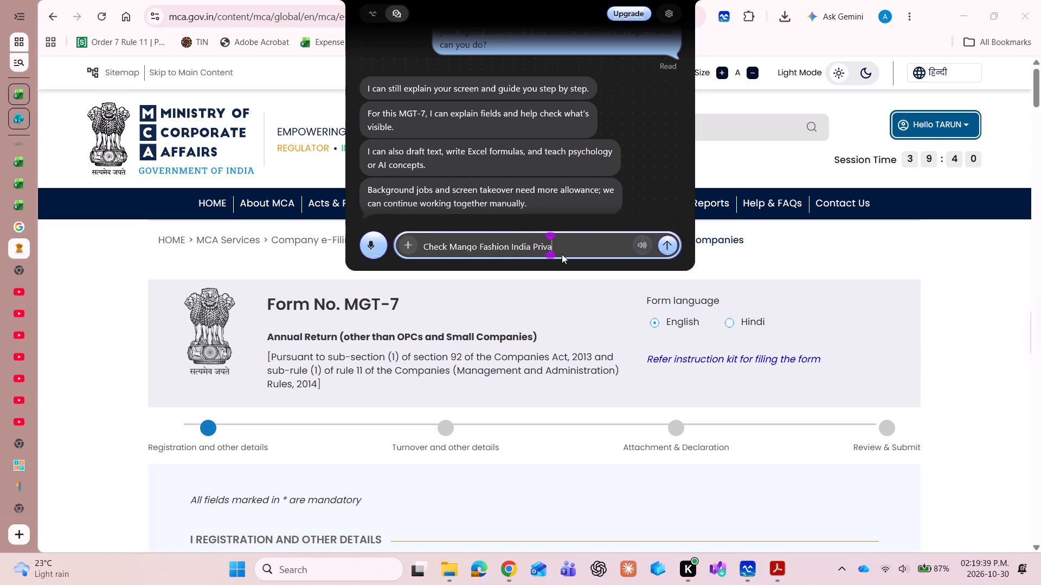
text(te li)
key(BackSpace)
key(BackSpace)
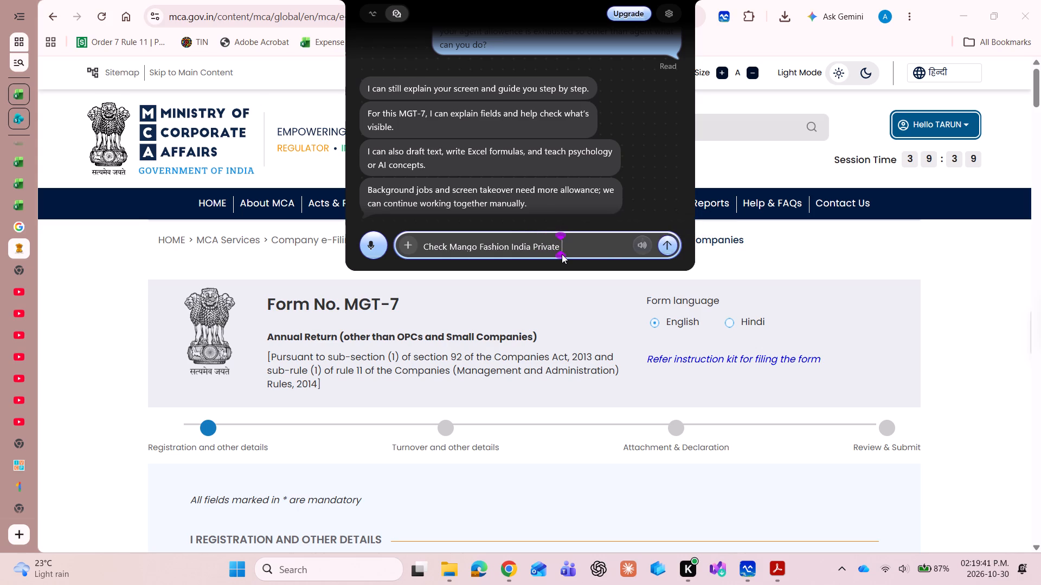
text(Limited)
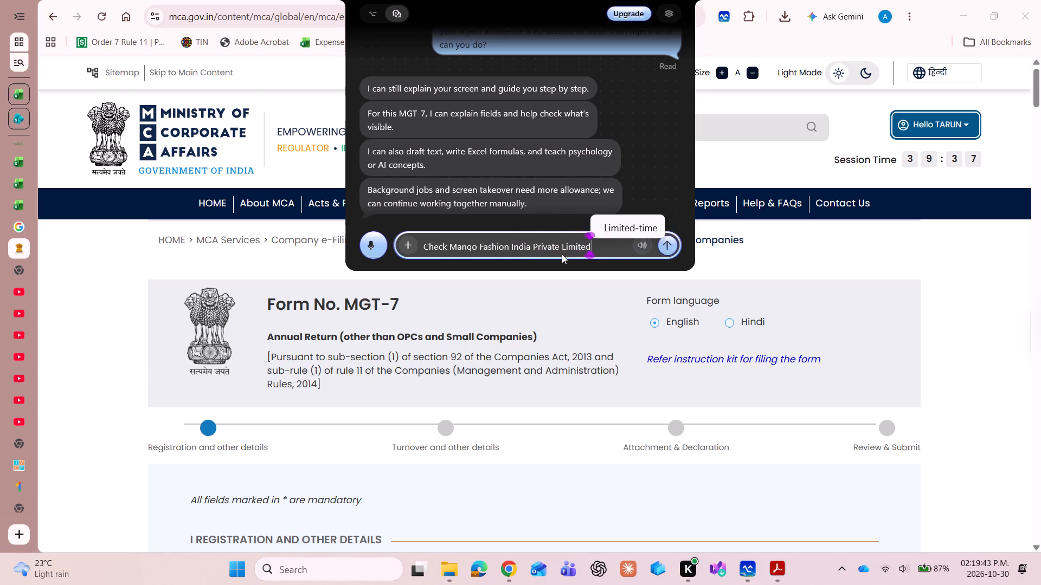
key(space)
text(MGT-7)
key(Return)
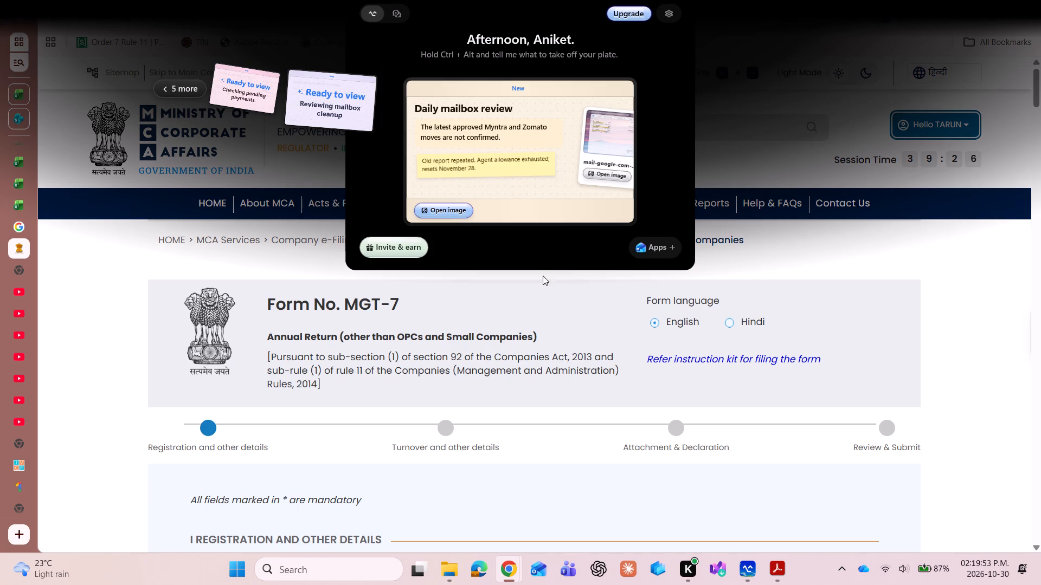
Bring the MGT-7's CIN and financial year fields into view and send HeyClicky "continue" to check them.
scroll(516, 307, down, 2)
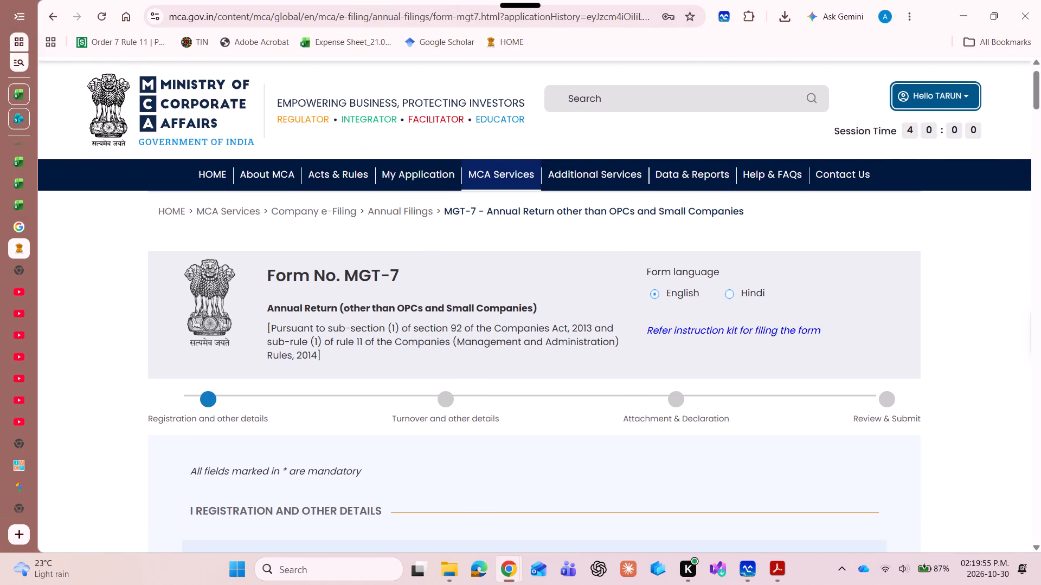
scroll(516, 307, down, 4)
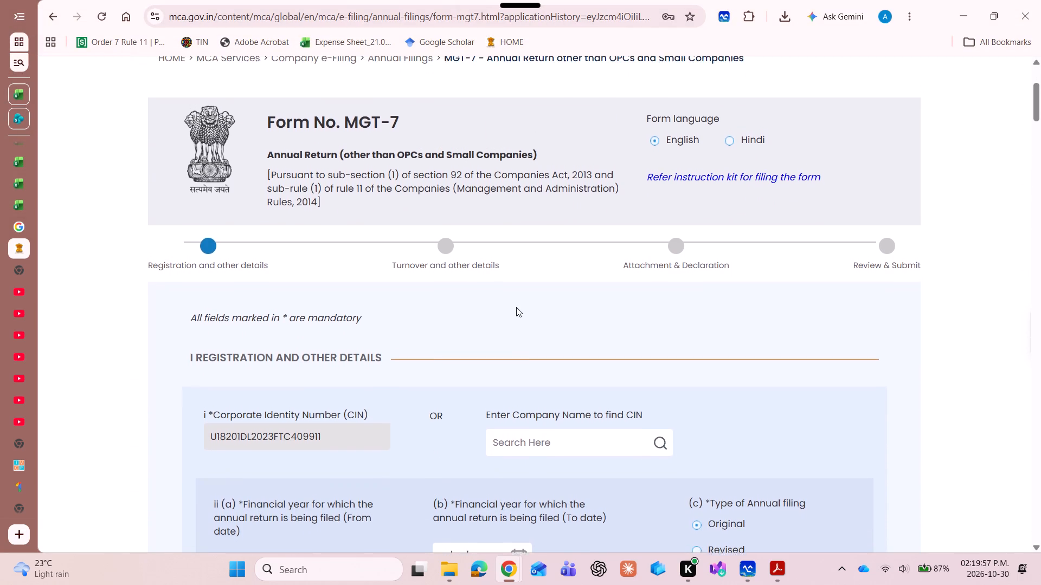
scroll(516, 307, down, 2)
scroll(516, 307, up, 3)
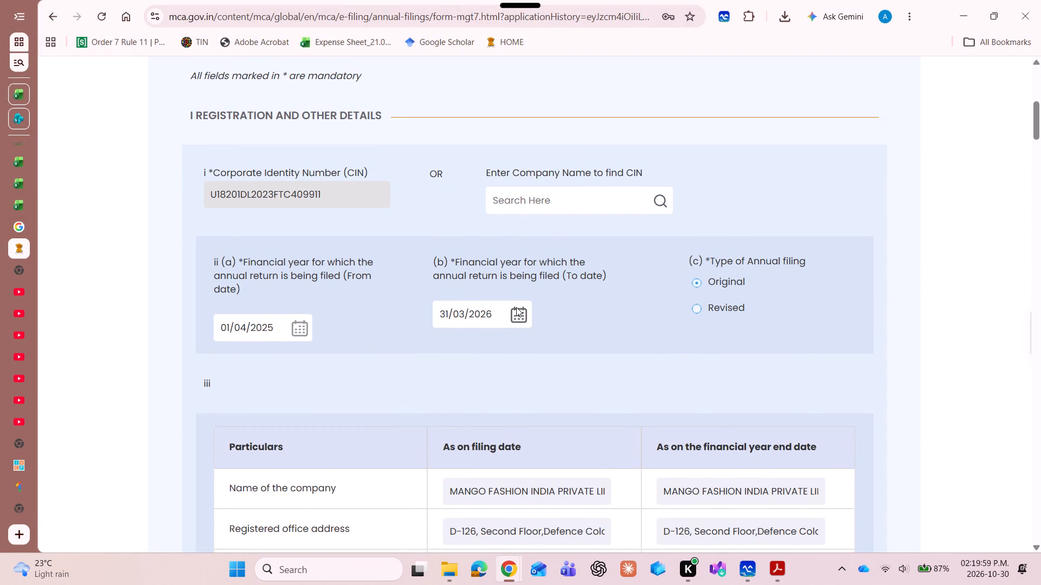
scroll(516, 307, down, 1)
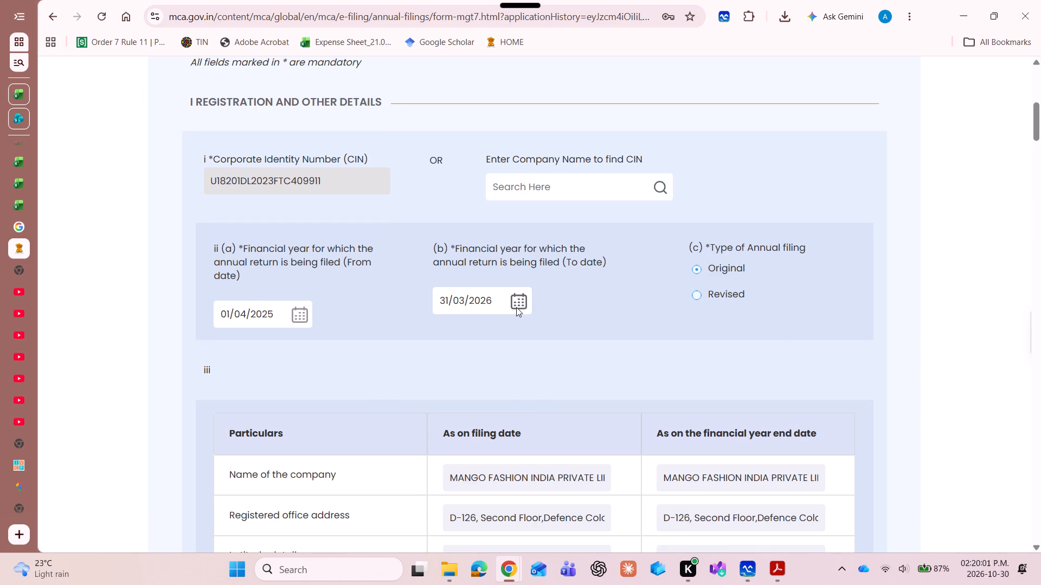
scroll(516, 307, down, 1)
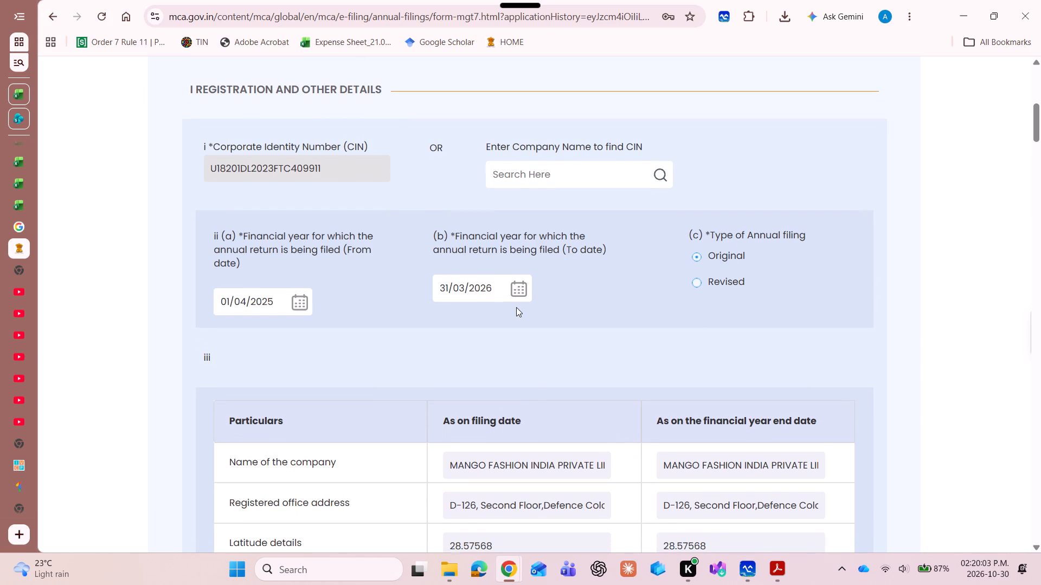
scroll(516, 307, down, 1)
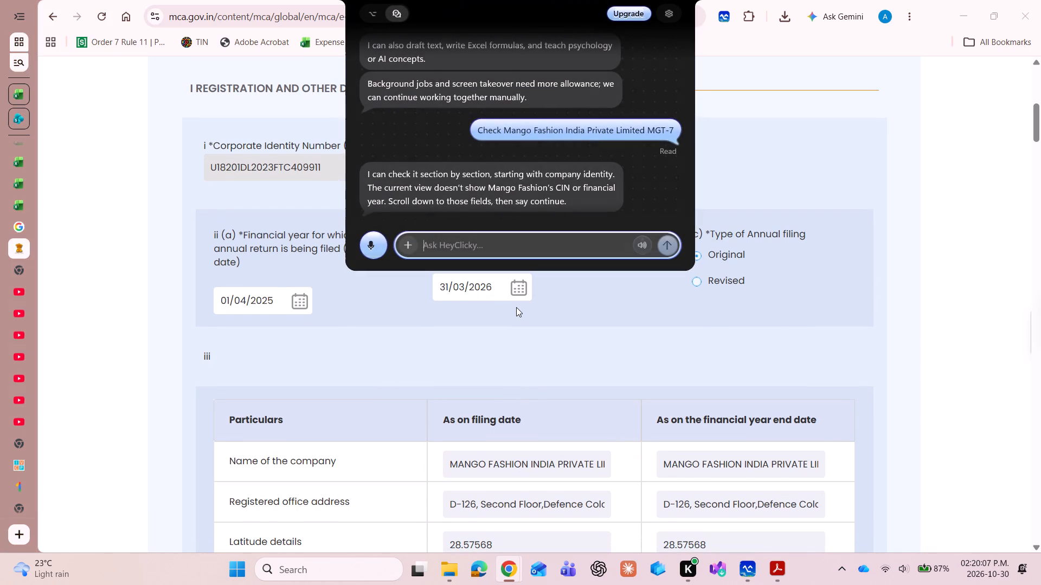
text(continue)
key(Return)
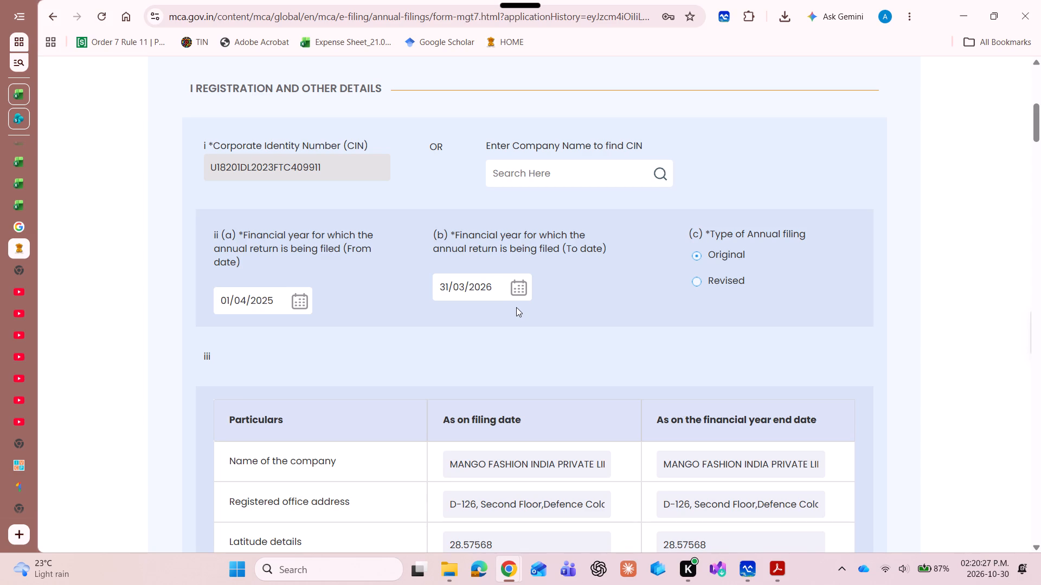
Show the registered office photograph, PAN, e-mail and telephone fields and send HeyClicky "continue" to check them.
scroll(516, 307, down, 4)
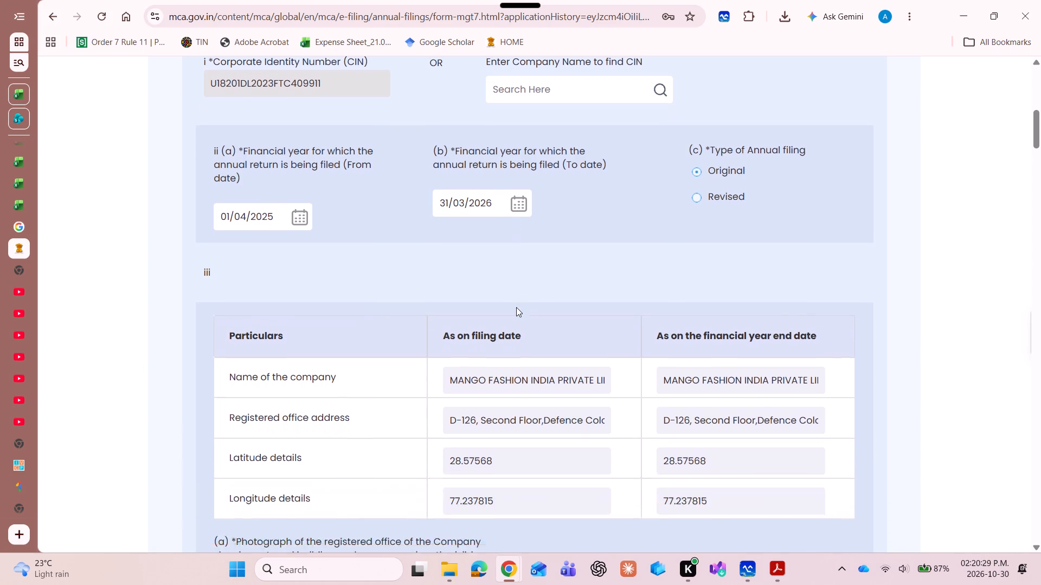
scroll(516, 307, down, 3)
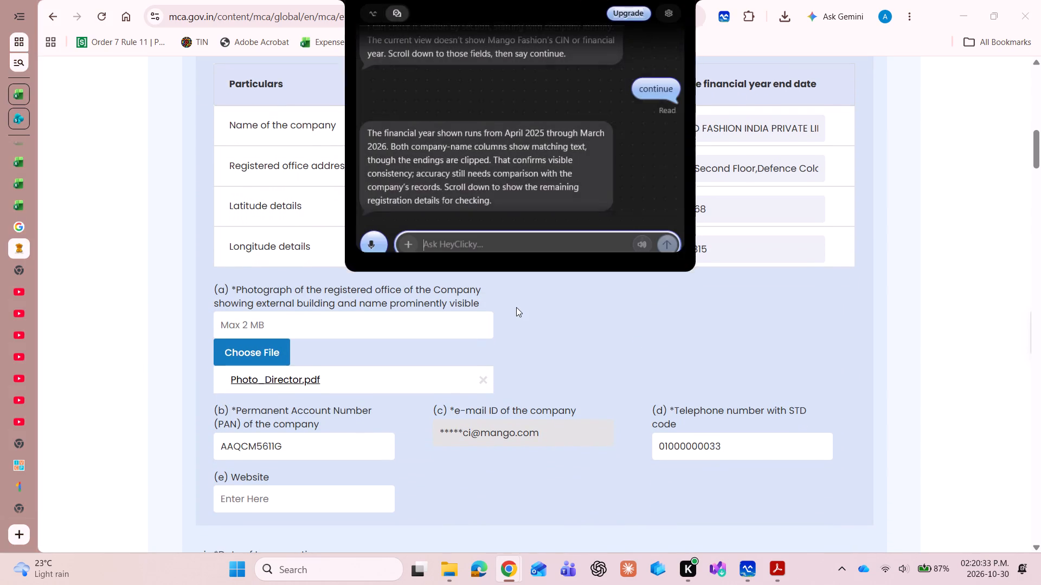
text(continue)
key(Return)
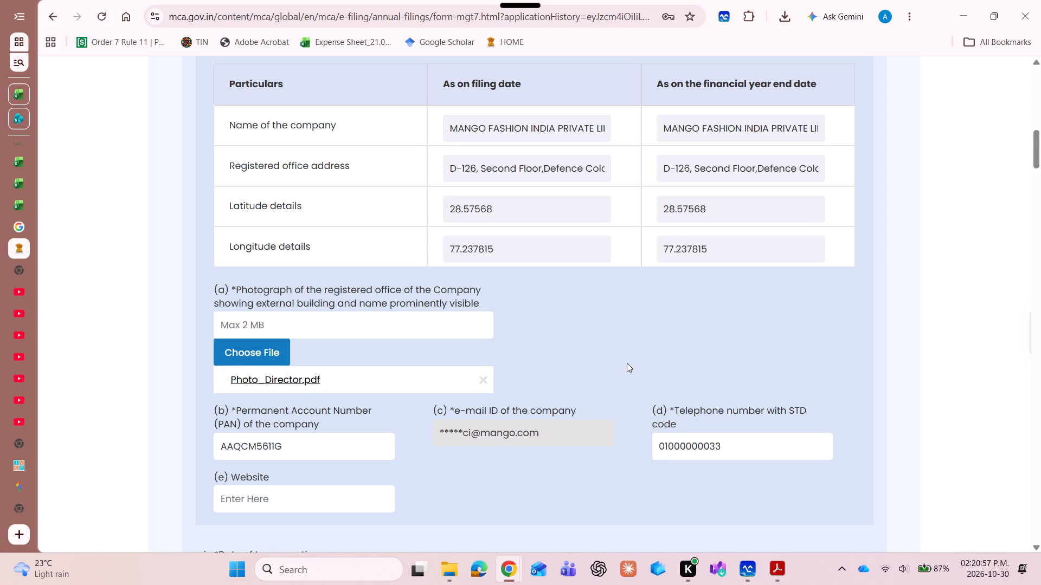
Show the incorporation date, company class, share capital and AGM fields and send HeyClicky "continue" to check them.
scroll(627, 363, down, 7)
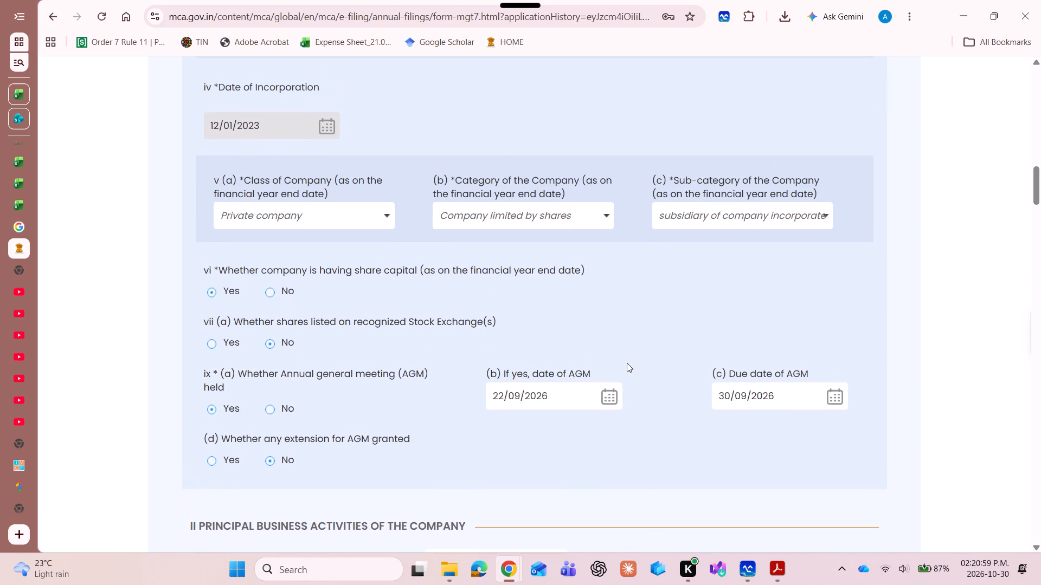
scroll(627, 363, down, 2)
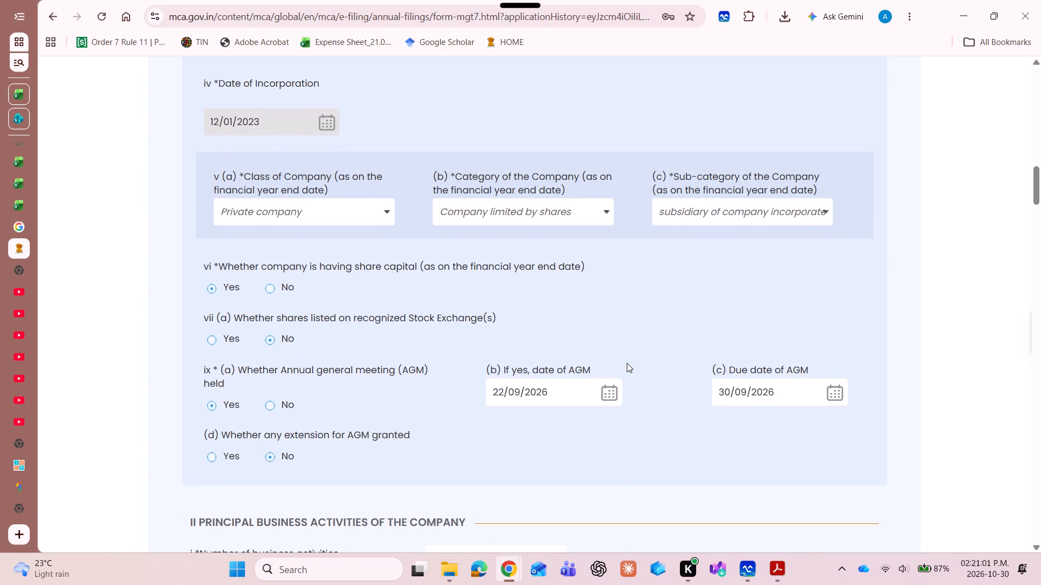
text(continue)
key(Return)
key(apostrophe)
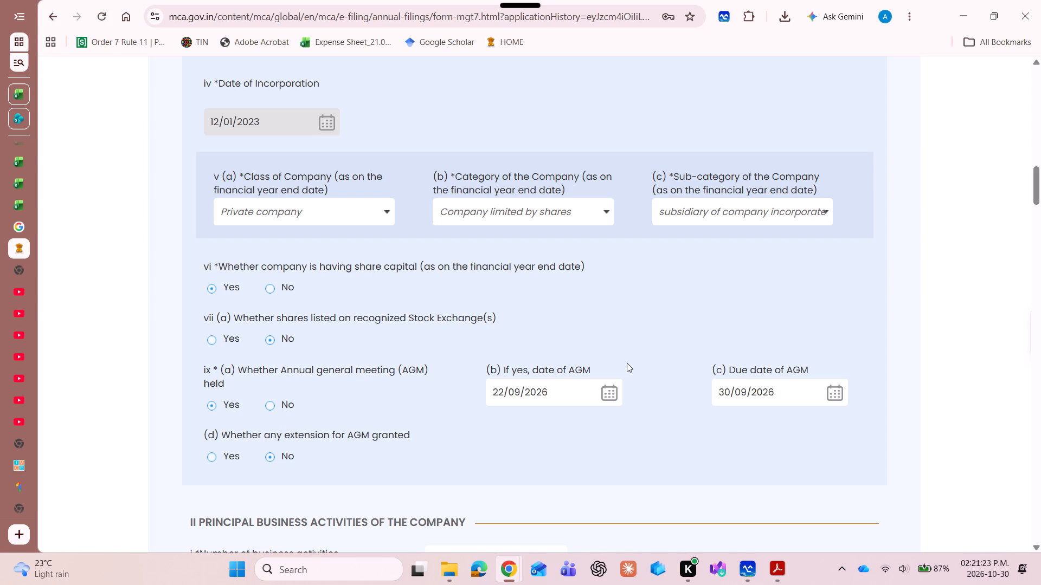
Show sections II Principal Business Activities and III Holding, Subsidiary and Associate Companies and send HeyClicky "continue" to check them.
scroll(627, 363, down, 2)
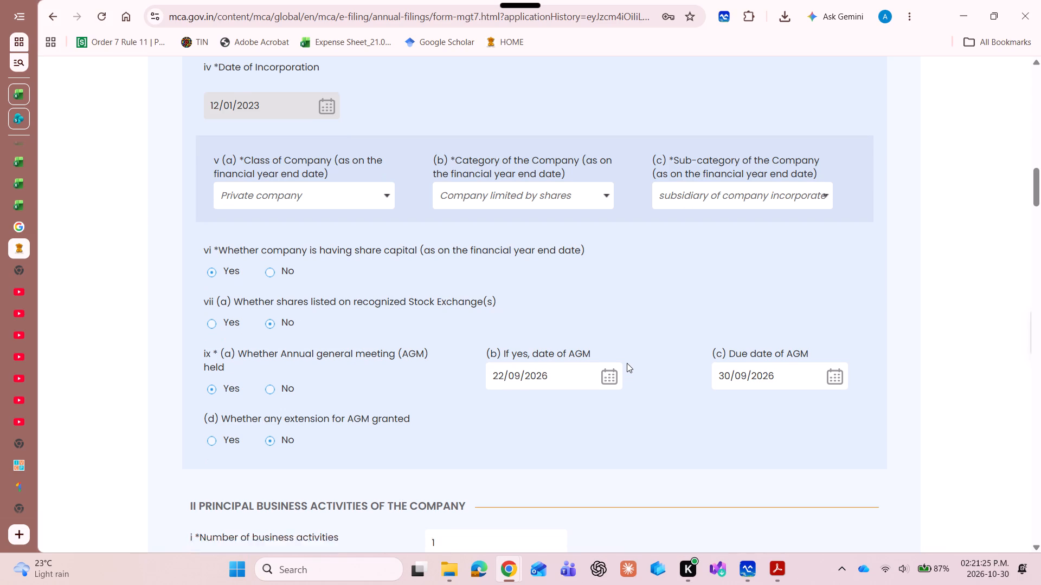
scroll(627, 363, down, 6)
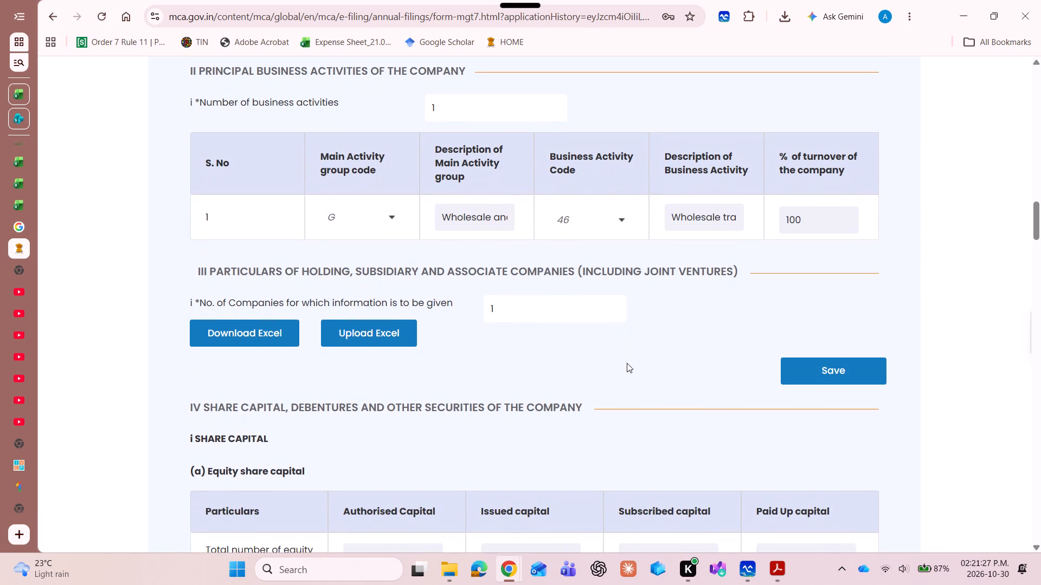
text(continue)
key(Return)
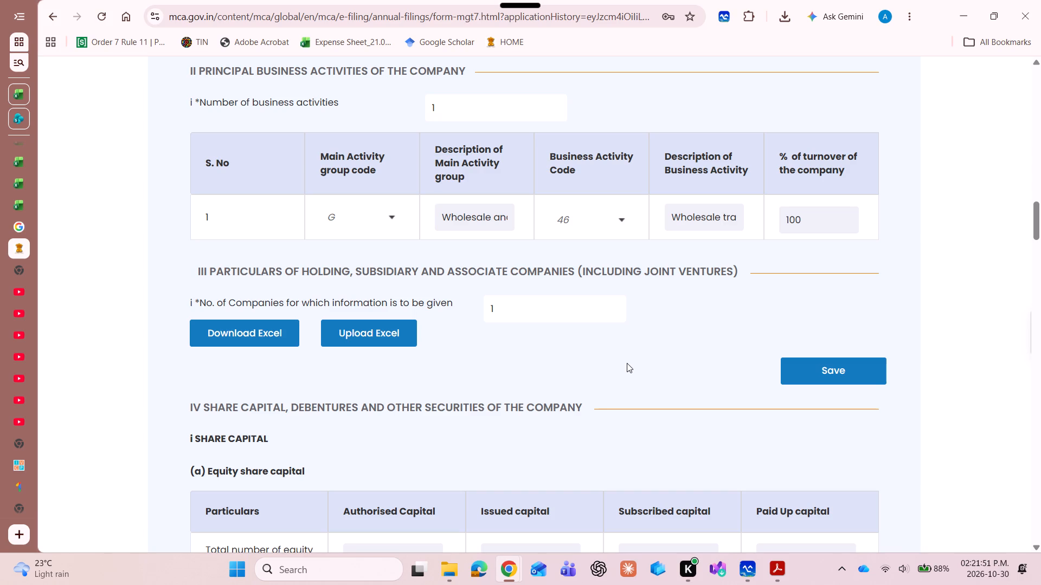
Save the form data through section III, Particulars of Holding, Subsidiary and Associate Companies.
click(824, 362)
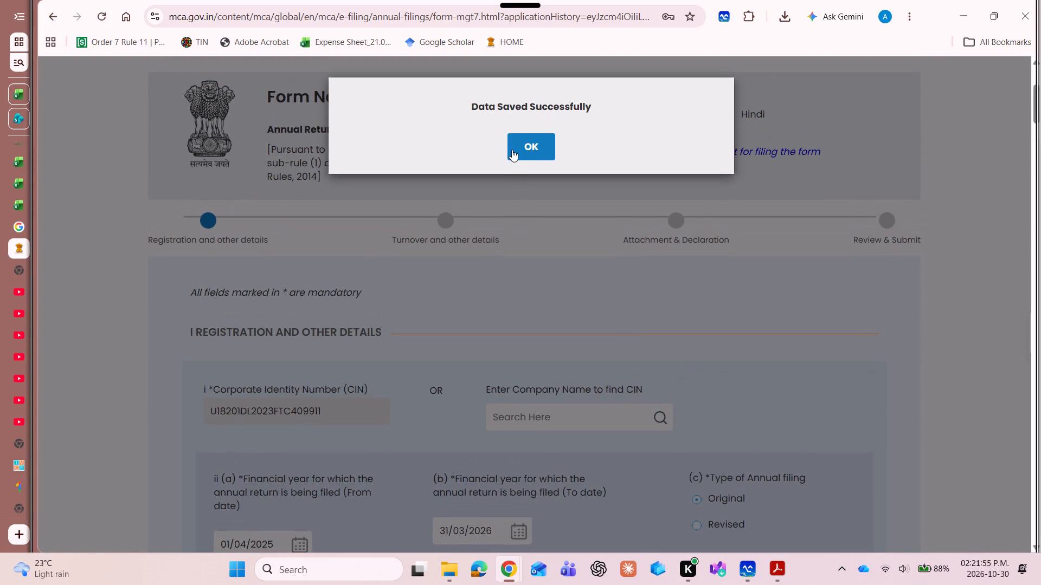
click(512, 149)
Return to section IV and examine the authorised, issued, subscribed and paid-up equity share capital figures.
scroll(547, 254, down, 9)
scroll(547, 254, up, 3)
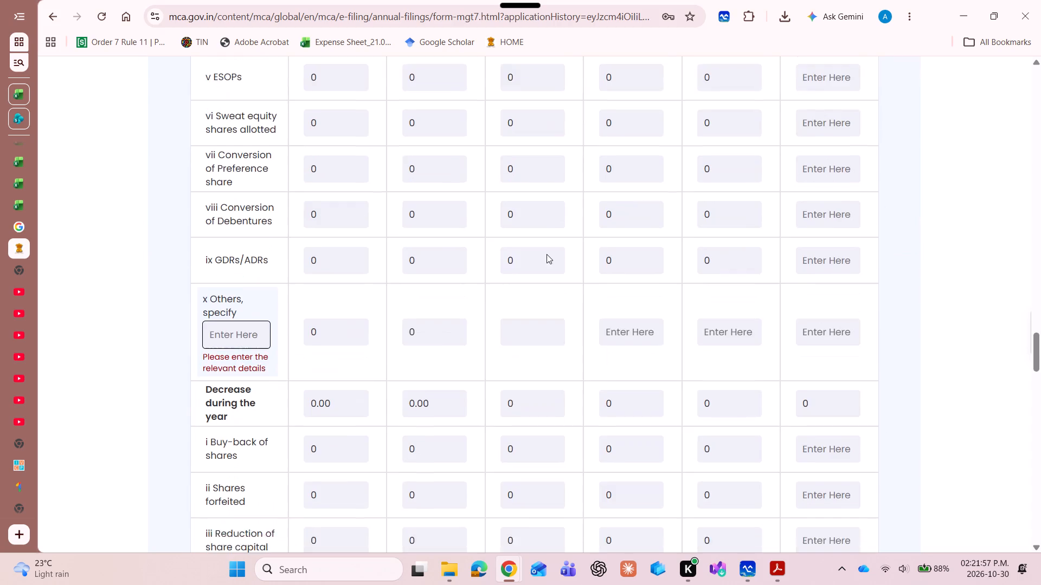
scroll(547, 254, up, 14)
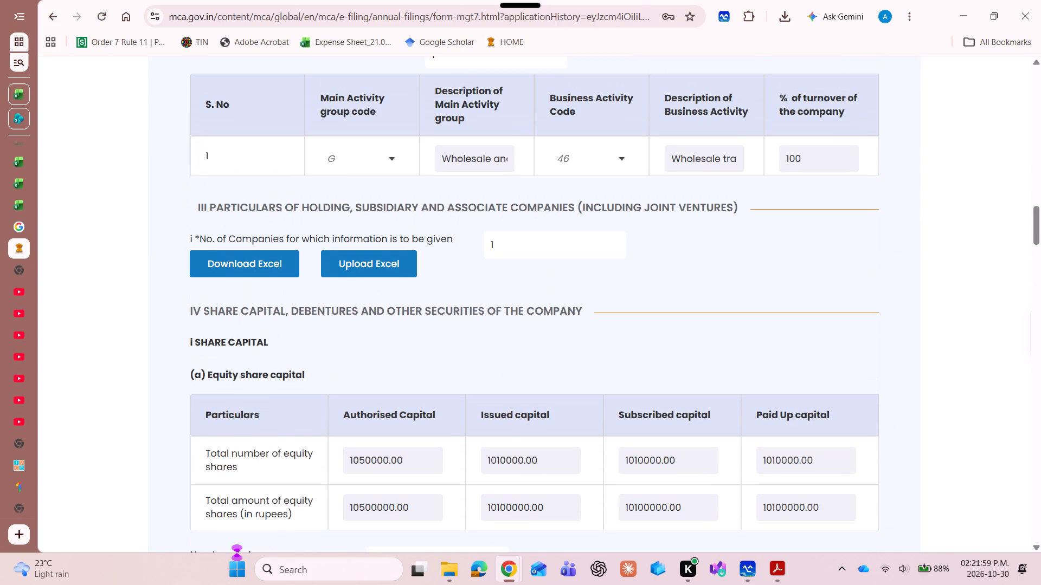
scroll(547, 254, down, 5)
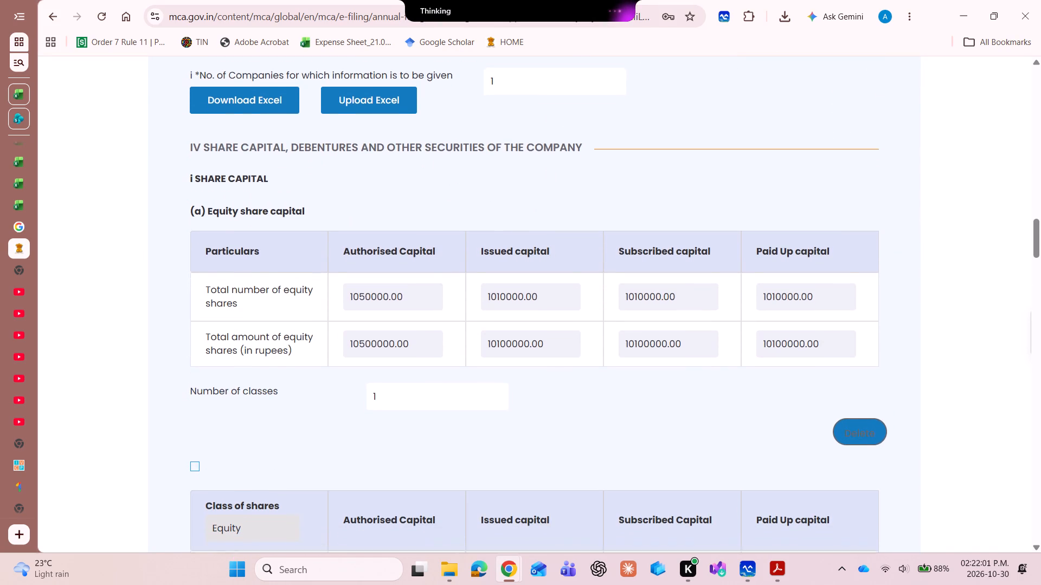
scroll(547, 254, down, 2)
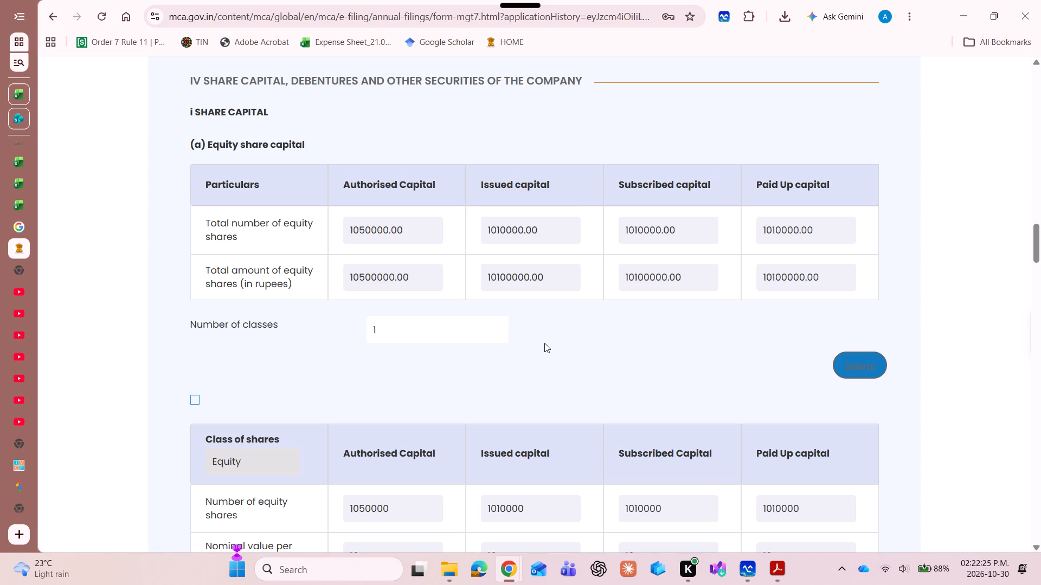
Show the equity class and preference share capital tables, copy the word "continue" for reuse and send it to HeyClicky.
scroll(544, 343, down, 5)
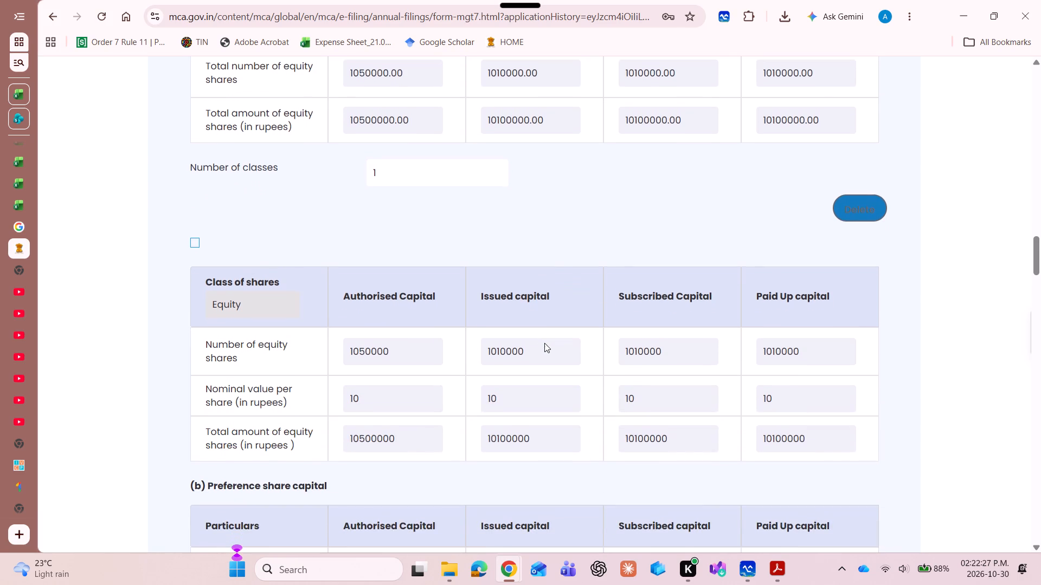
scroll(544, 343, down, 6)
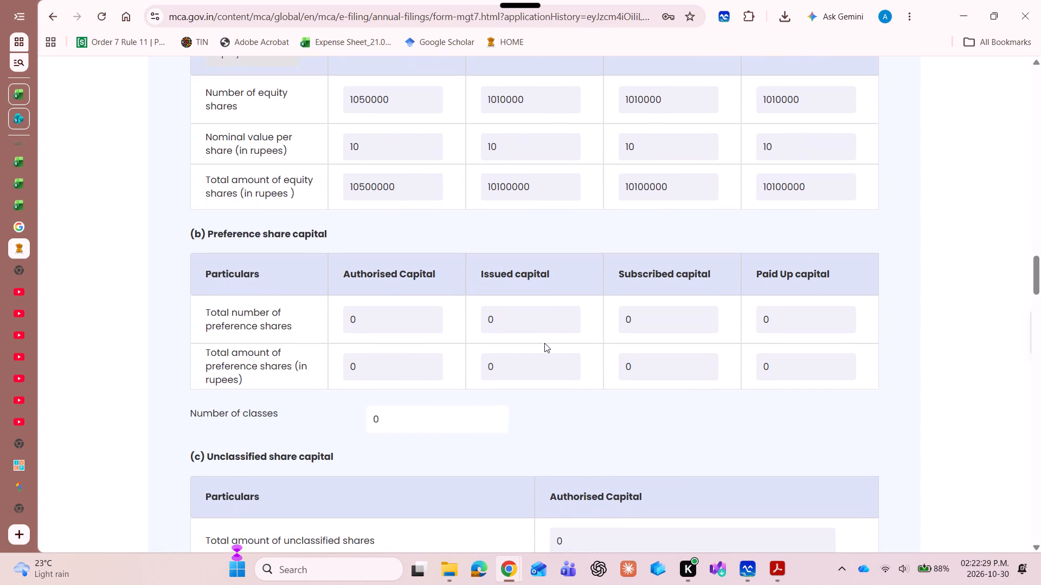
scroll(544, 343, down, 6)
scroll(544, 343, up, 2)
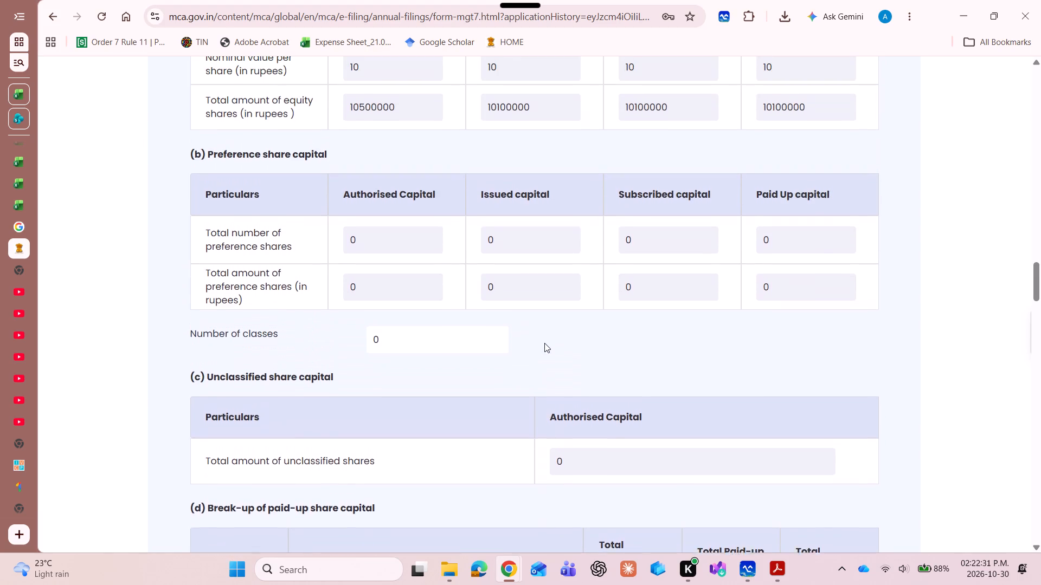
scroll(544, 343, up, 4)
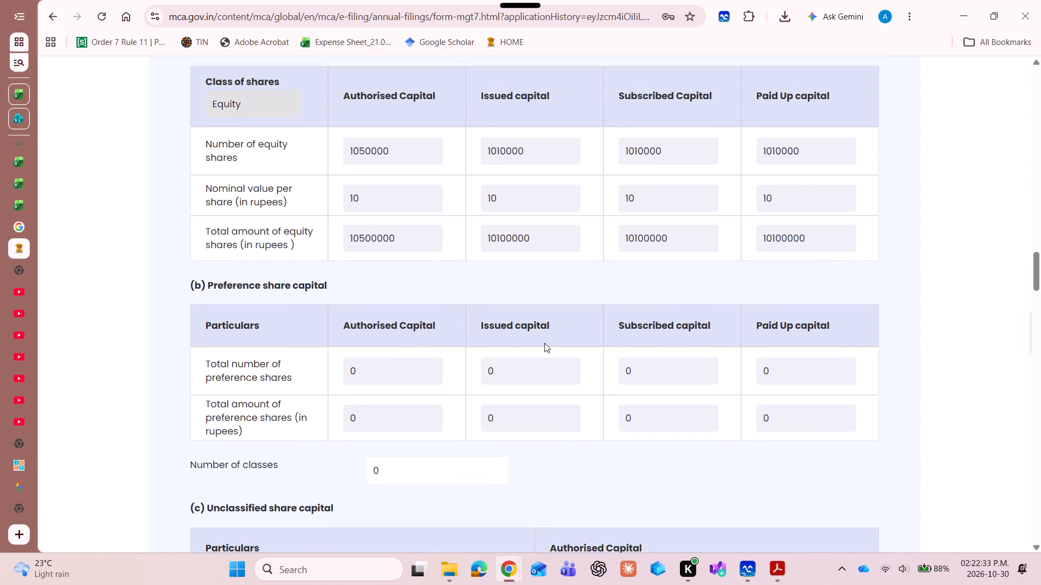
scroll(544, 343, up, 1)
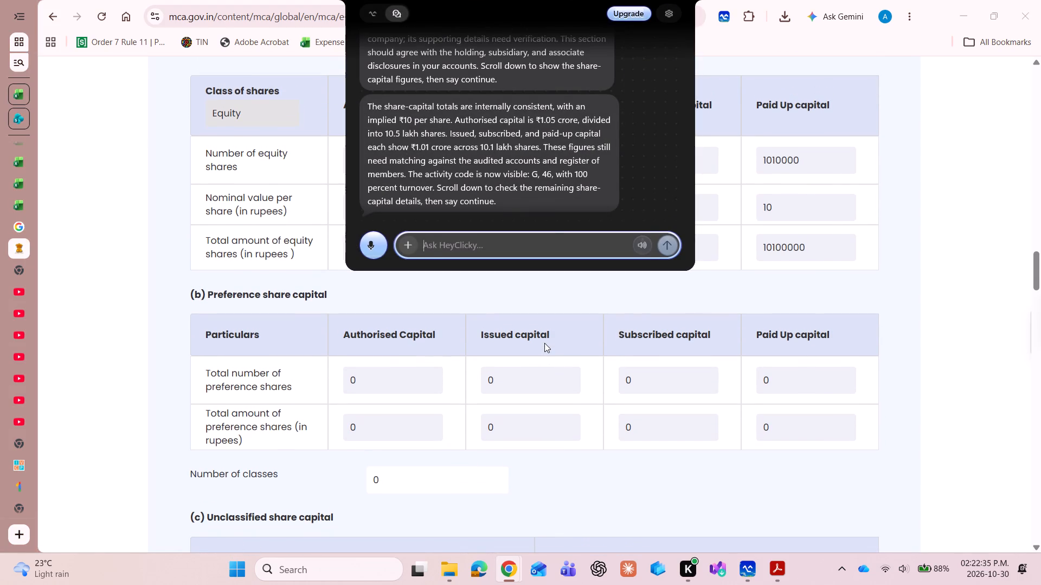
text(continue)
key(shift+Left)
key(shift+Left)
key(shift+Left)
key(shift+Left)
key(shift+Left)
key(shift+Left)
key(shift+Left)
key(shift+Left)
key(shift+Left)
key(shift+Left)
key(shift+Left)
key(shift+Left)
key(shift+Left)
key(shift+Left)
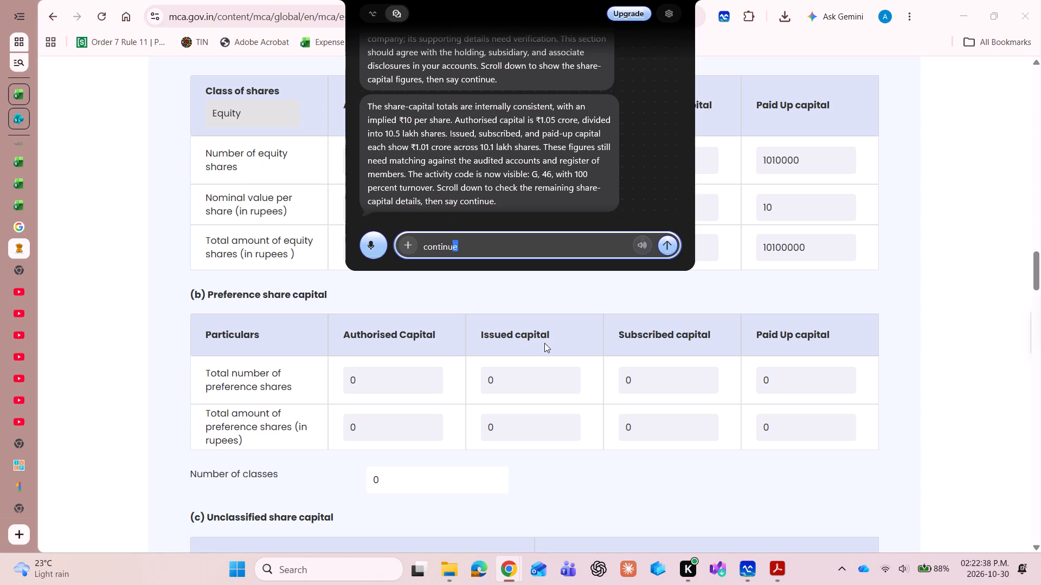
key(ctrl+c)
key(Return)
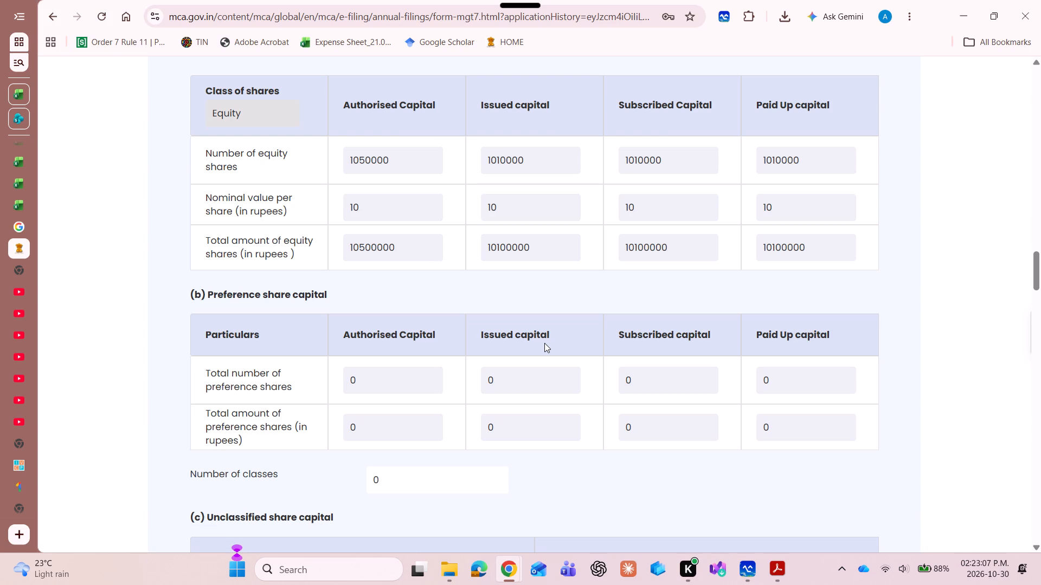
Show the unclassified share capital and paid-up share capital break-up tables and send HeyClicky the copied "continue".
scroll(544, 343, down, 6)
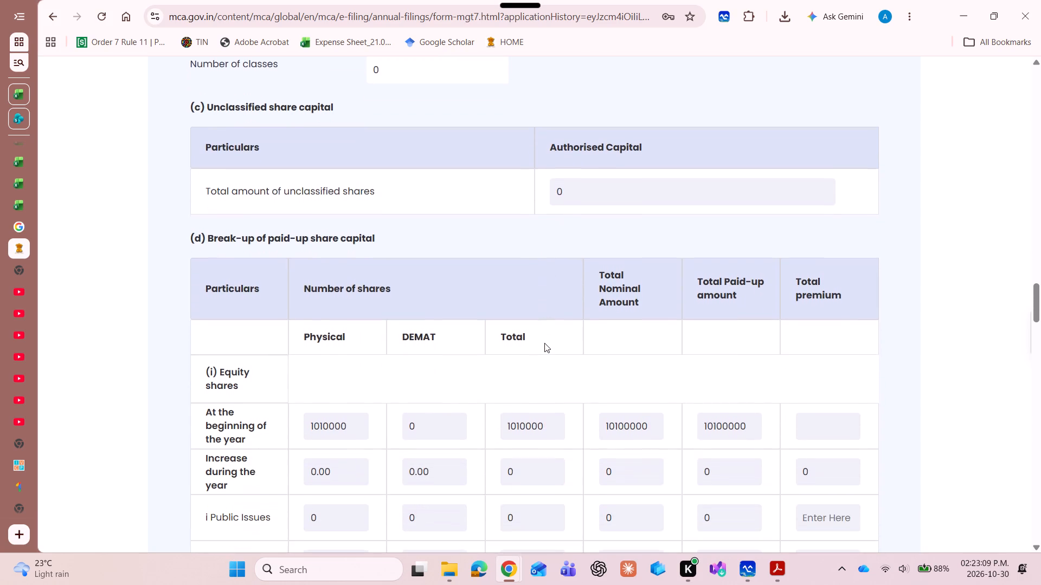
scroll(544, 343, down, 1)
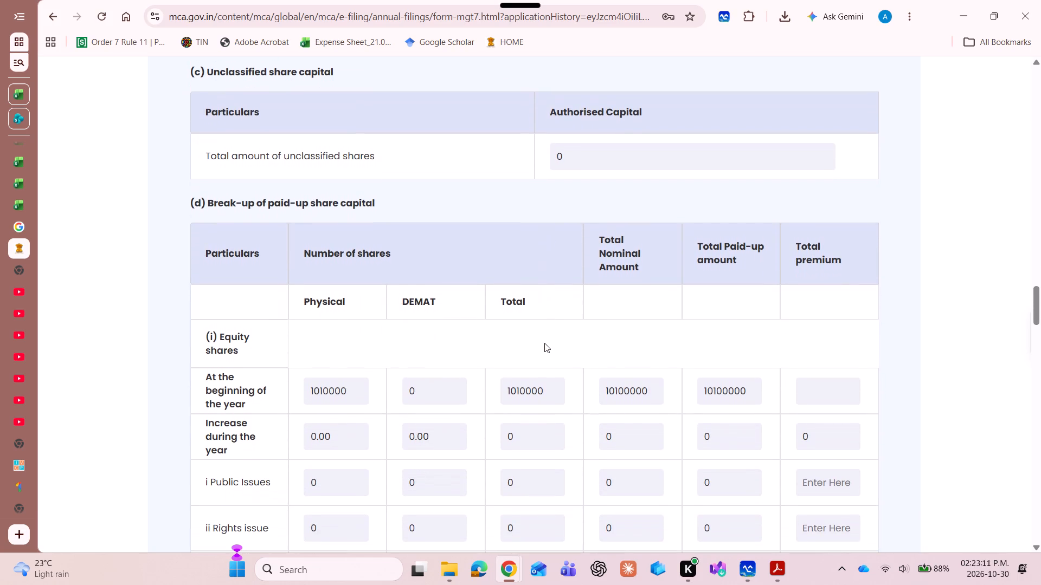
key(ctrl+v)
key(Return)
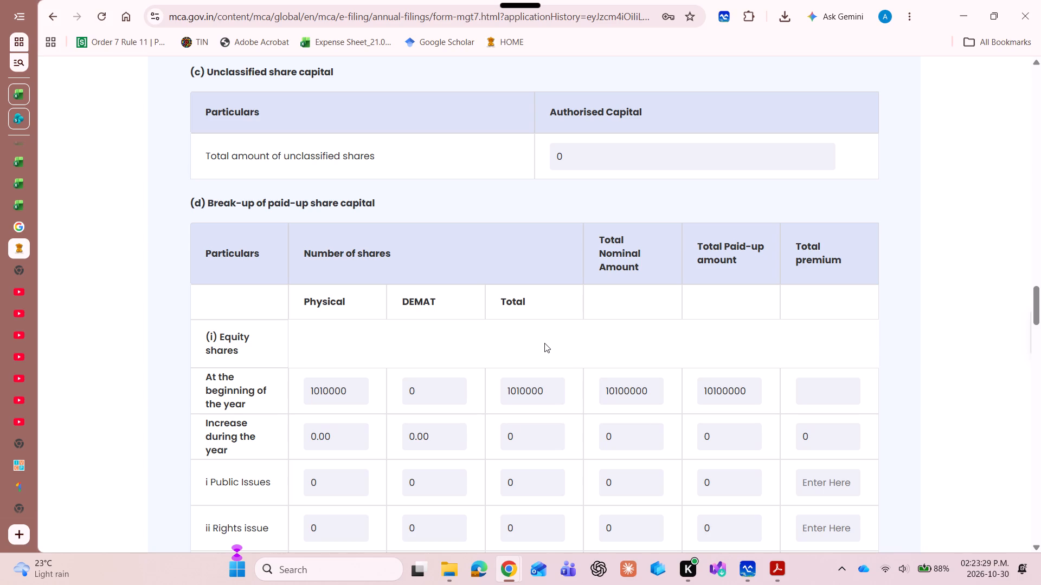
Show the equity share increase rows, Public Issues to GDRs/ADRs, in the paid-up capital break-up and send HeyClicky the copied "continue".
scroll(544, 343, down, 5)
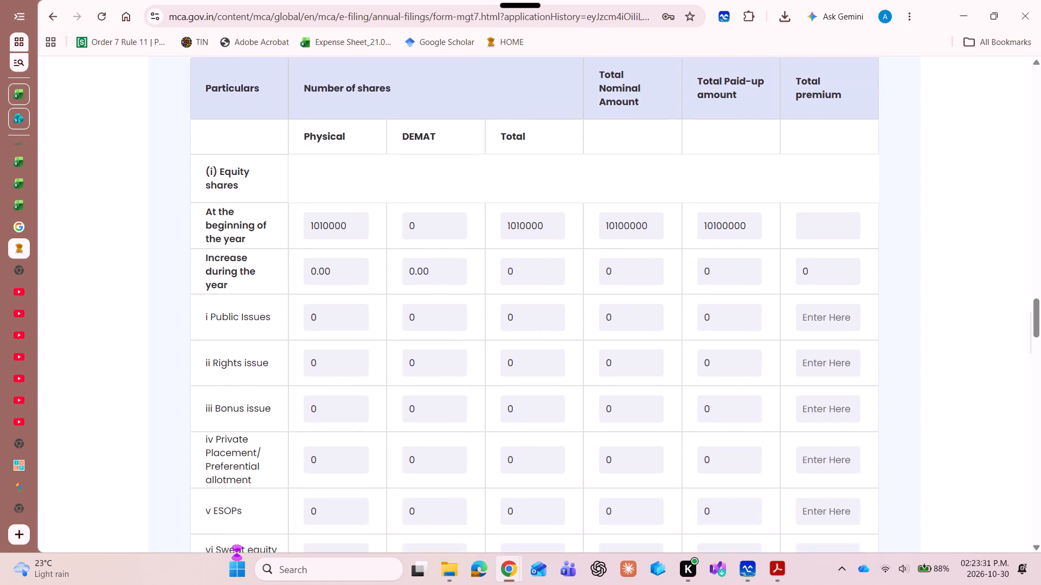
scroll(544, 343, down, 1)
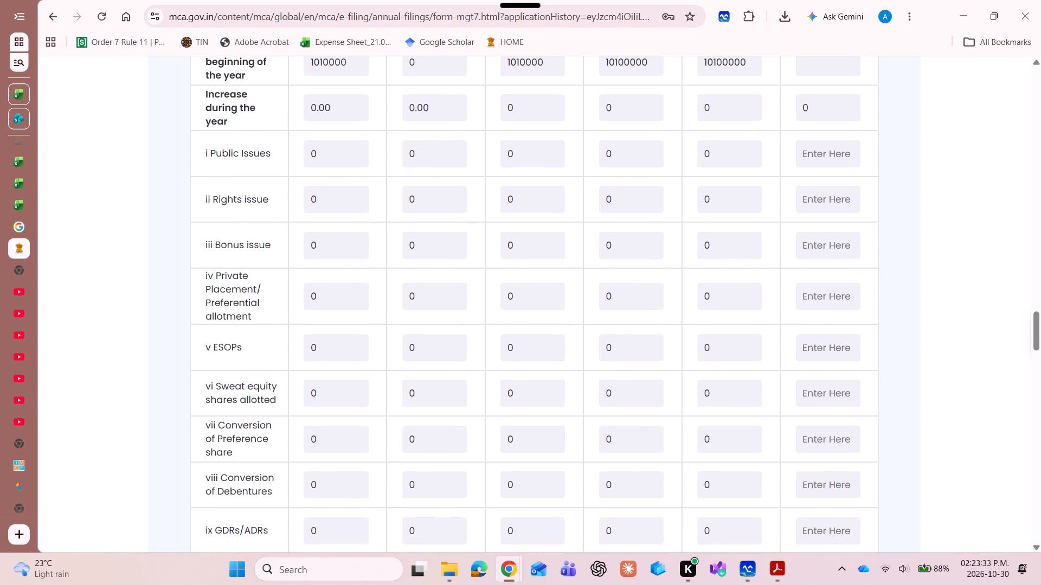
scroll(544, 343, down, 1)
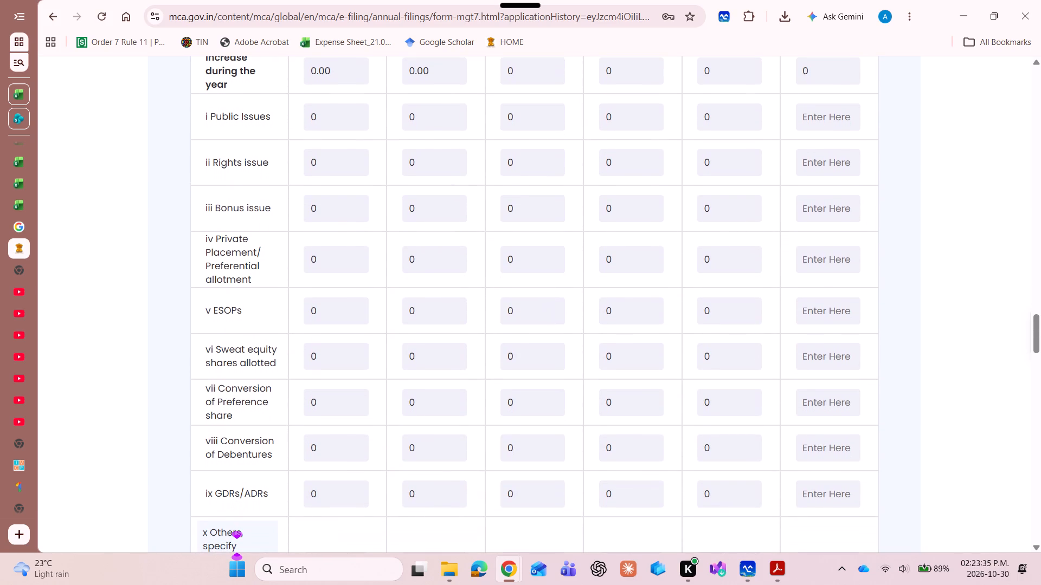
key(ctrl+v)
key(Return)
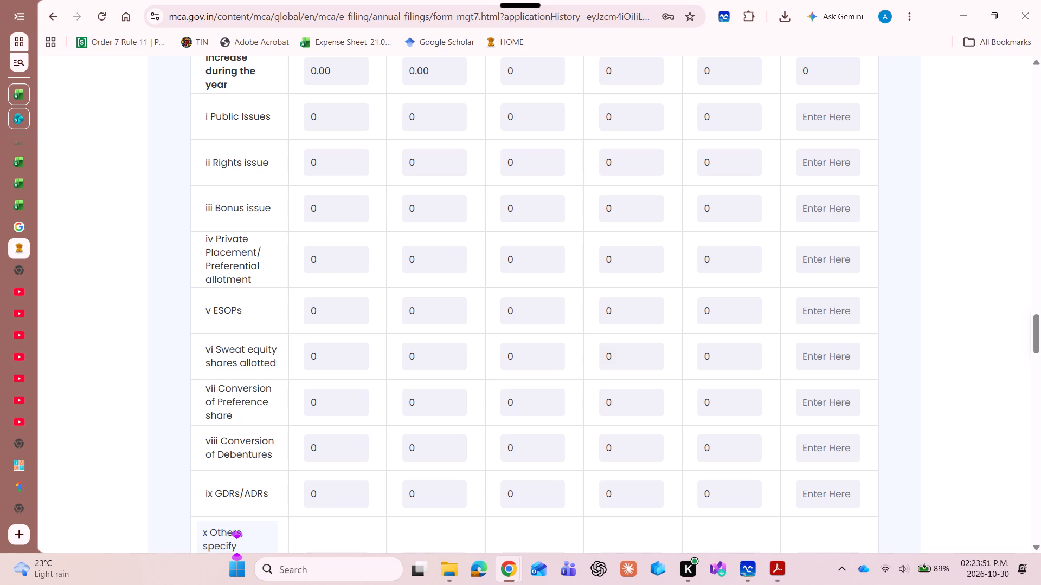
Enter NA in both "Others, specify" rows, x and iv, for increases and decreases in the equity shares break-up.
scroll(544, 343, down, 7)
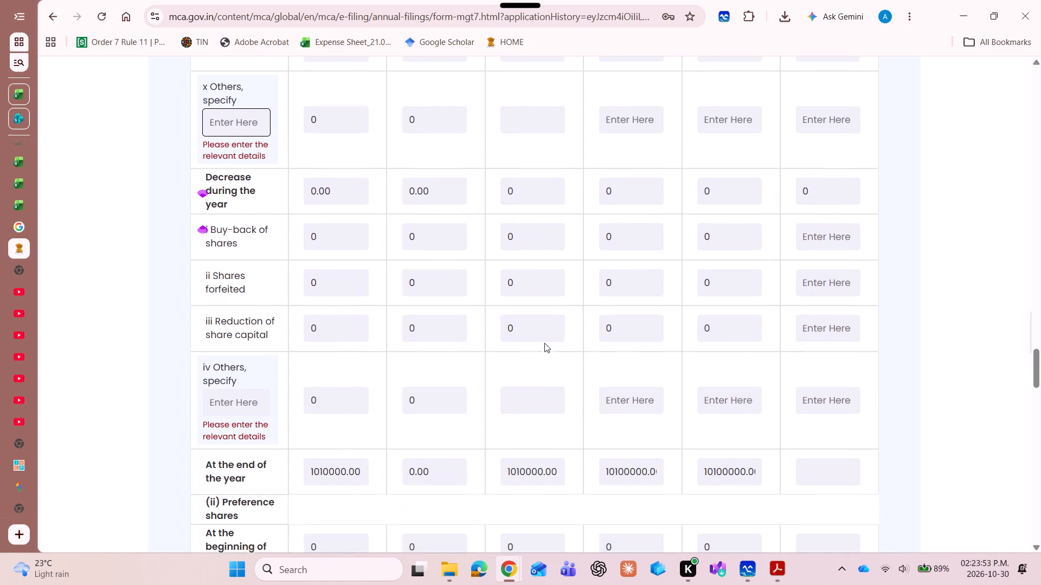
scroll(544, 343, down, 1)
text(NA)
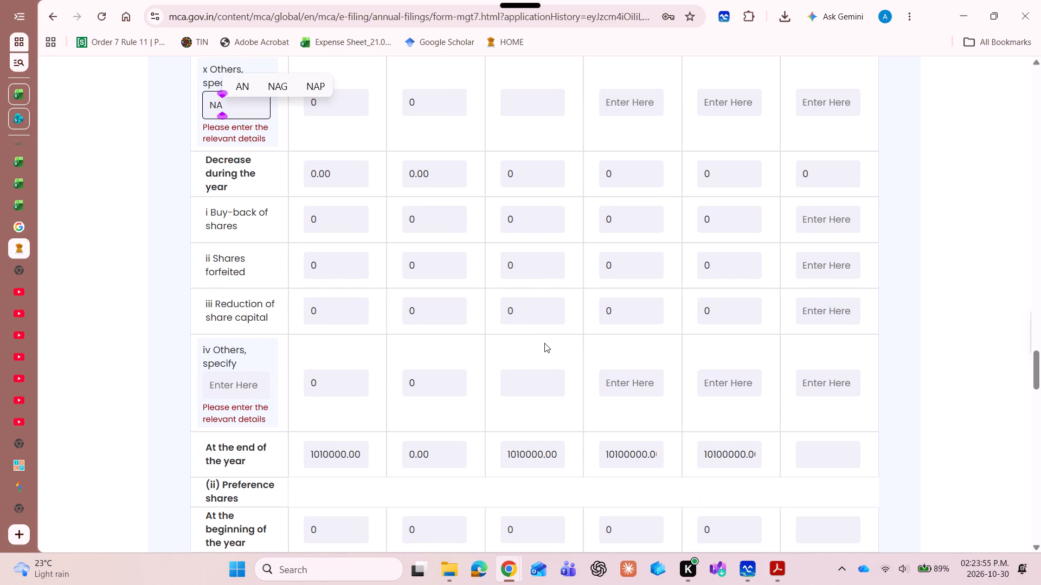
click(213, 379)
text(NA)
click(133, 326)
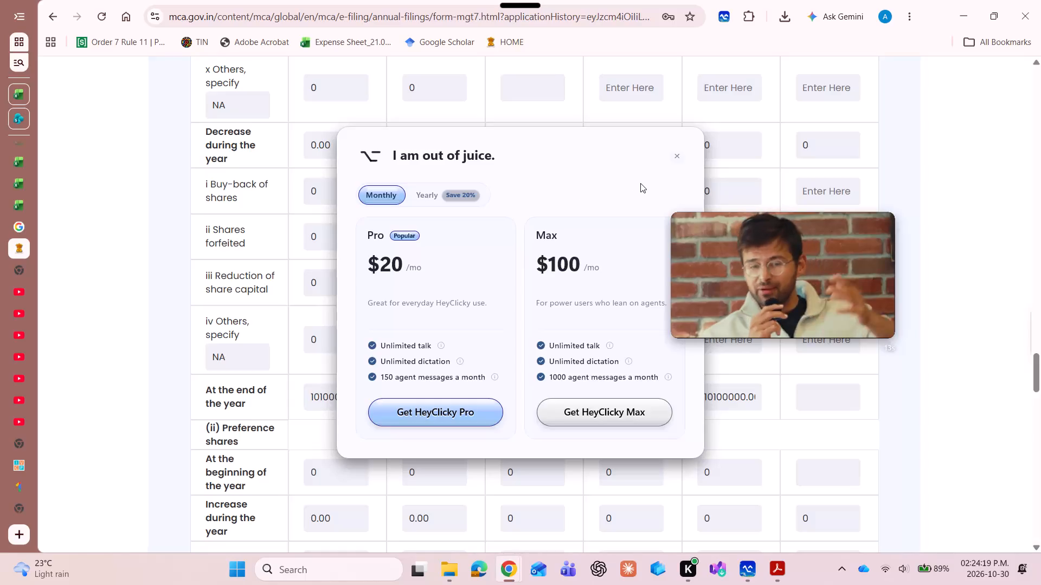
Compare the monthly and yearly HeyClicky Pro and Max plan prices and close the plan offer.
click(428, 191)
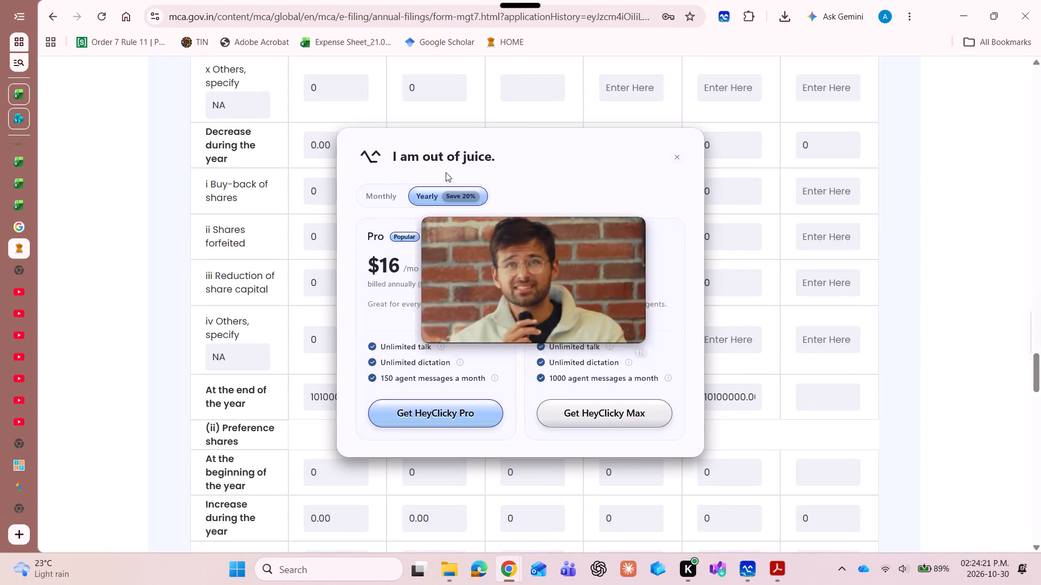
click(385, 188)
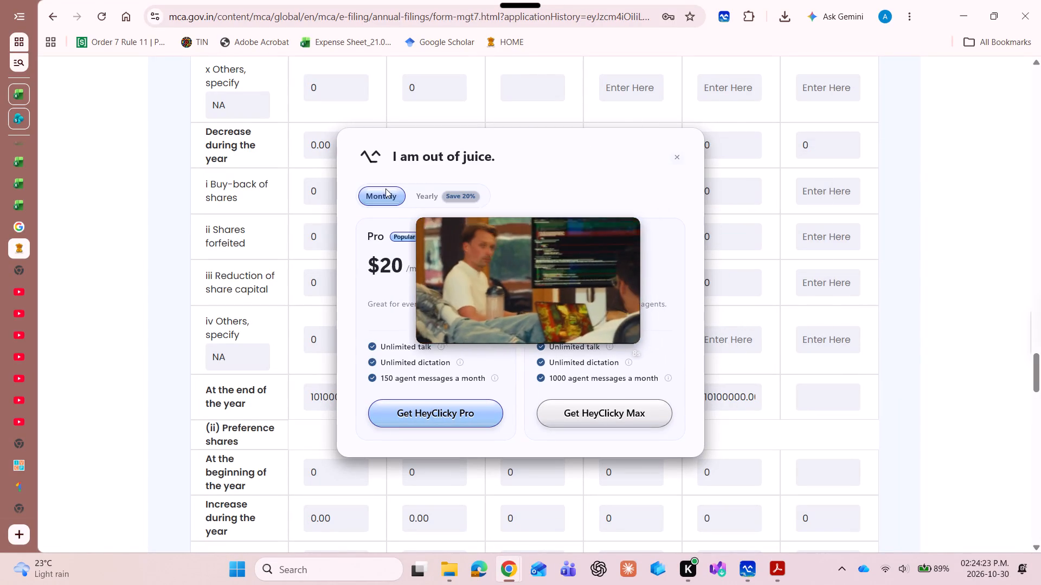
click(421, 194)
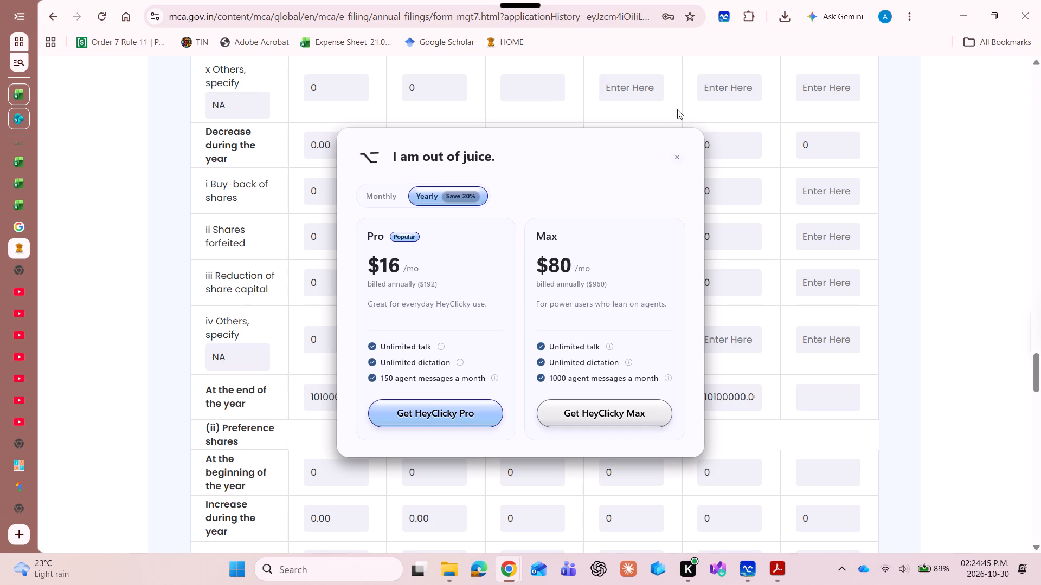
click(679, 157)
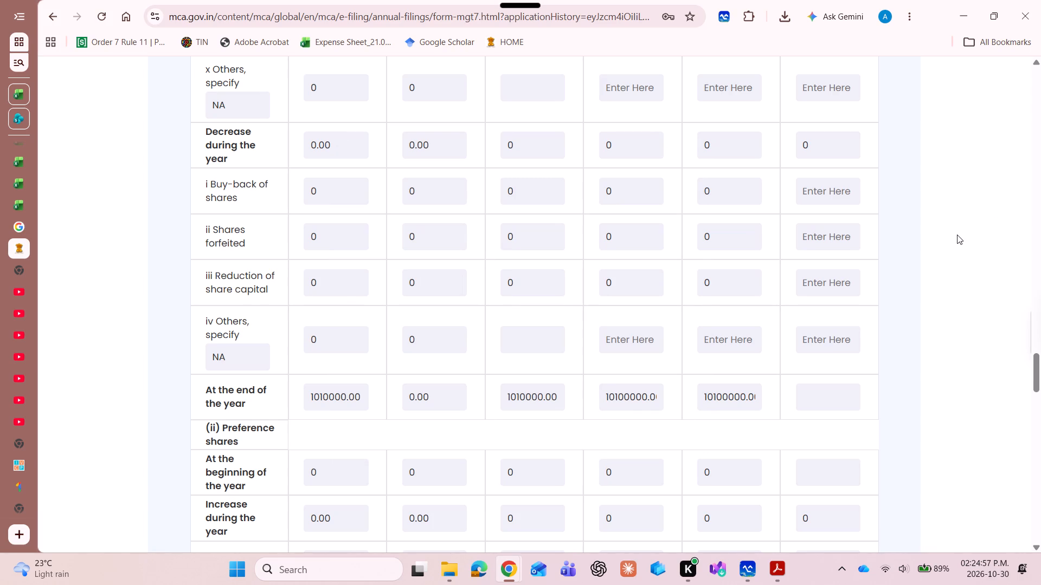
Enter NA in both "Others, specify" rows, iii and iv, for increases and decreases in the preference shares break-up.
scroll(957, 235, down, 8)
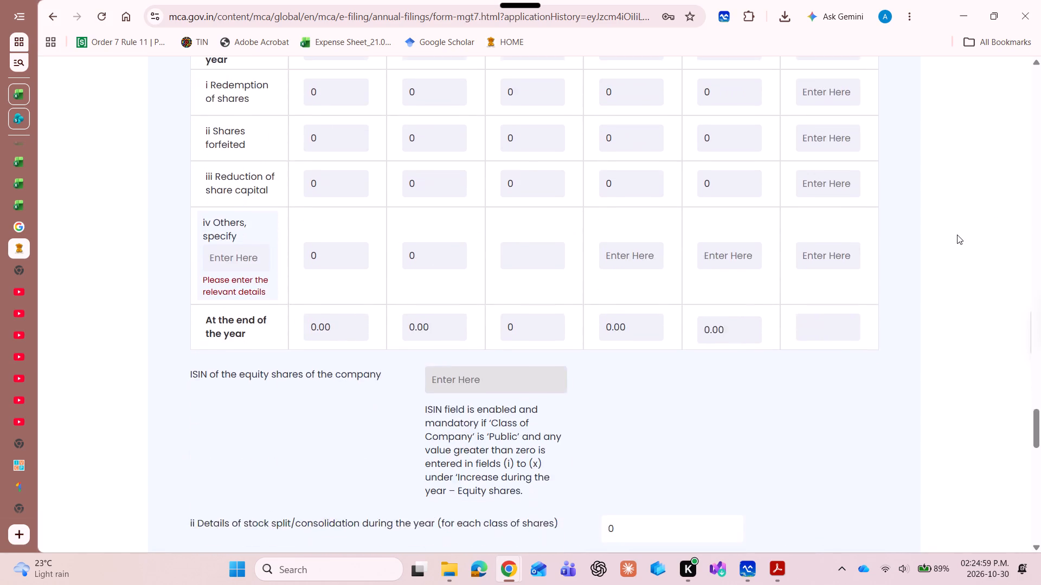
scroll(957, 235, down, 6)
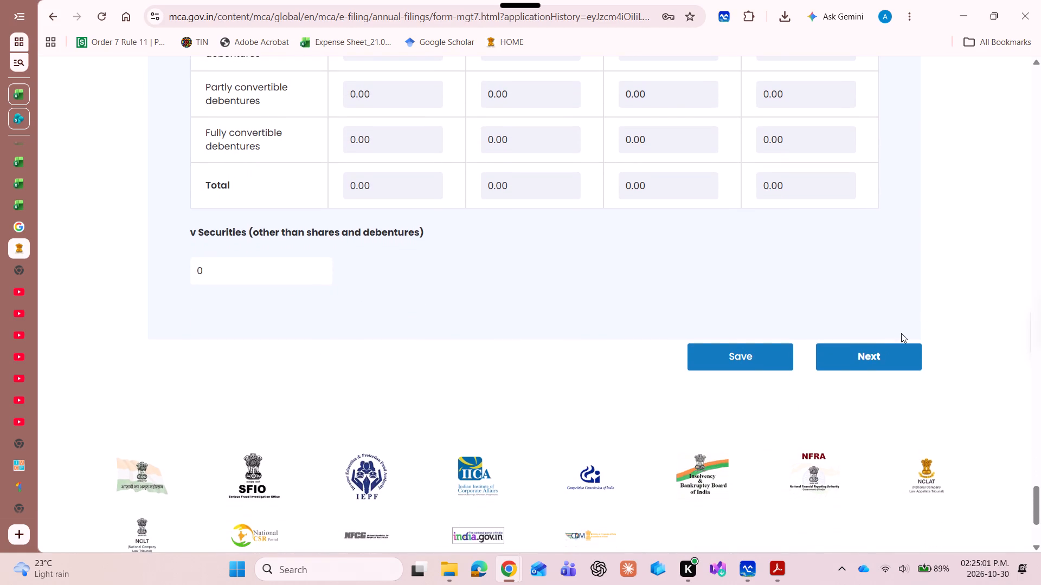
click(824, 360)
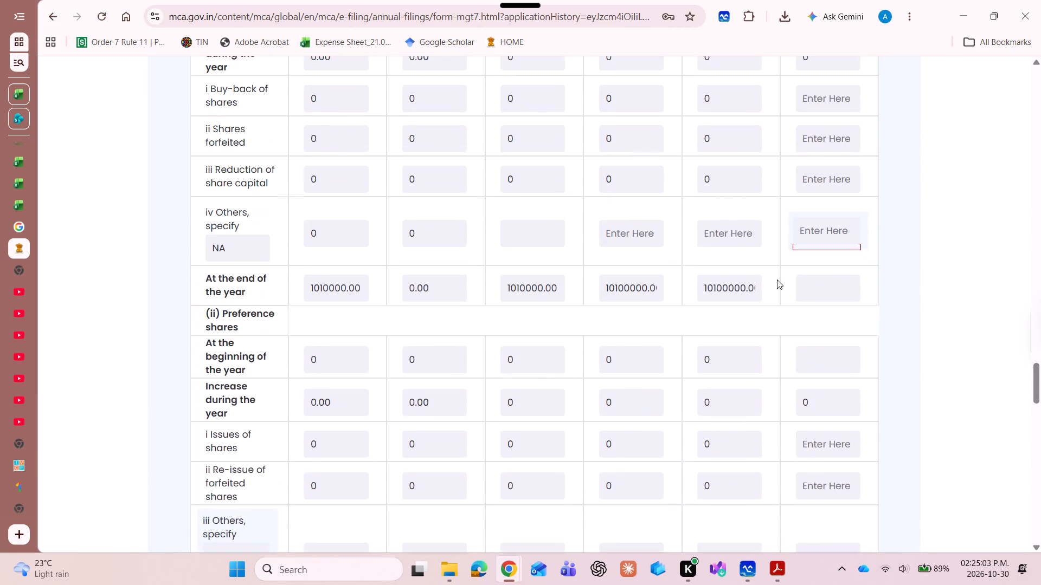
scroll(279, 296, down, 4)
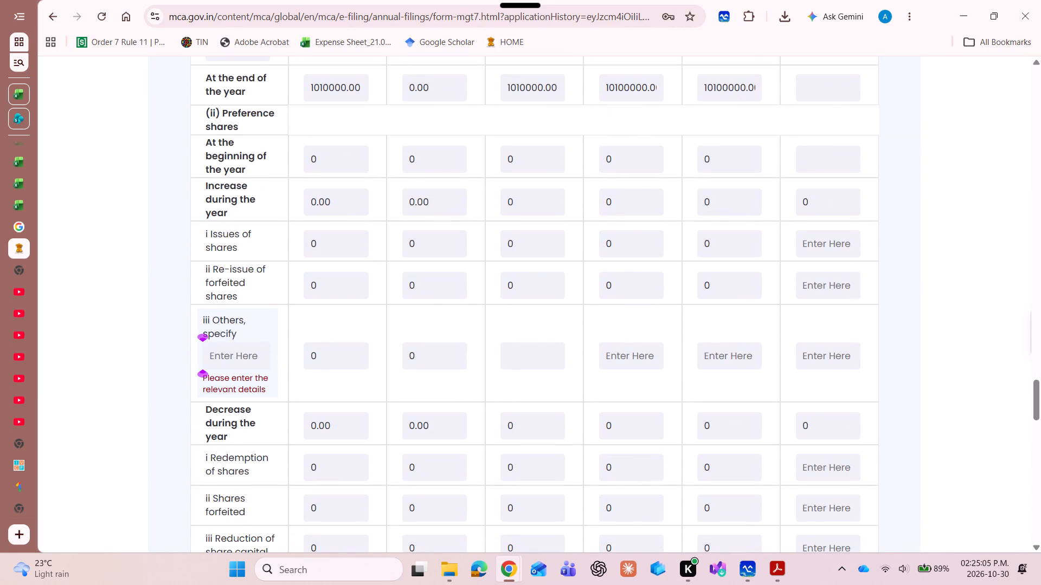
click(237, 353)
text(NA)
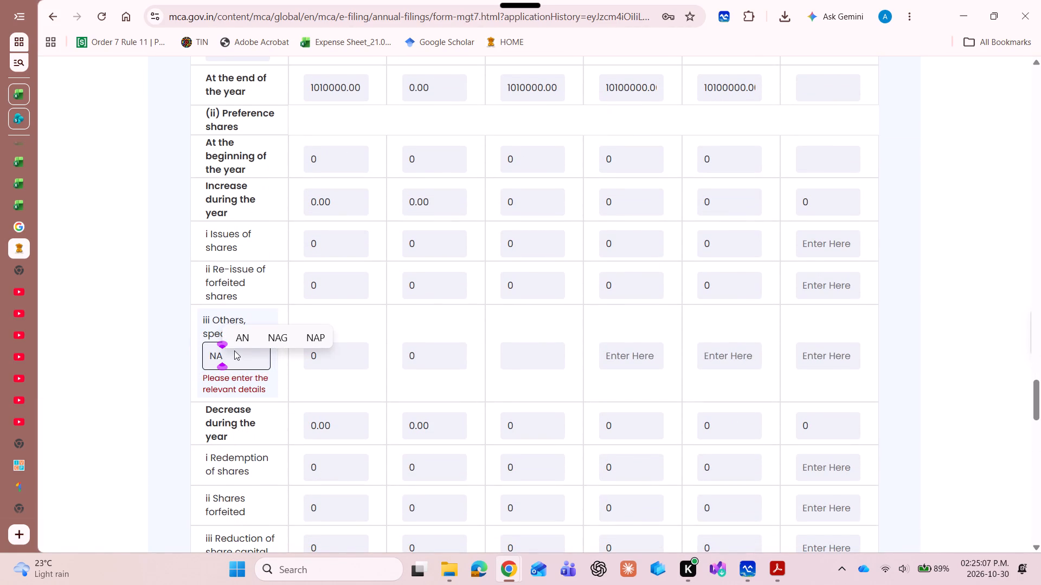
click(122, 335)
scroll(122, 335, down, 7)
scroll(197, 215, up, 2)
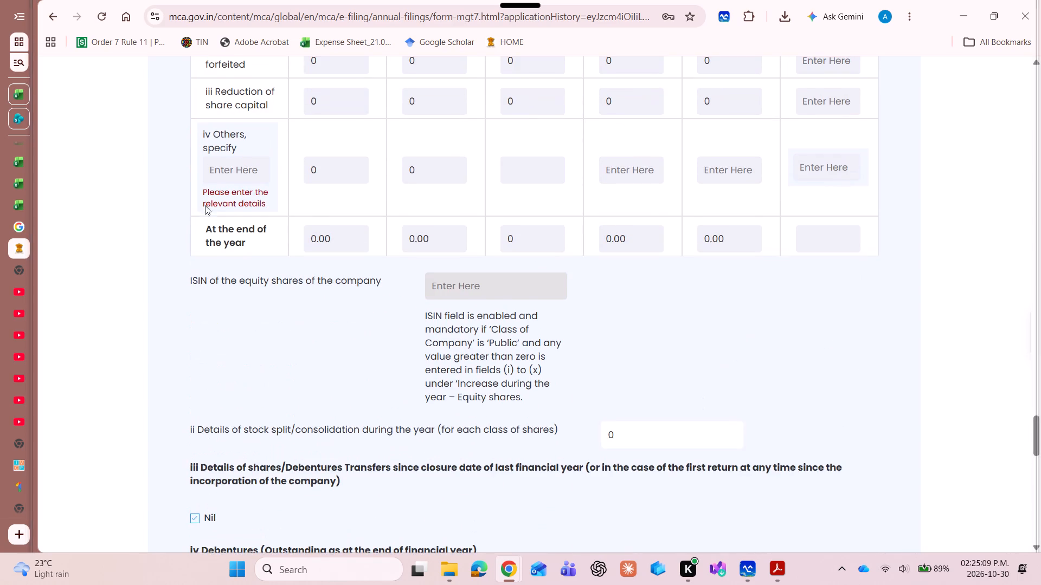
click(228, 167)
text(NA)
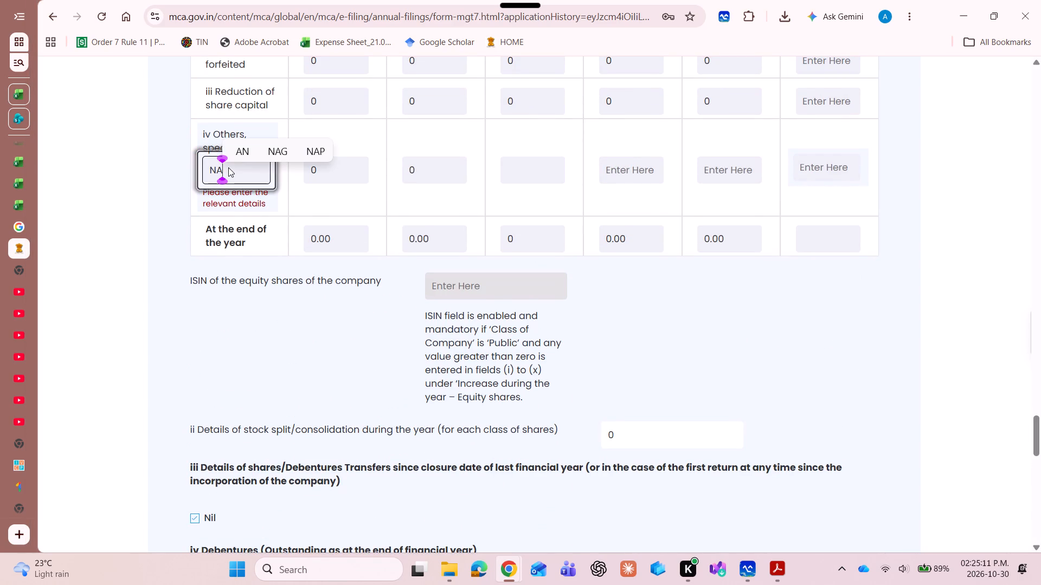
click(137, 164)
Proceed to the Turnover and other details page of the form.
scroll(616, 457, down, 11)
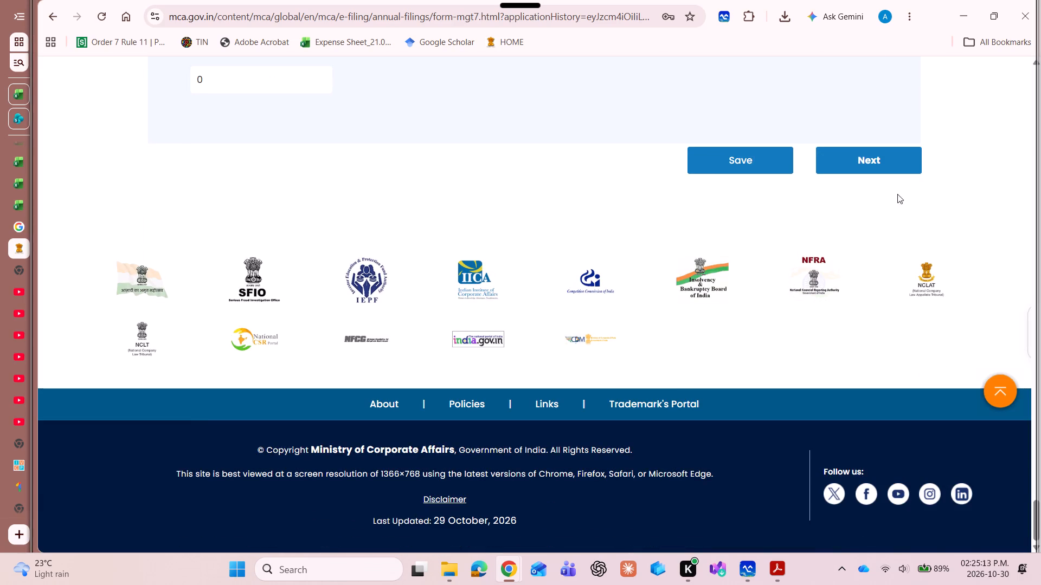
click(878, 155)
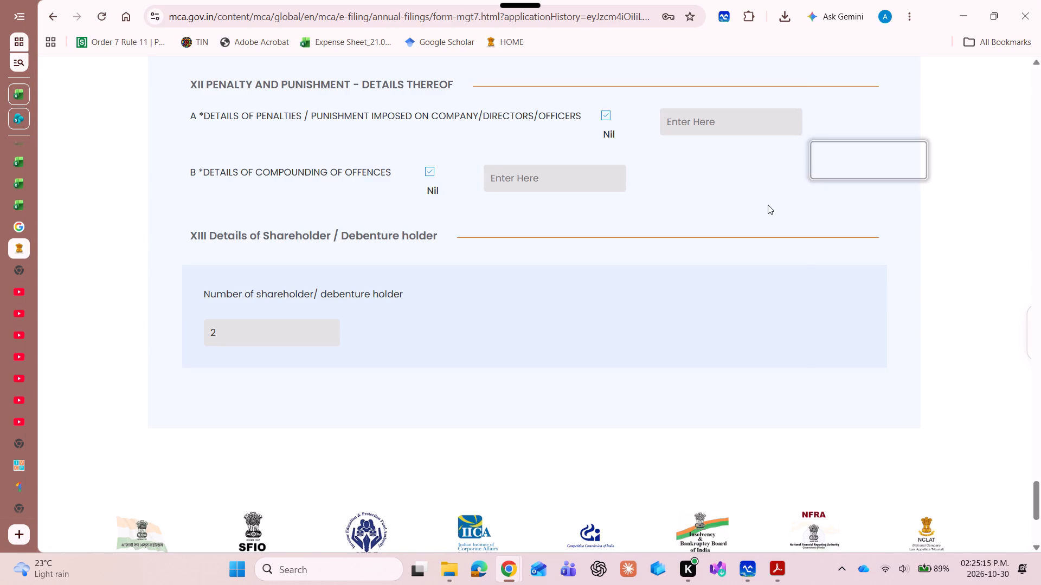
Save the Turnover and other details data at the end of section VI, Share Holding Pattern.
scroll(768, 205, up, 13)
scroll(768, 205, up, 10)
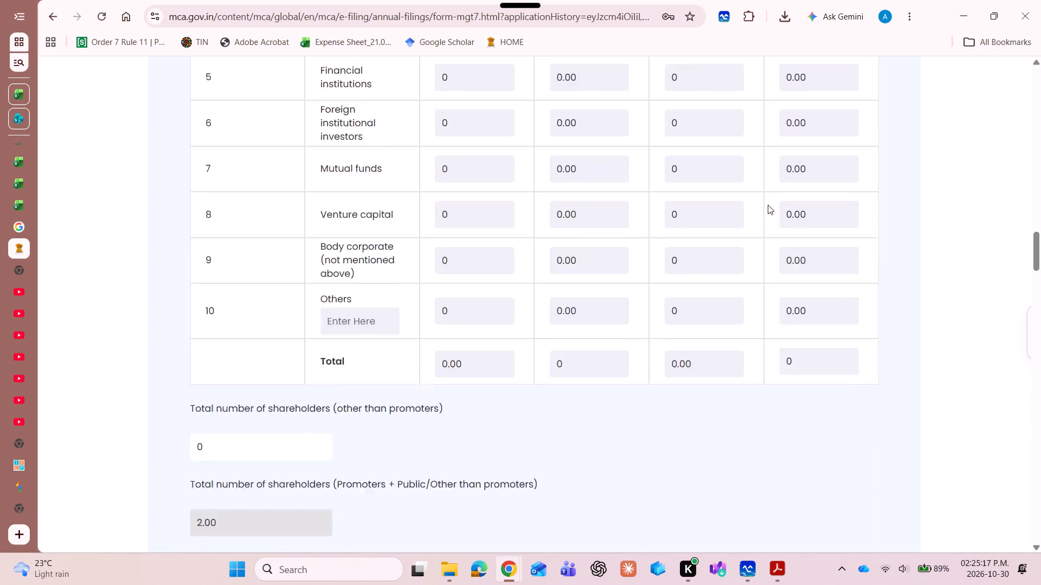
scroll(768, 205, up, 12)
scroll(768, 205, down, 14)
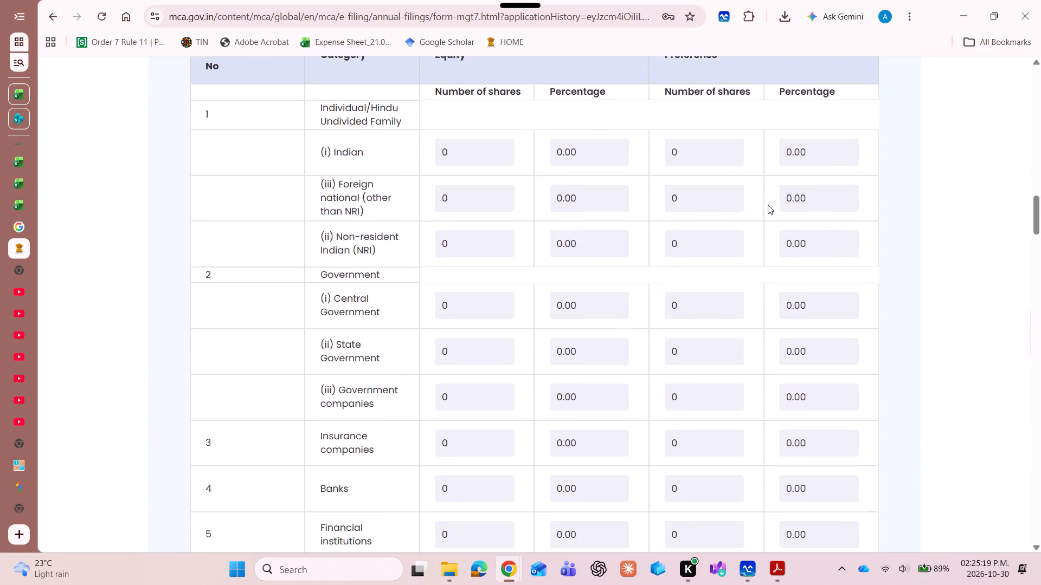
scroll(768, 205, down, 6)
scroll(768, 205, up, 6)
scroll(810, 140, up, 5)
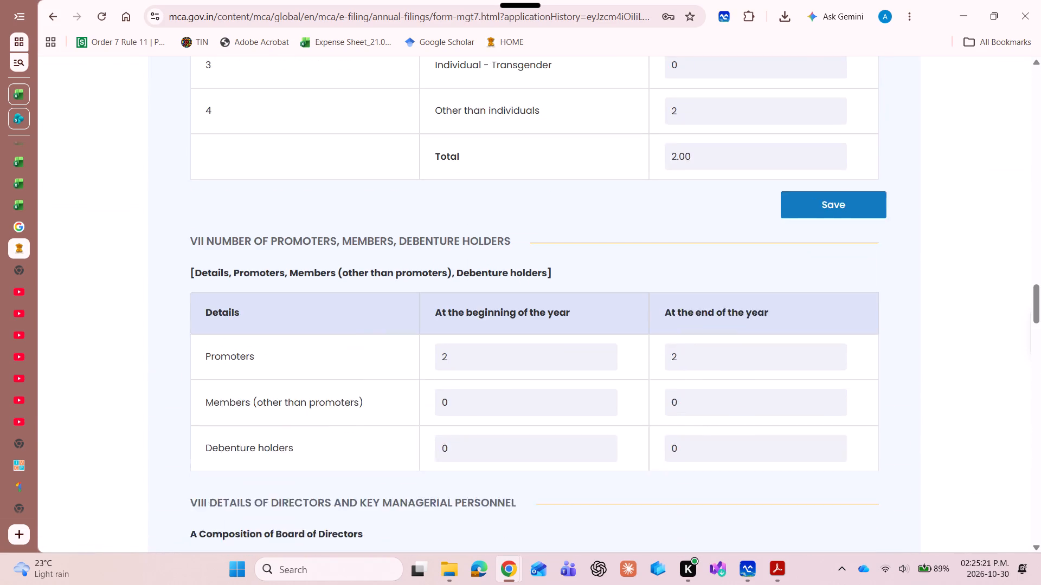
click(835, 301)
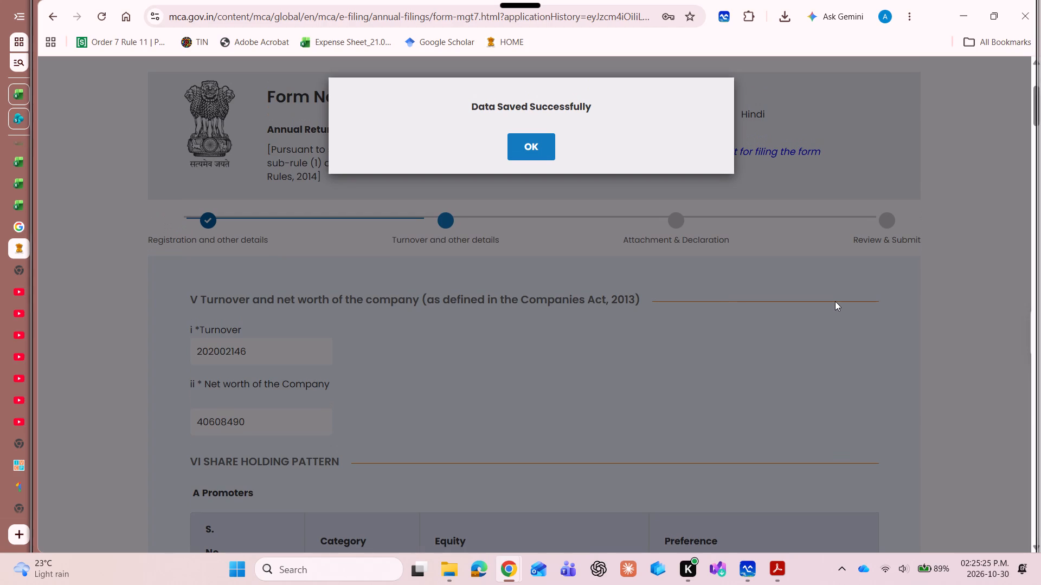
click(520, 144)
Save the Turnover and other details data again from a section further down the form.
scroll(648, 290, down, 9)
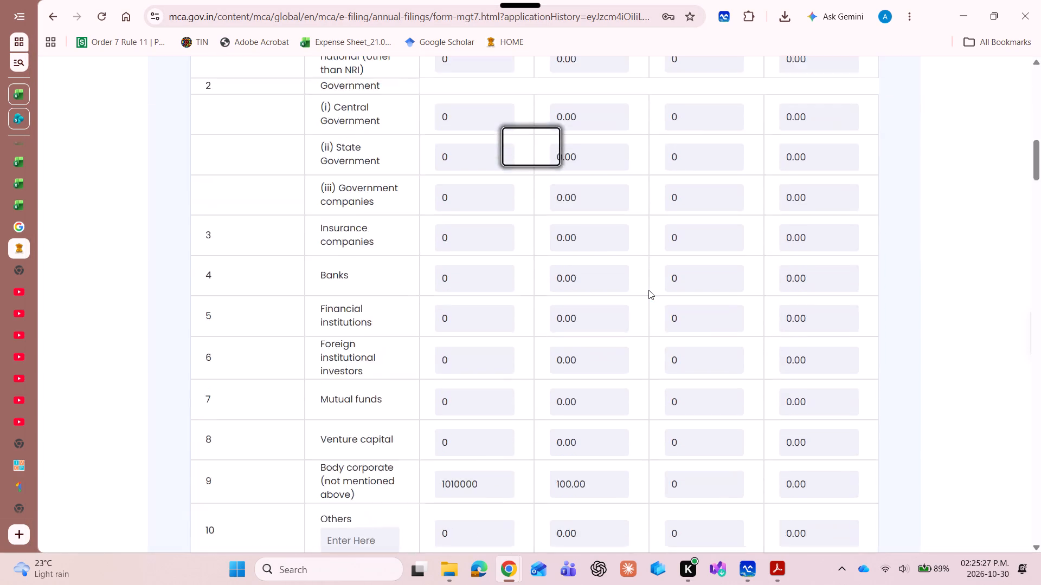
scroll(648, 290, down, 16)
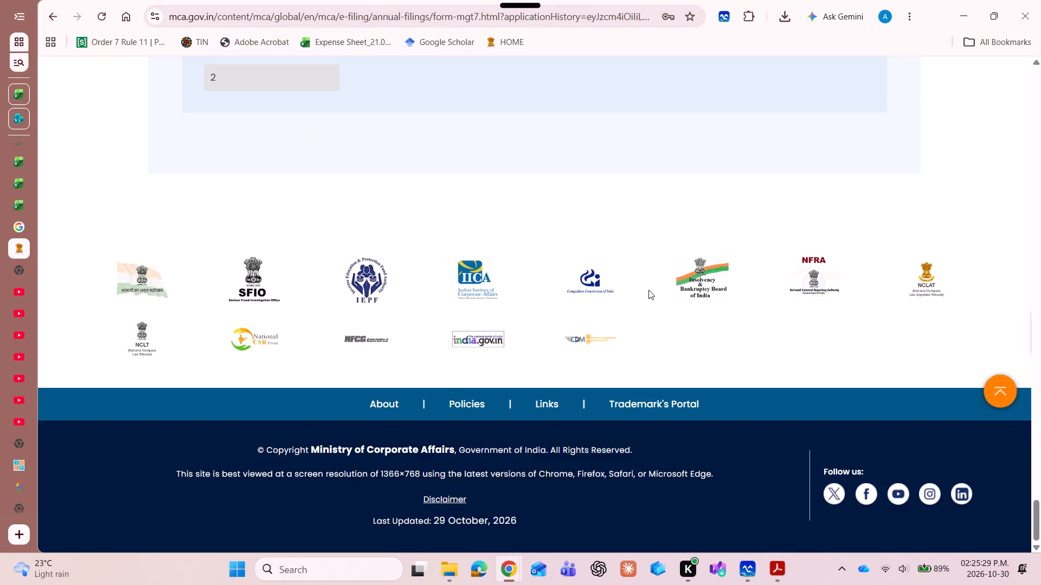
scroll(648, 290, up, 7)
click(833, 320)
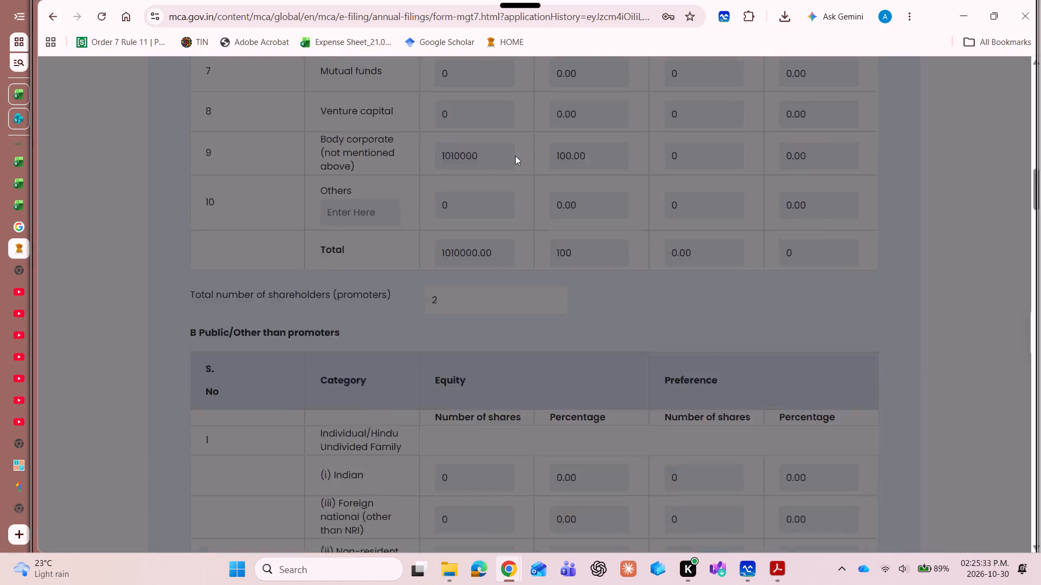
click(531, 144)
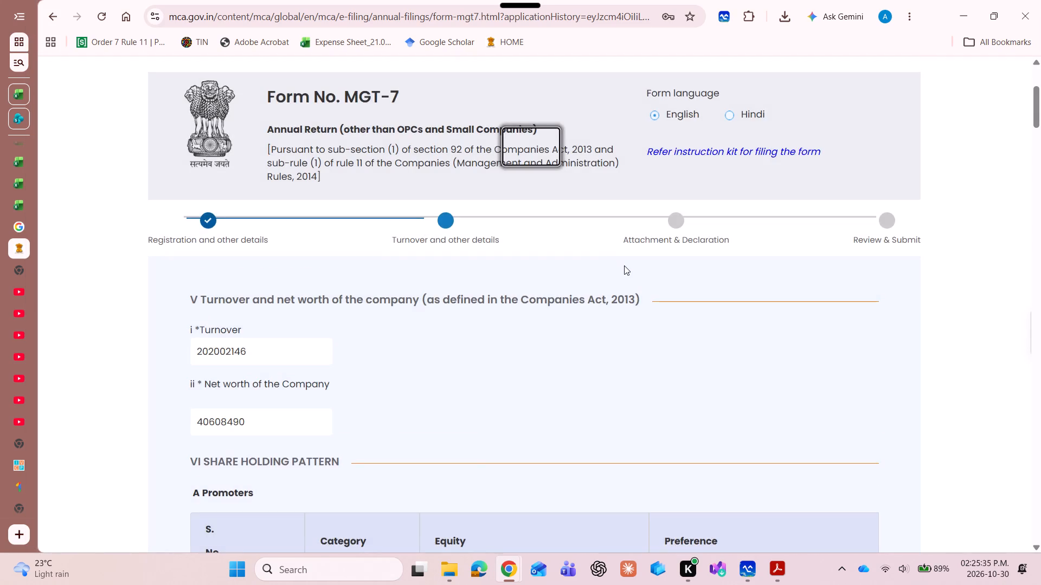
Go to the end of the Turnover and other details page and proceed to Attachment & Declaration.
scroll(624, 265, down, 12)
scroll(624, 265, down, 20)
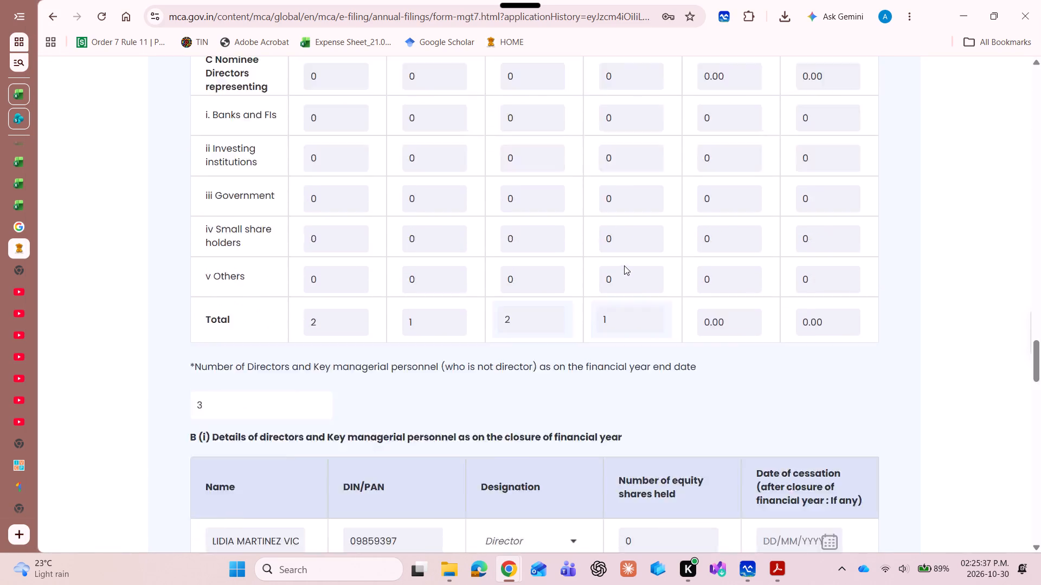
scroll(624, 265, down, 7)
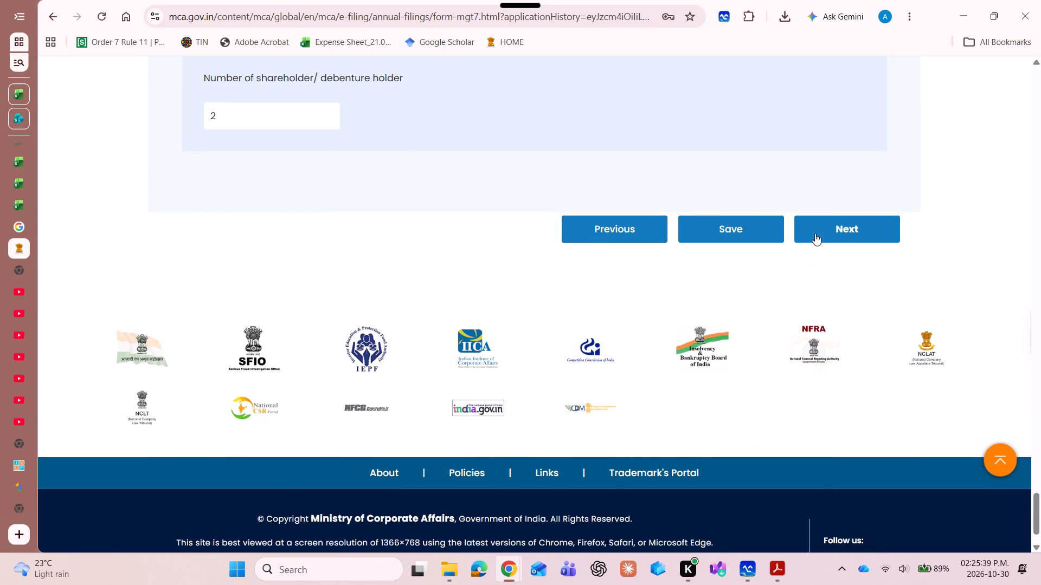
click(838, 233)
Attach "Details of Shareholder or Debenture holder" from Downloads as the list of share holders, debenture holders in section XIV.
scroll(645, 57, up, 10)
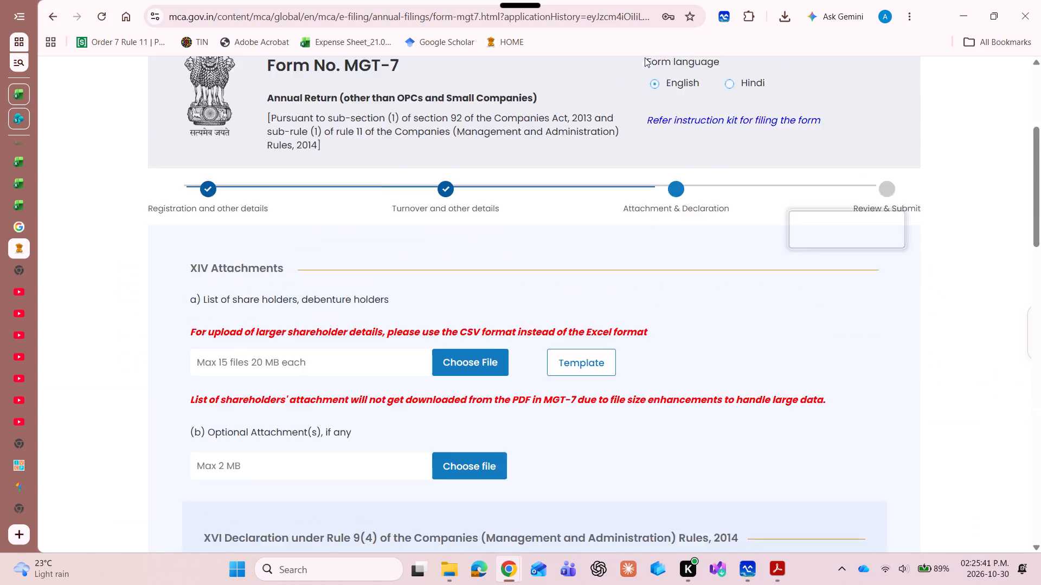
click(441, 509)
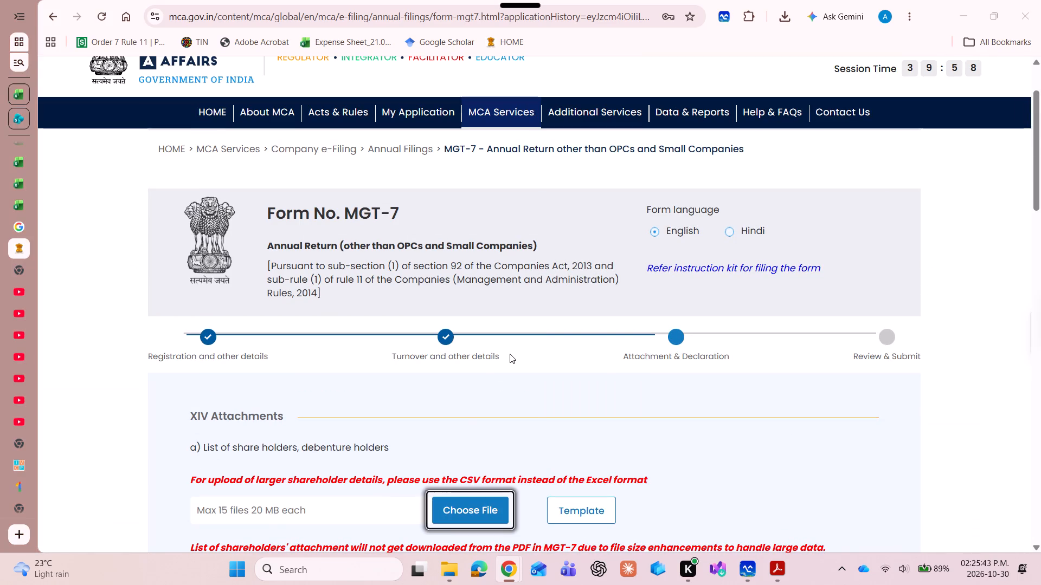
scroll(510, 354, down, 2)
click(329, 130)
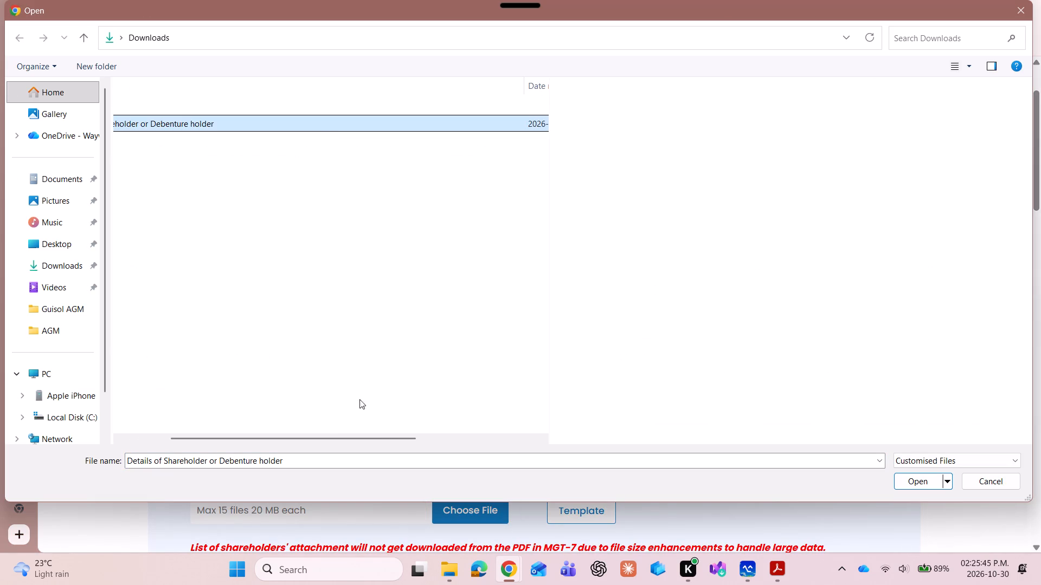
drag(333, 435, 124, 415)
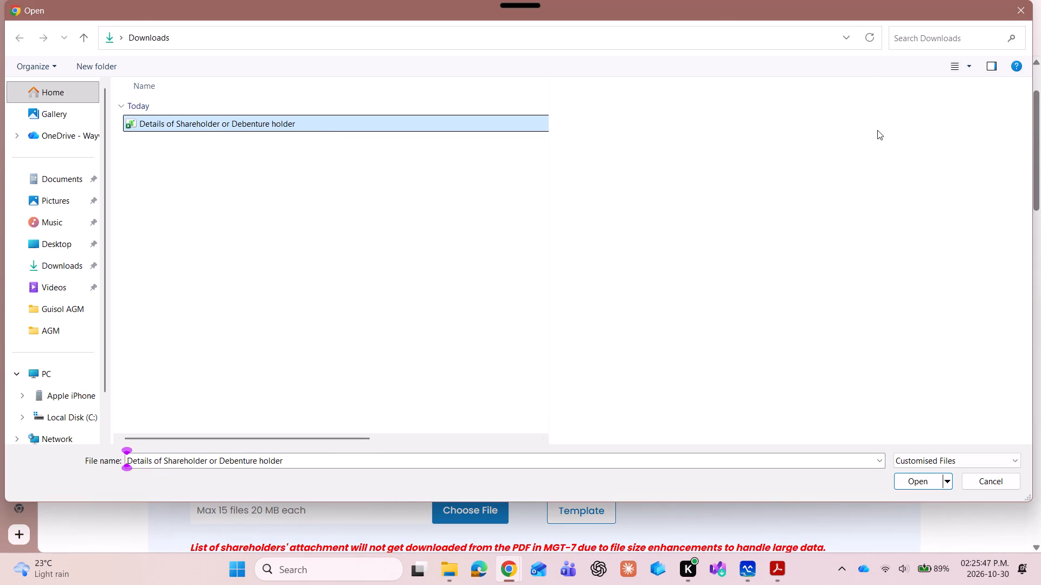
click(988, 68)
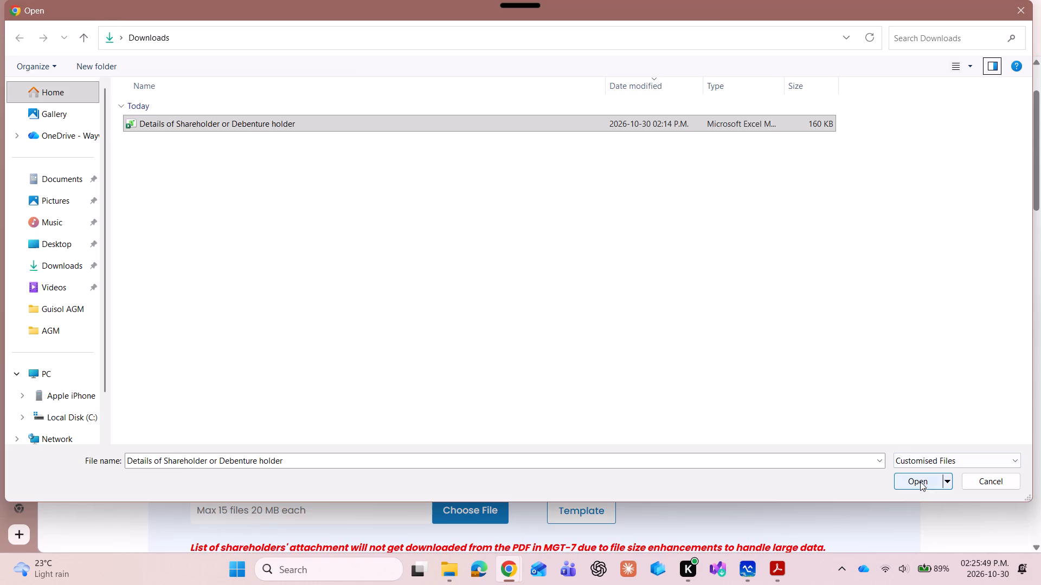
click(919, 480)
scroll(775, 419, down, 6)
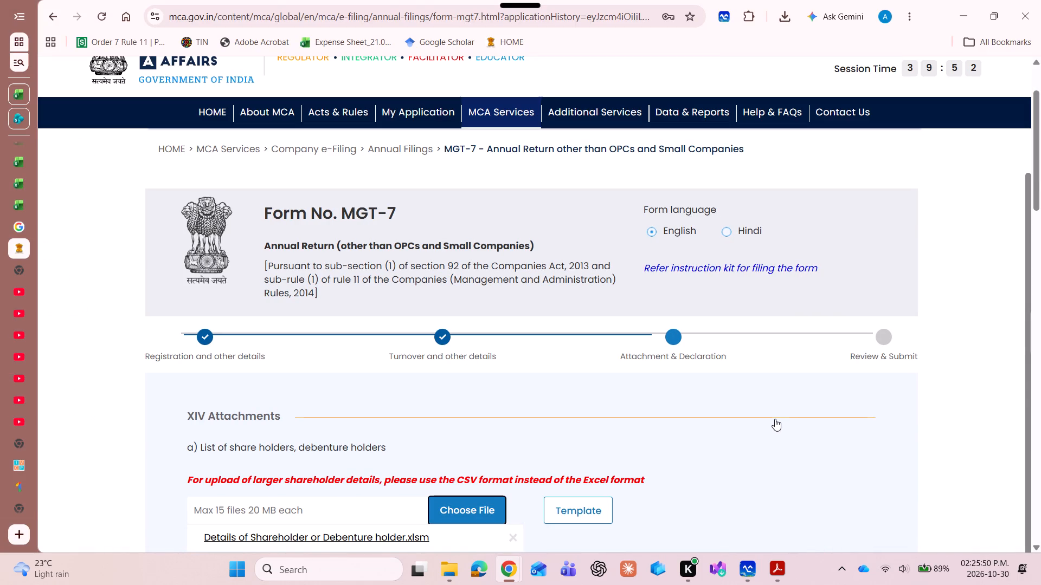
scroll(565, 166, up, 7)
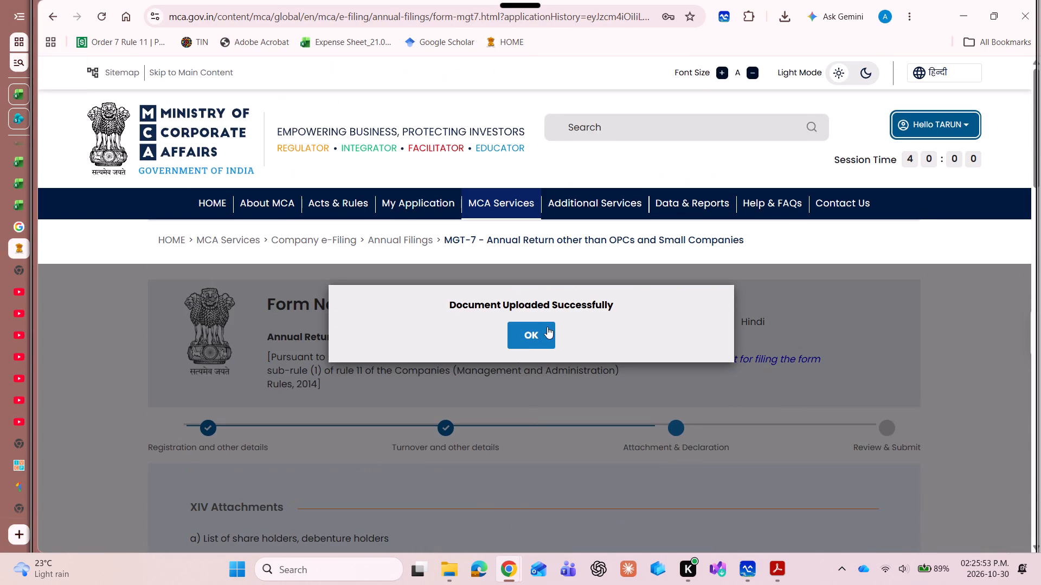
click(542, 330)
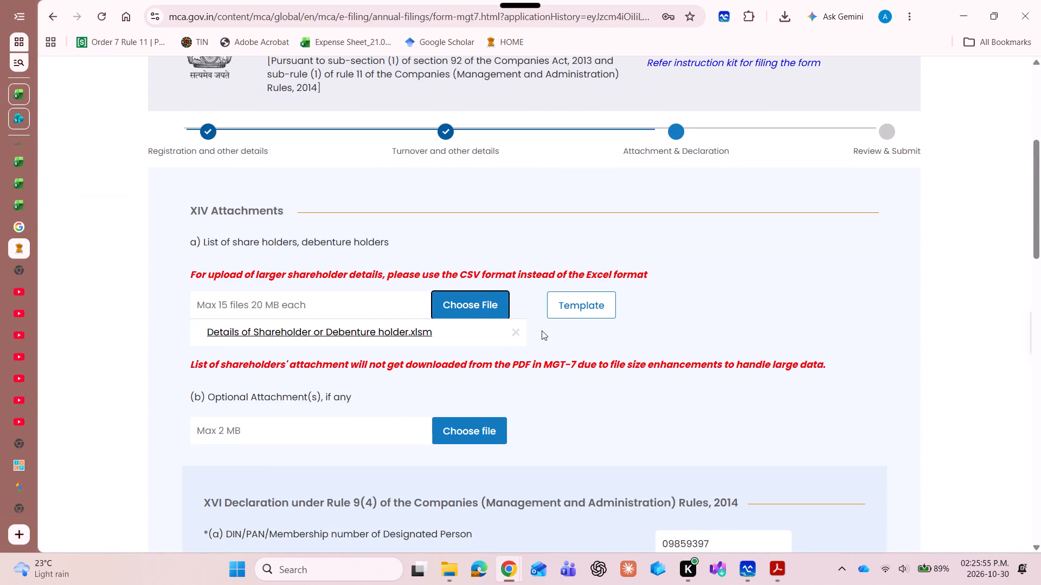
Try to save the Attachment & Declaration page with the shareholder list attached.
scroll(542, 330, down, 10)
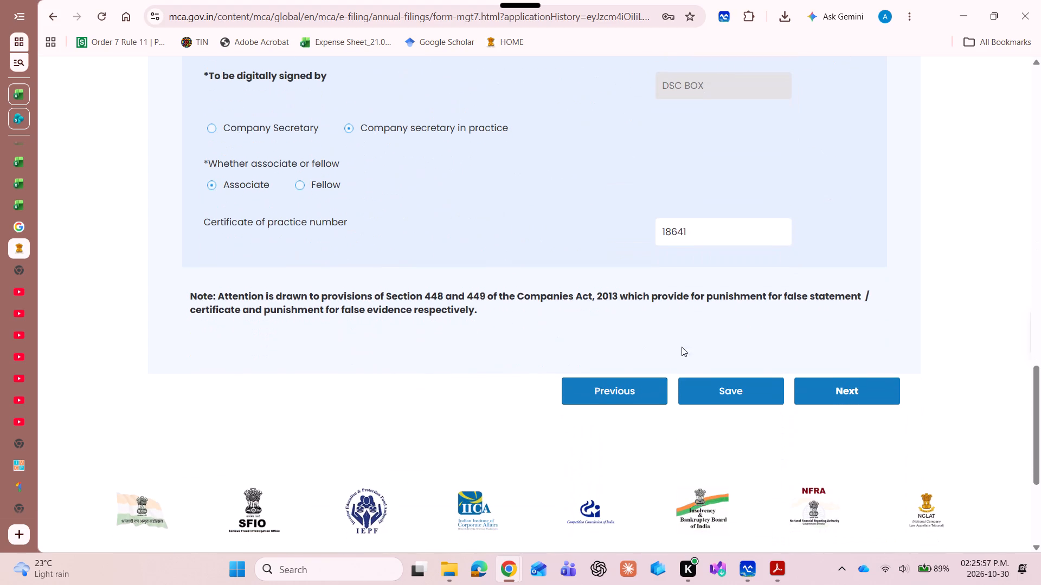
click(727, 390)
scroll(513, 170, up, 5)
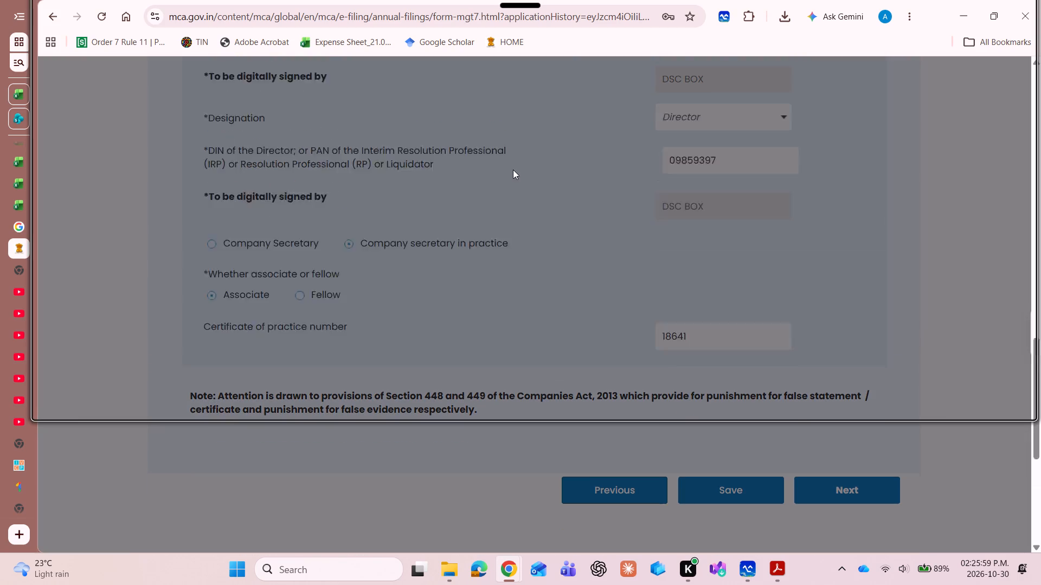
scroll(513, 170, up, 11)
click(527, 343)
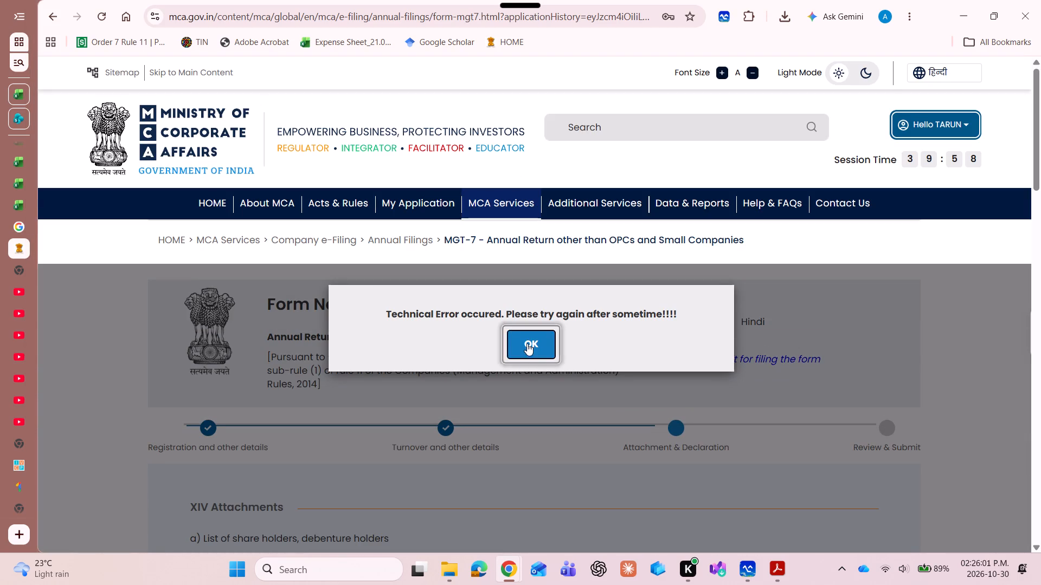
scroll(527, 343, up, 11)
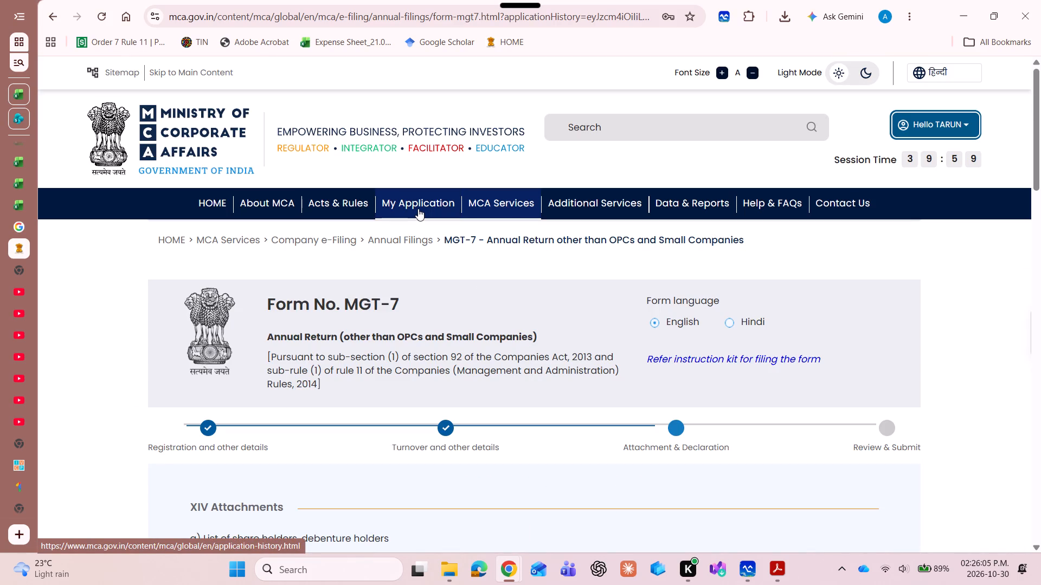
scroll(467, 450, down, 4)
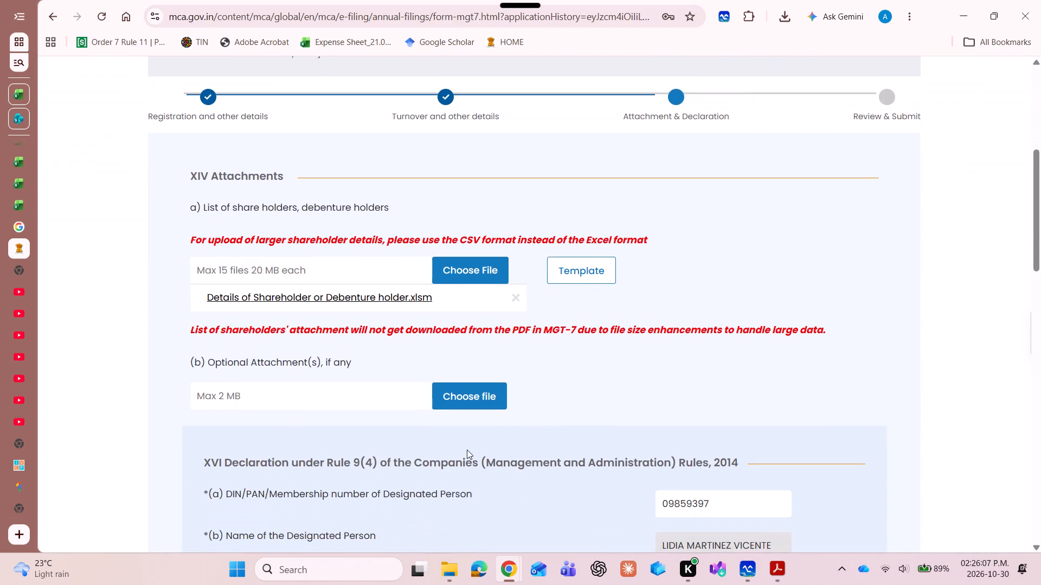
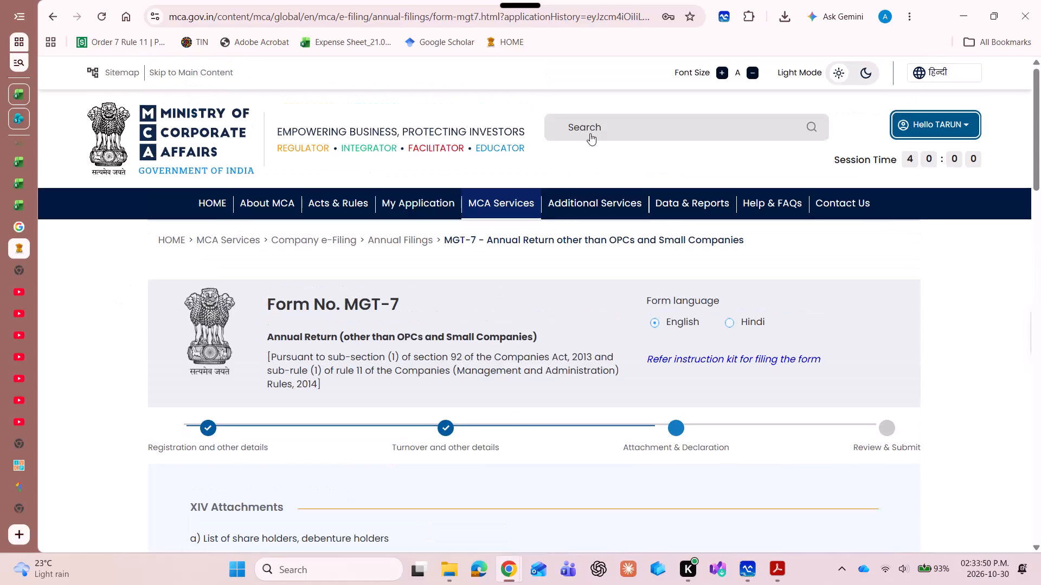
Log out of the MCA portal account from the MGT-7 form page.
click(928, 123)
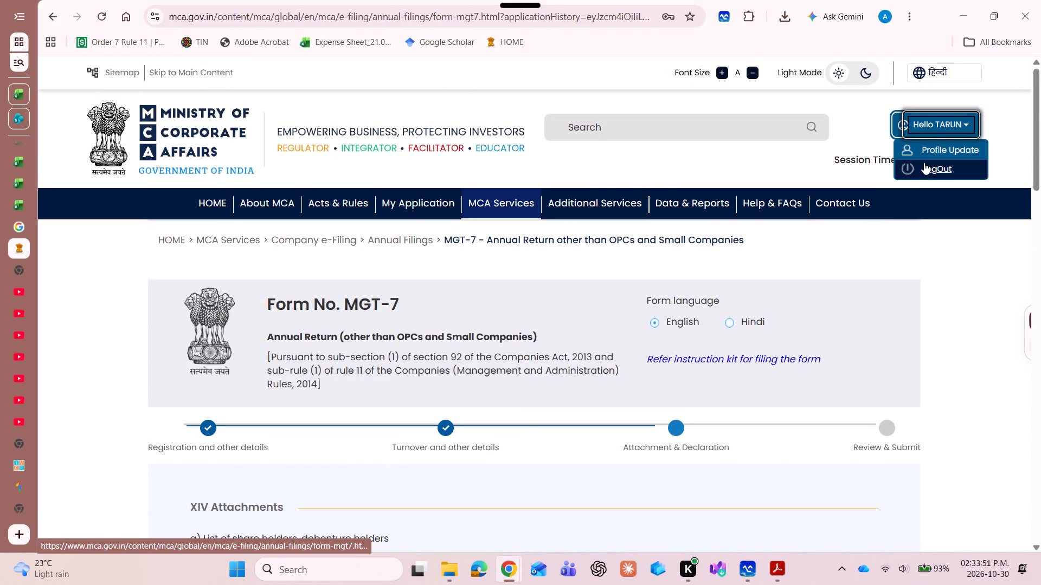
click(923, 162)
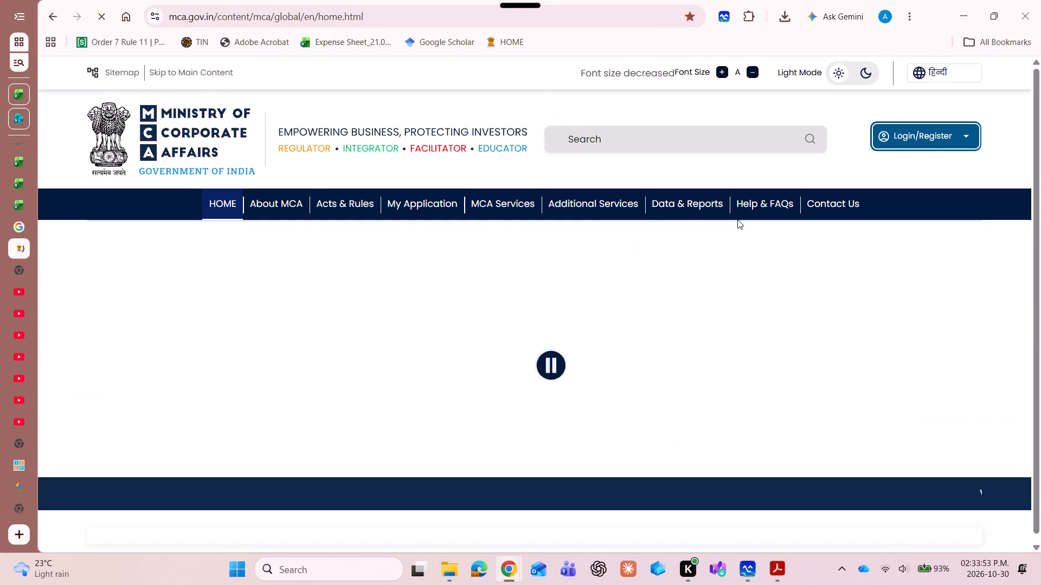
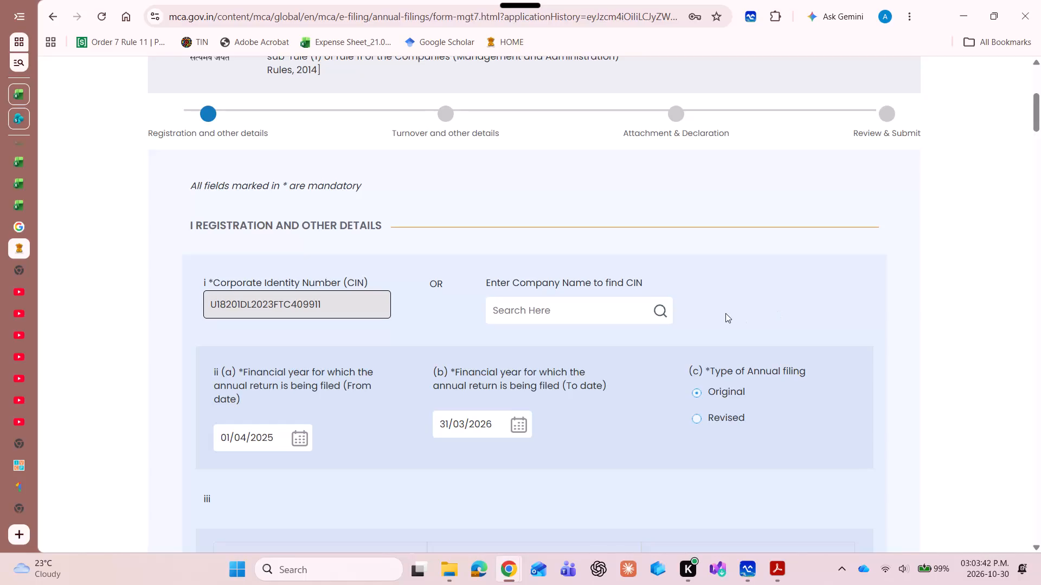
Save the Registration and other details entries of the MGT-7 form for financial year 01/04/2025 to 31/03/2026.
click(725, 313)
scroll(725, 313, down, 6)
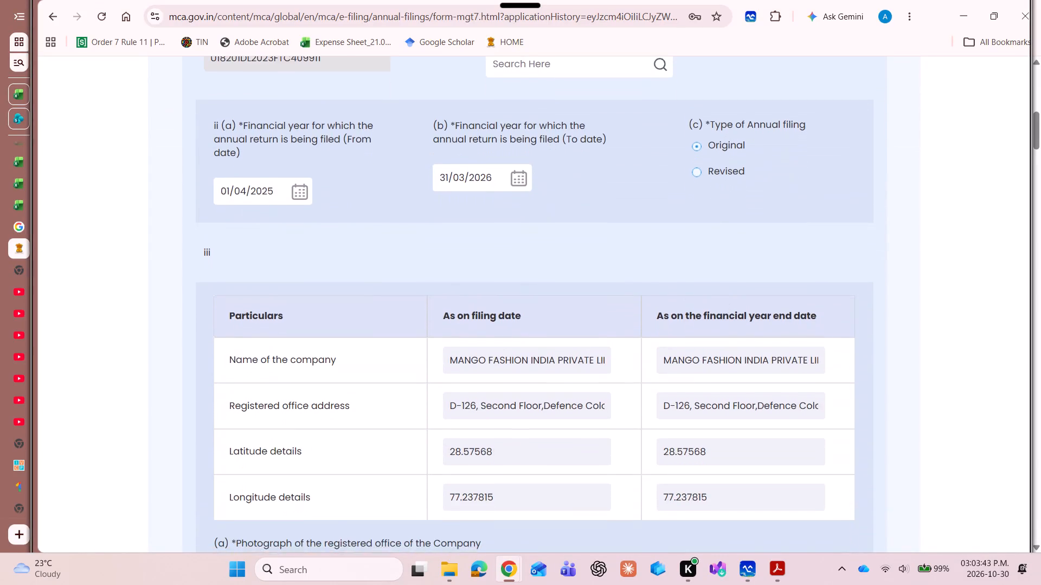
scroll(725, 313, down, 5)
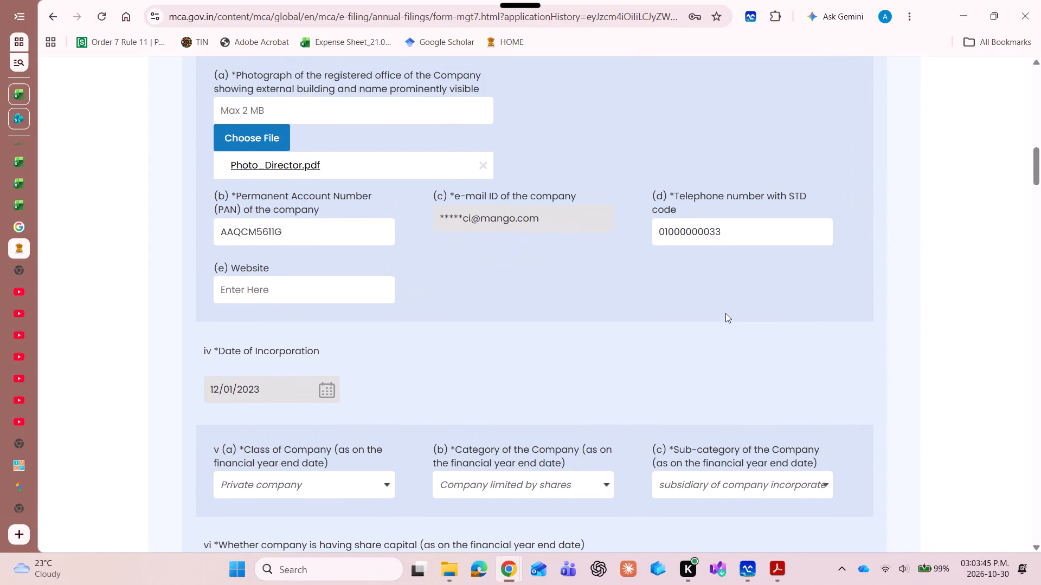
scroll(725, 313, down, 5)
click(812, 313)
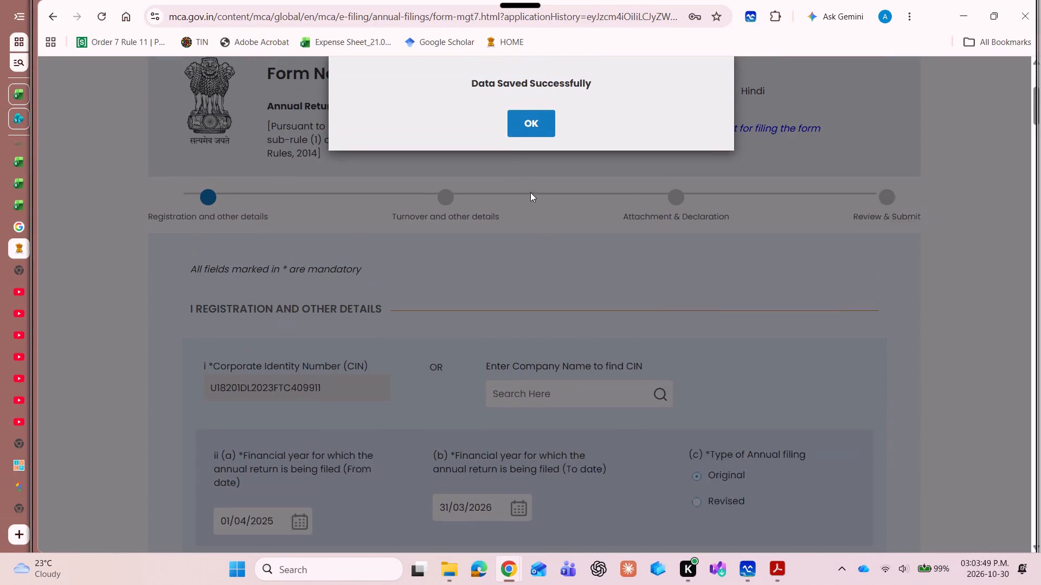
click(514, 154)
Save the form again below section III, Particulars of Holding, Subsidiary and Associate Companies.
scroll(545, 298, down, 7)
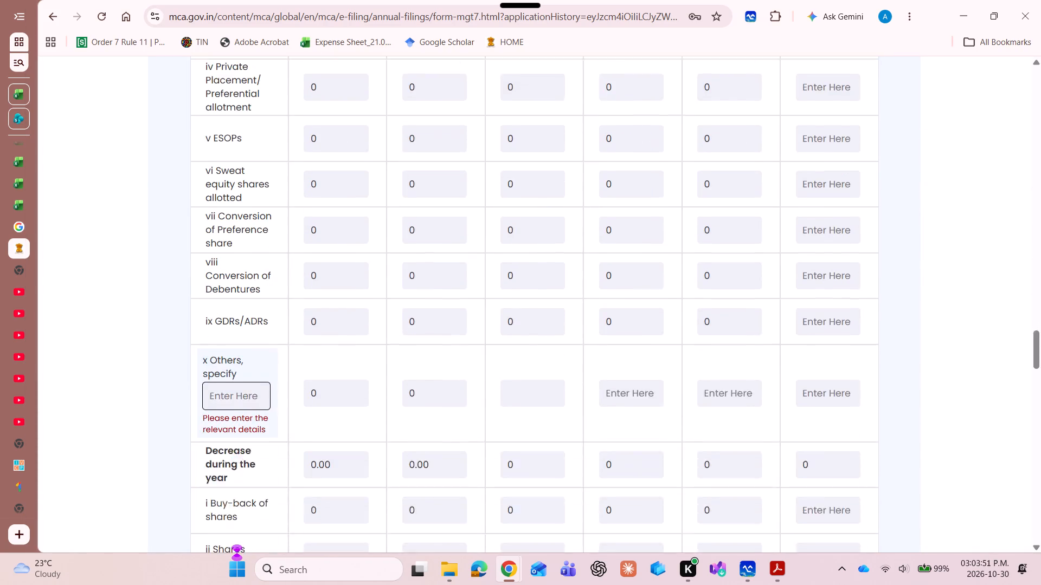
click(902, 281)
scroll(902, 281, up, 6)
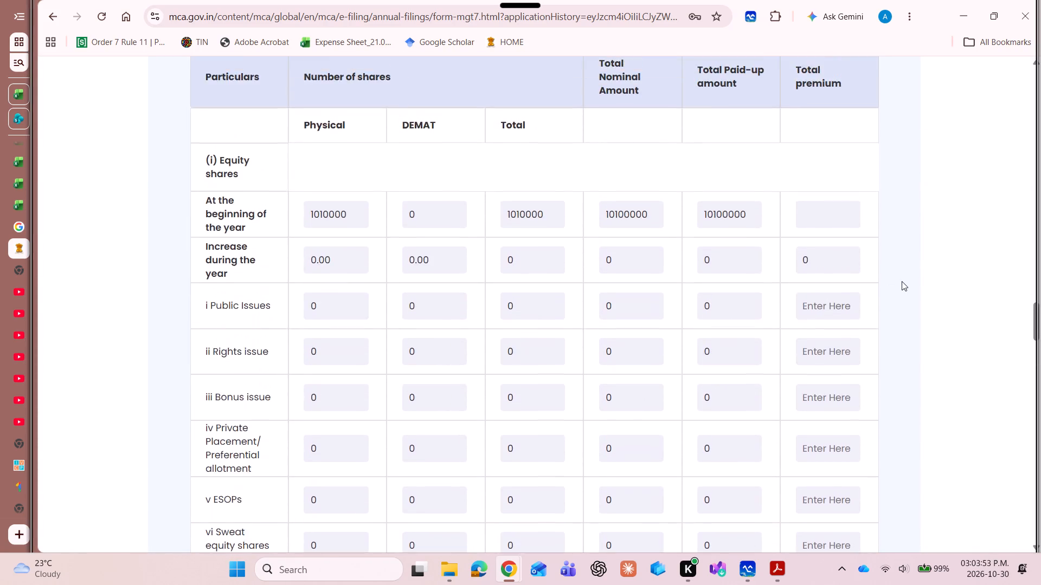
scroll(902, 281, up, 7)
scroll(902, 281, down, 2)
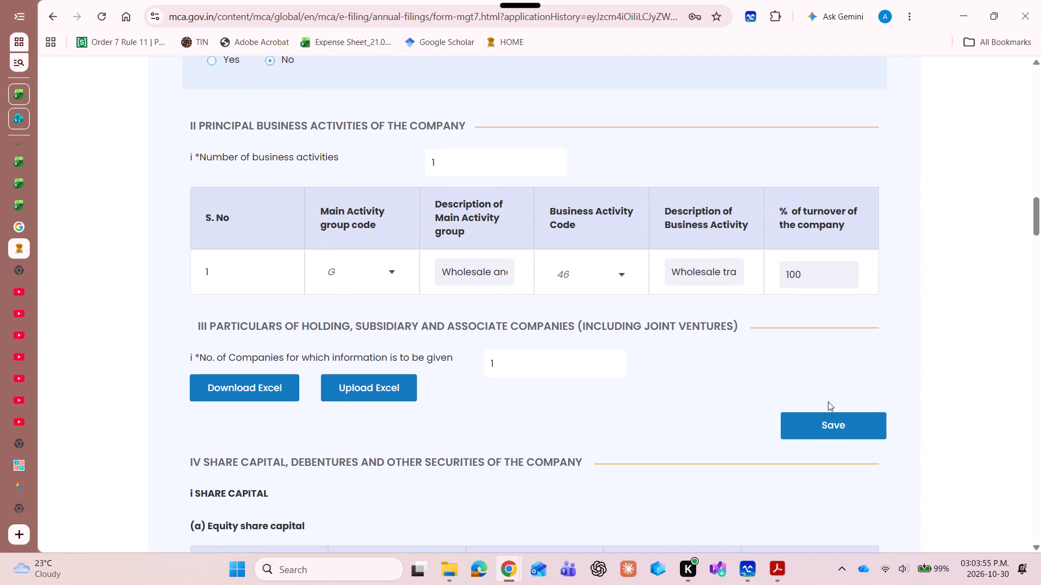
click(827, 431)
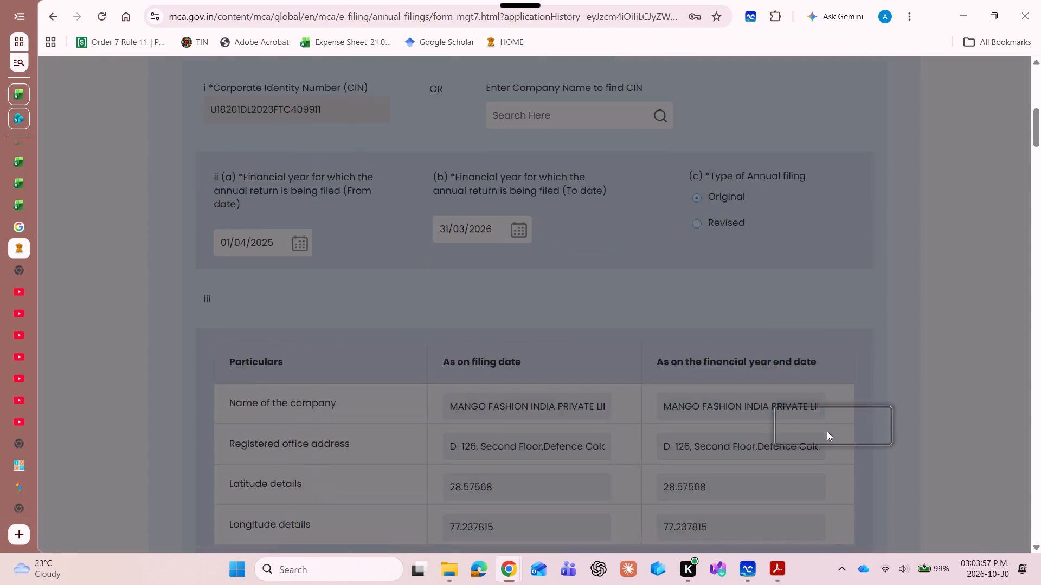
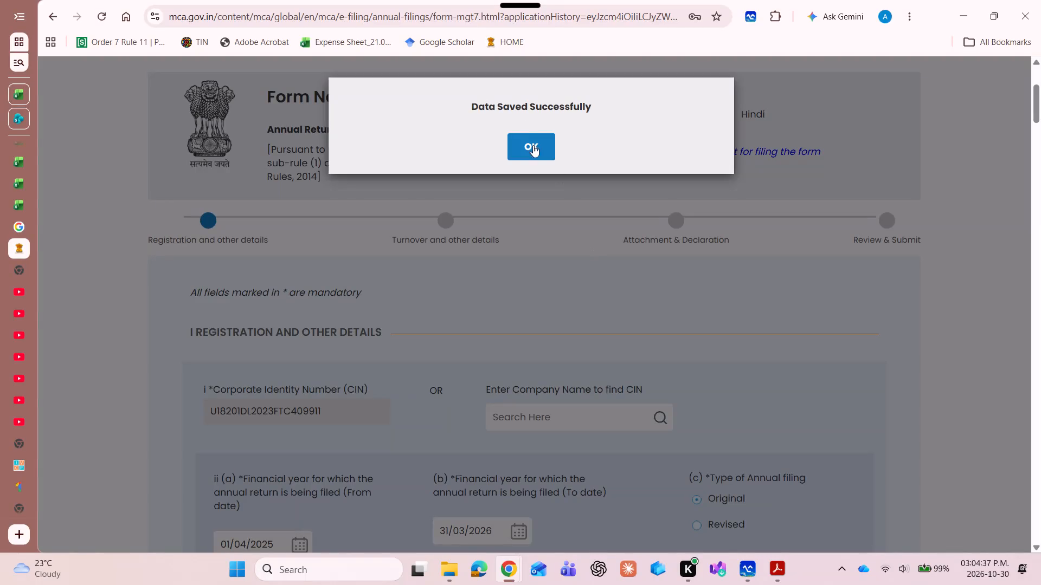
Enter NA in the Others, specify fields under both increase and decrease during the year for equity shares.
click(535, 149)
scroll(592, 260, down, 9)
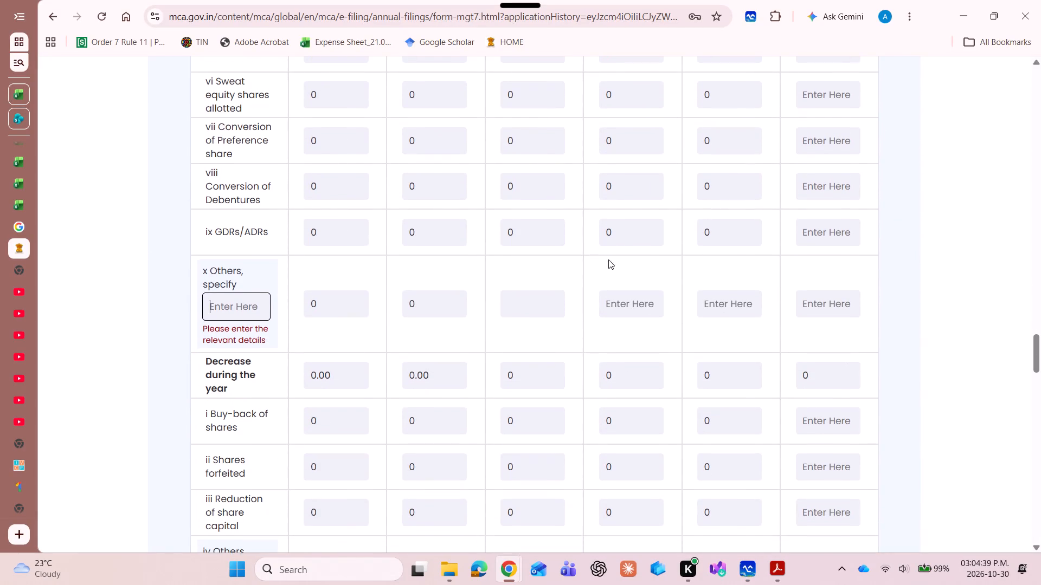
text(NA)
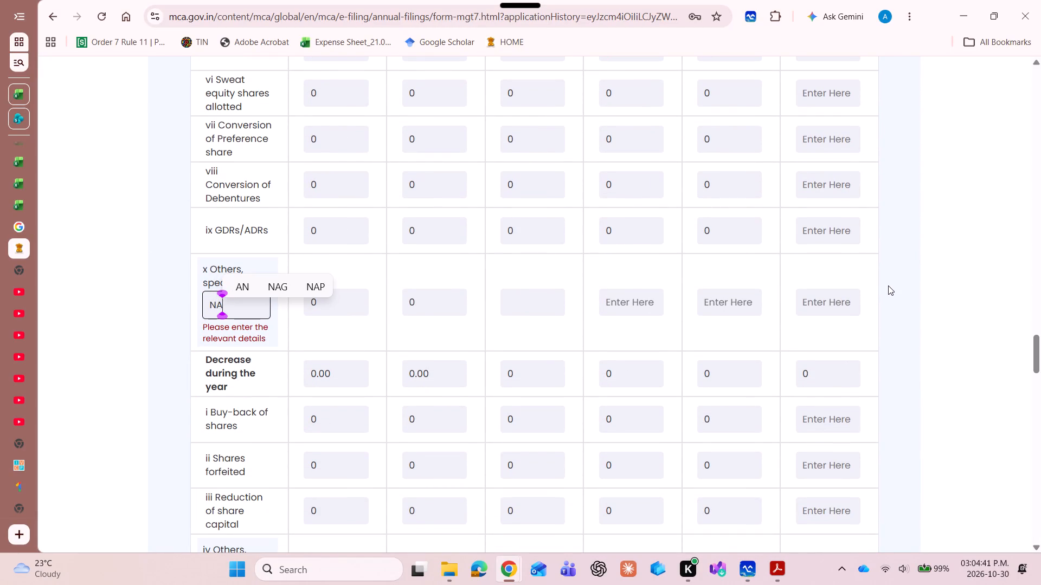
click(899, 289)
scroll(899, 289, down, 5)
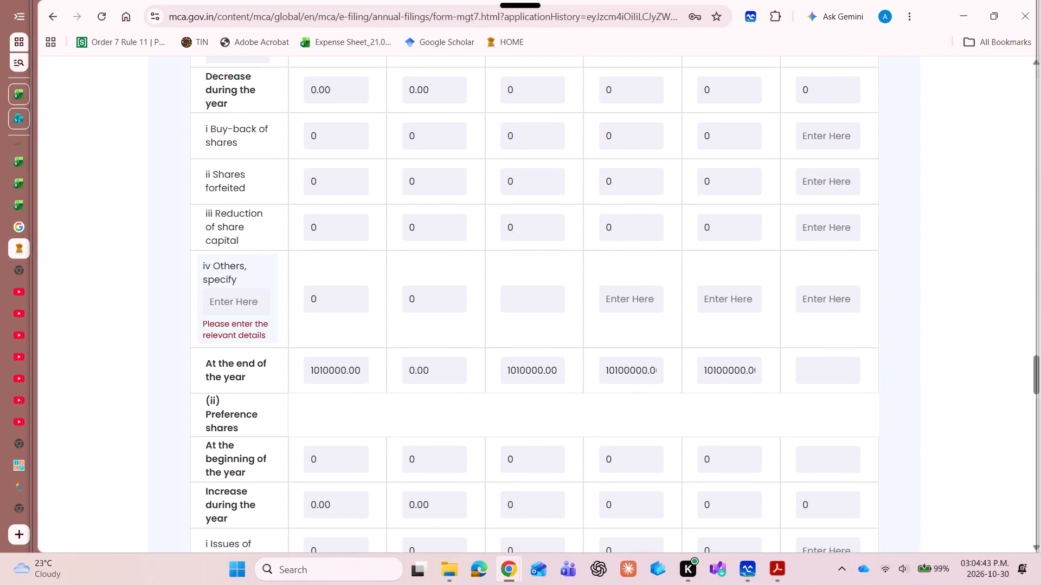
click(228, 298)
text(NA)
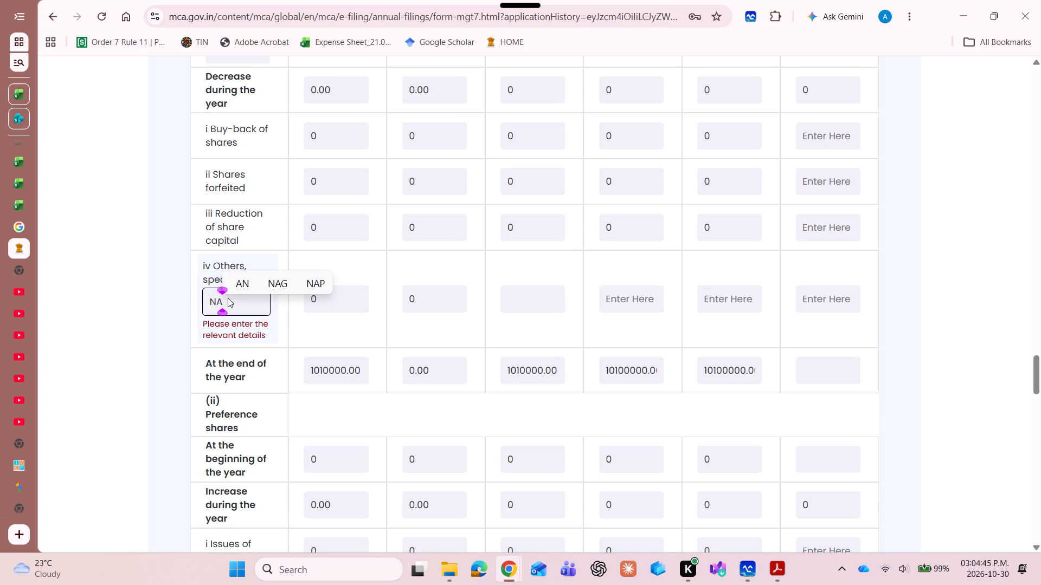
click(128, 316)
Enter NA in the Others, specify fields under both increase and decrease during the year for preference shares.
scroll(128, 316, down, 3)
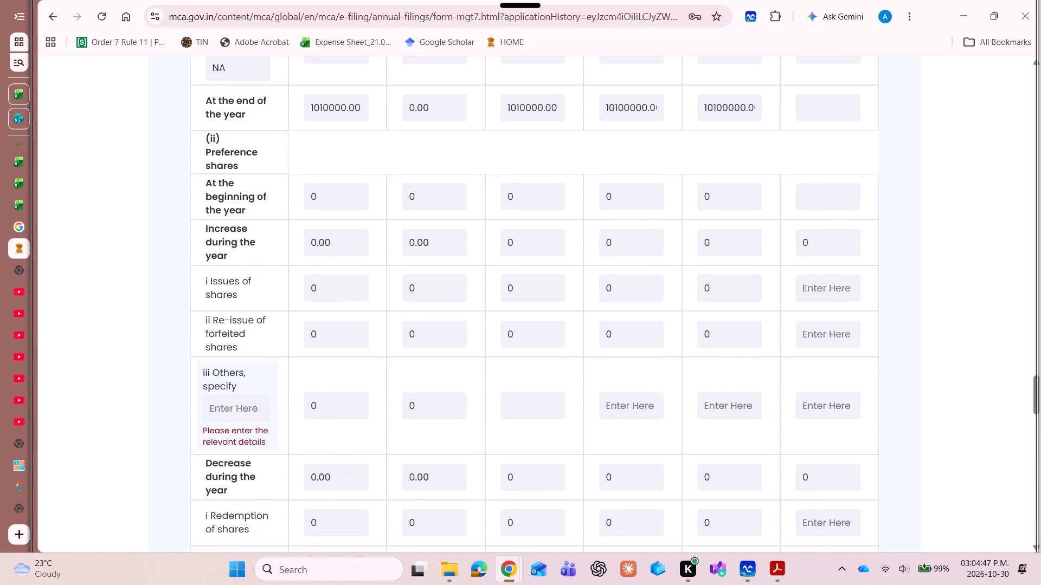
click(245, 414)
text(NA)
click(147, 362)
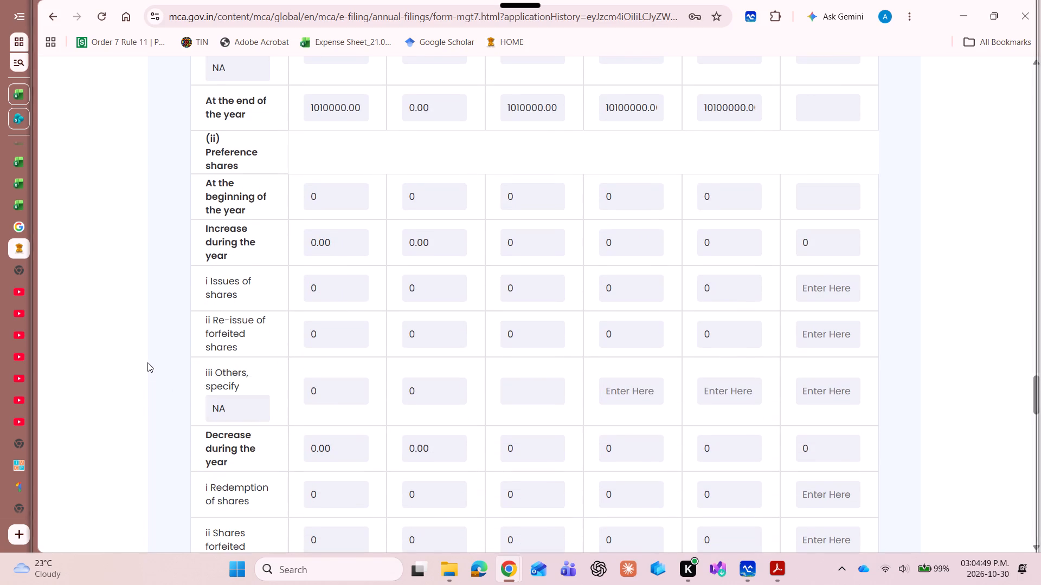
scroll(147, 362, down, 4)
click(224, 394)
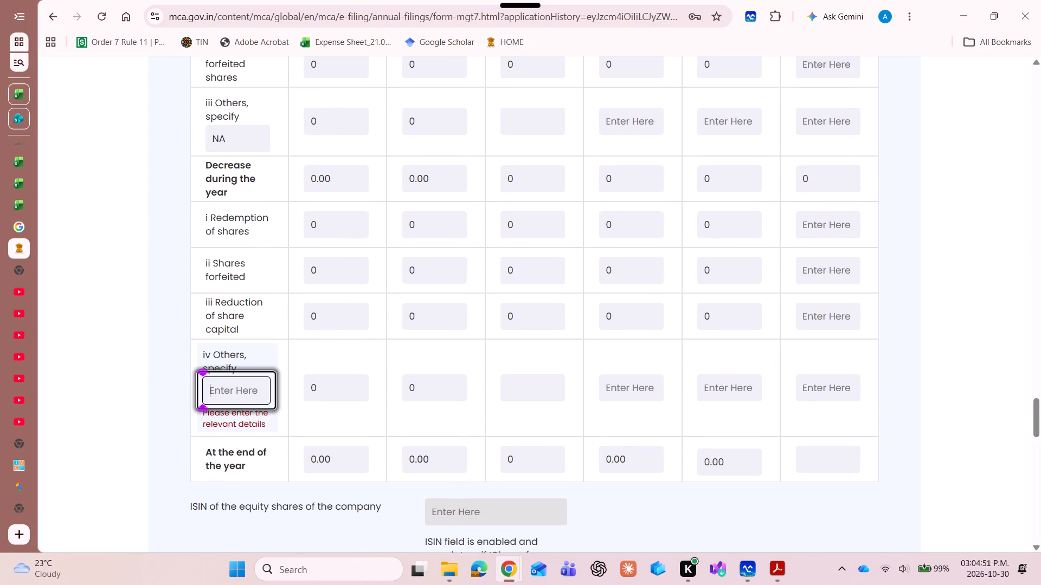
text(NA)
click(157, 346)
Save the completed Registration and other details page at the end of the form page.
scroll(157, 346, down, 5)
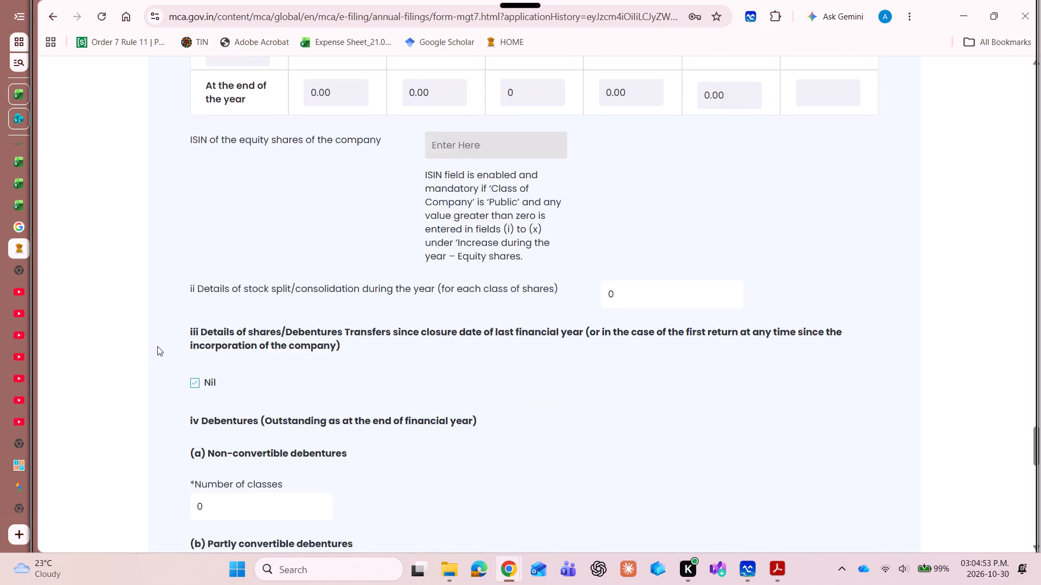
scroll(157, 346, down, 2)
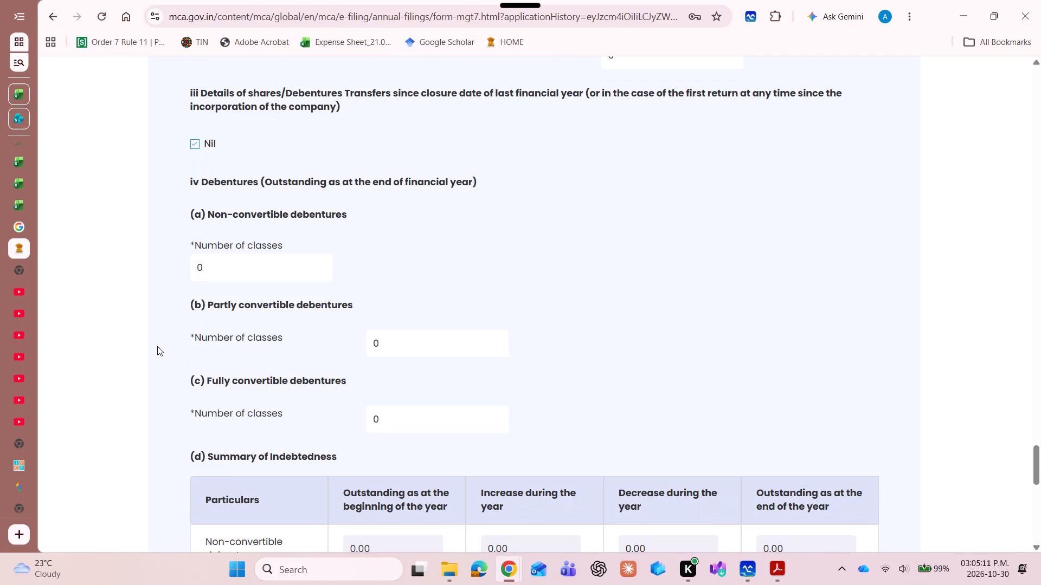
scroll(157, 346, down, 7)
double_click(728, 278)
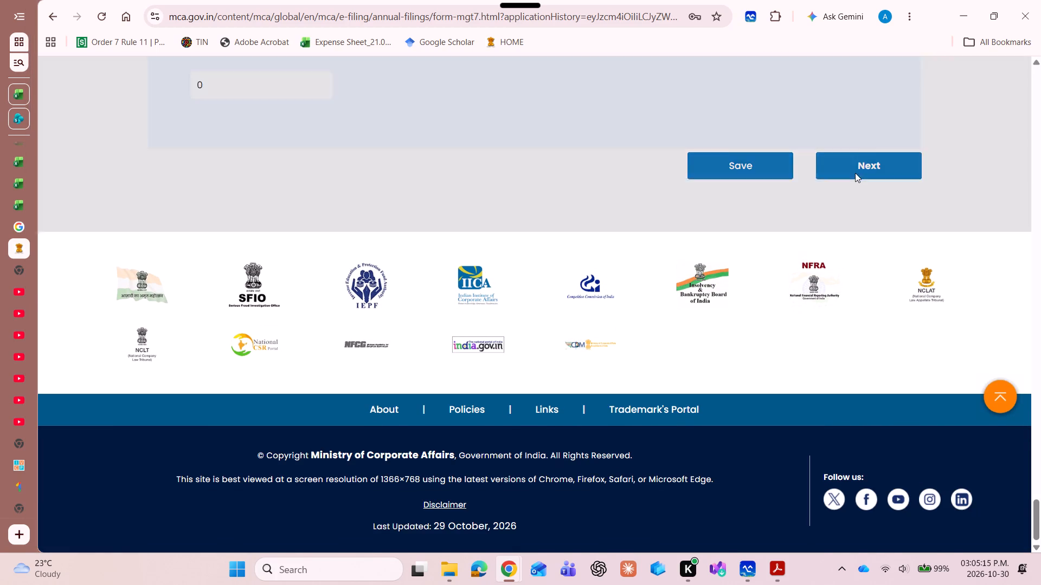
click(531, 149)
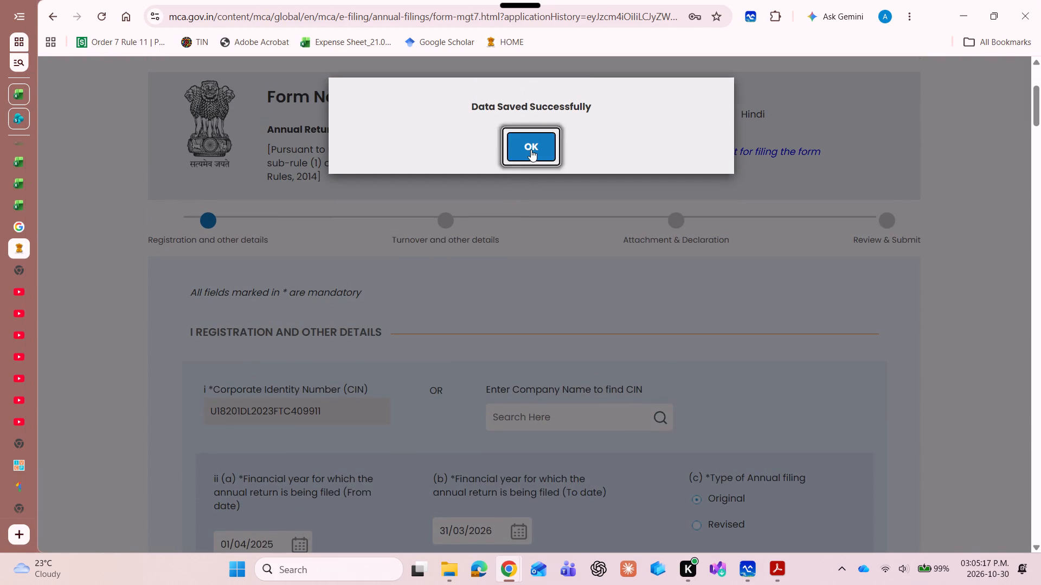
Proceed from Registration and other details to the Turnover and other details page.
scroll(927, 434, down, 9)
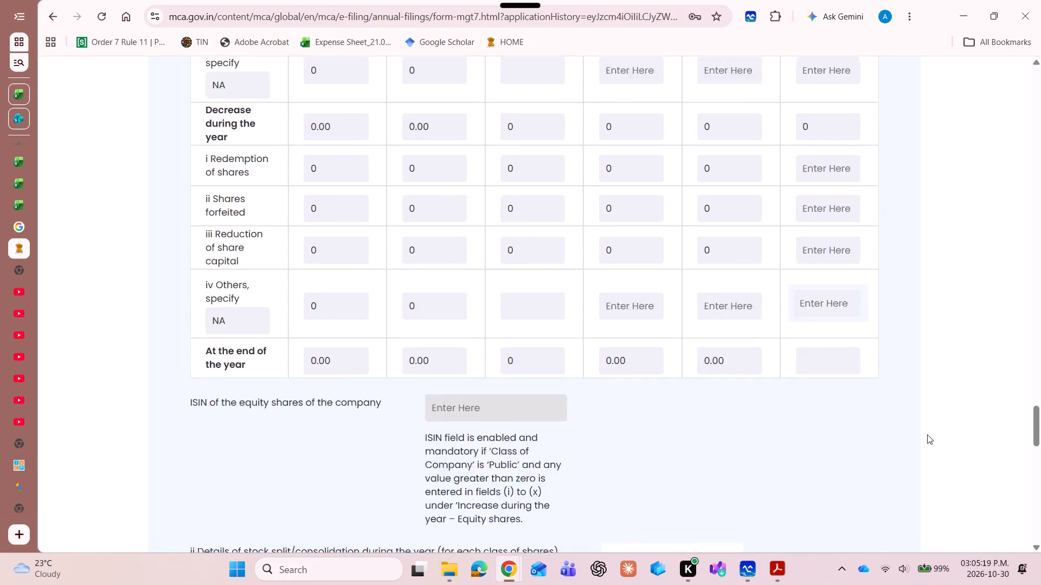
scroll(821, 276, down, 7)
click(865, 385)
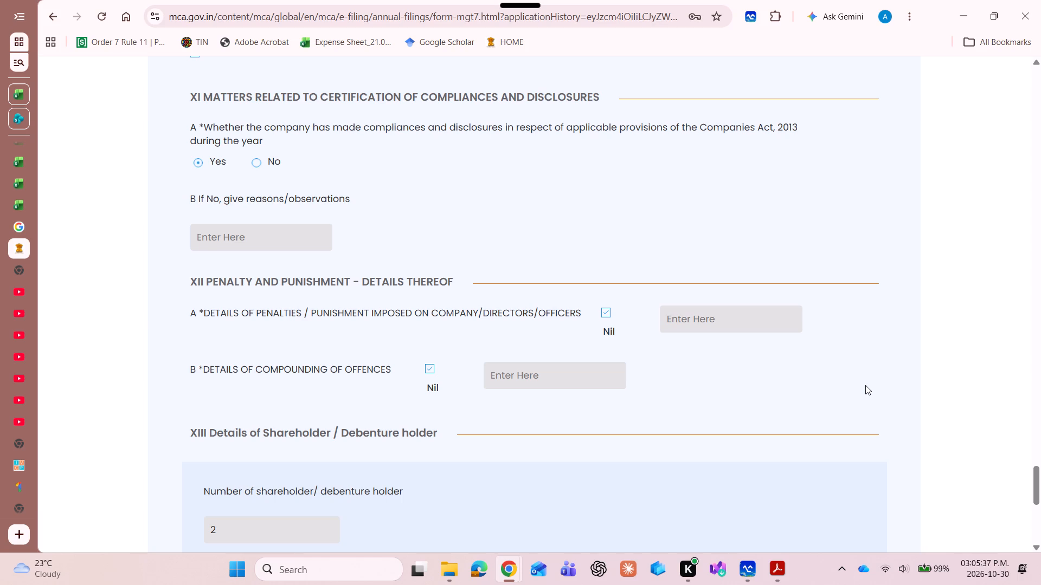
Save the section VI Share Holding Pattern entries below the breakup of total number of shareholders.
scroll(865, 385, up, 1)
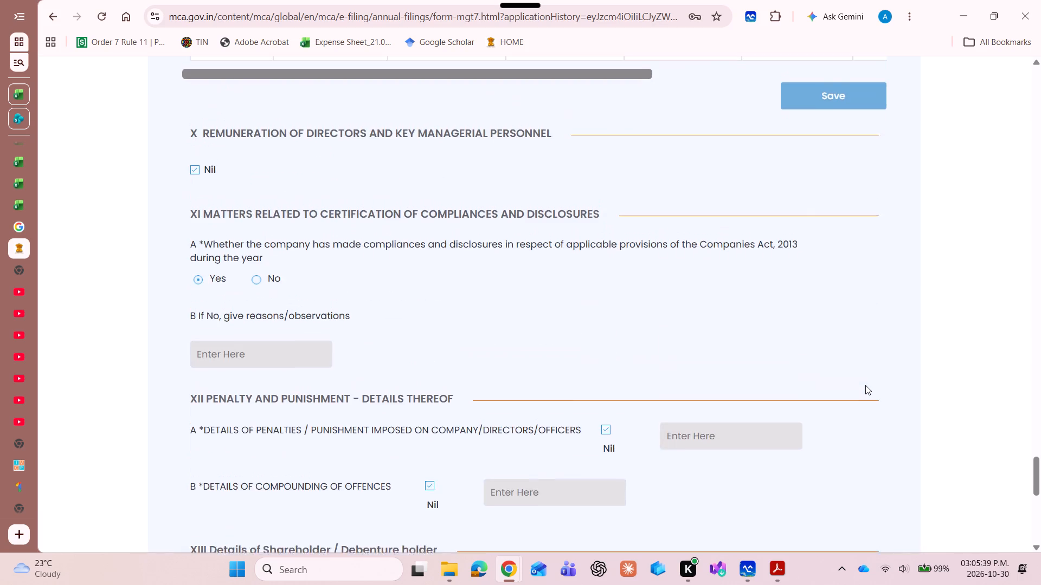
scroll(865, 385, down, 7)
scroll(865, 385, up, 11)
scroll(865, 385, up, 14)
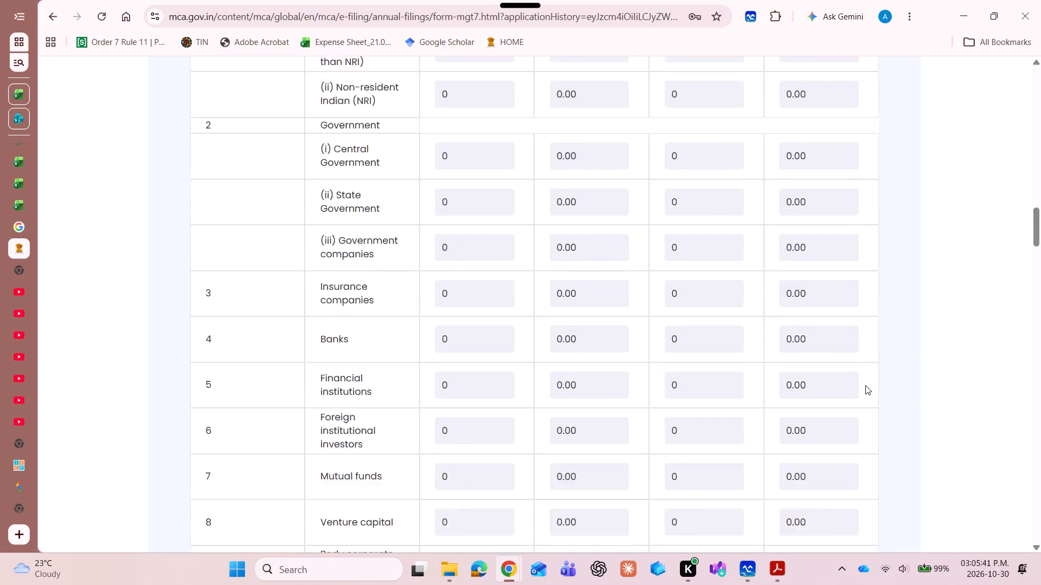
scroll(865, 385, up, 3)
scroll(865, 385, down, 15)
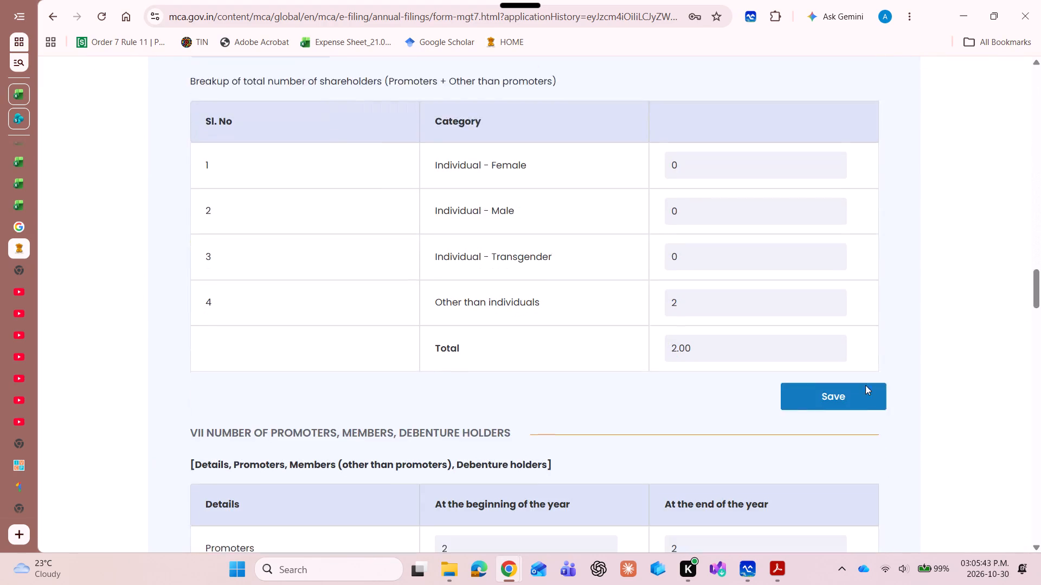
click(825, 321)
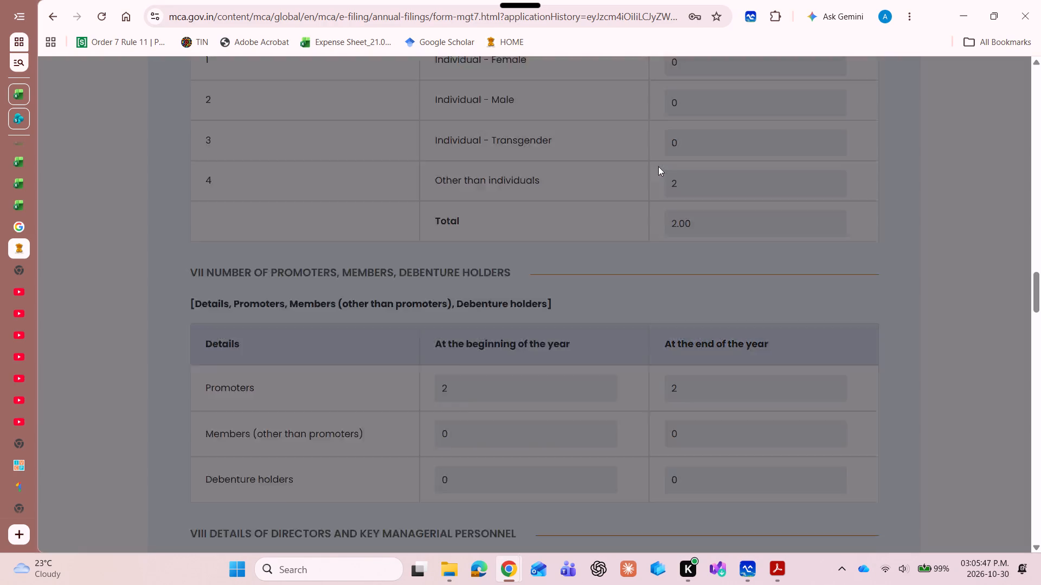
click(539, 151)
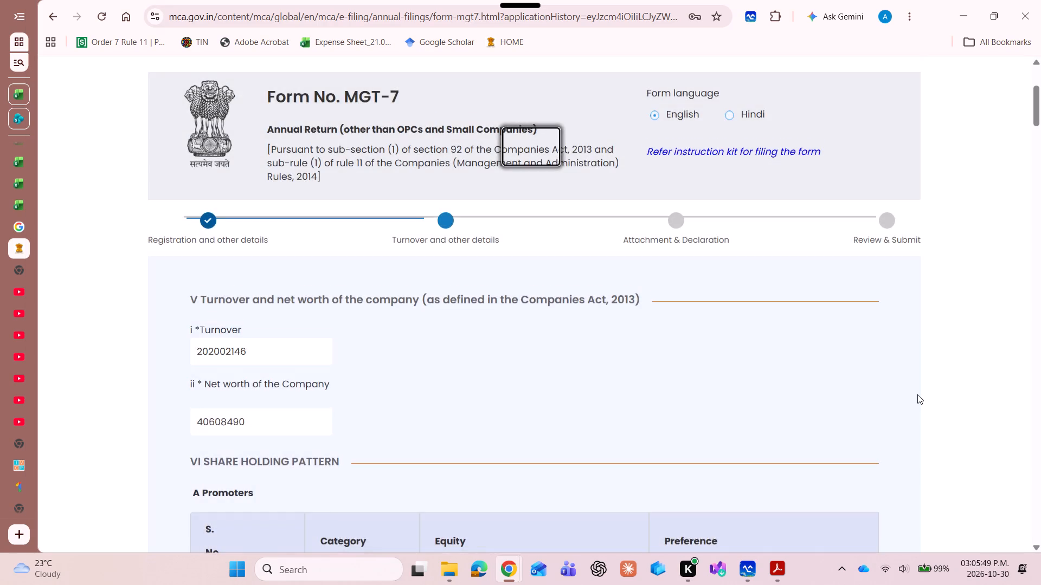
Save the section IX meetings entries below the Attendance of Directors table.
scroll(917, 394, down, 20)
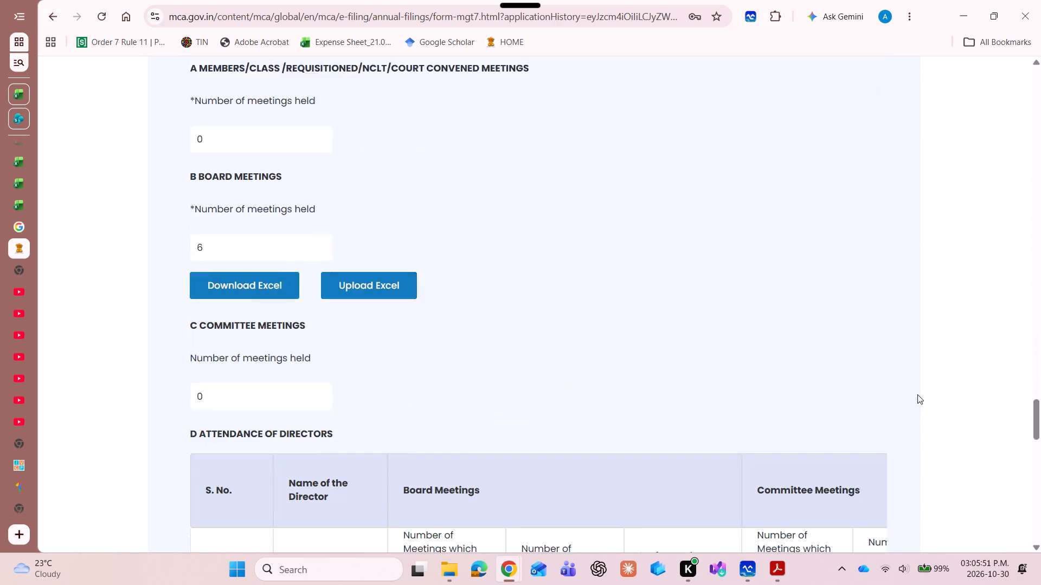
scroll(917, 394, down, 2)
click(841, 478)
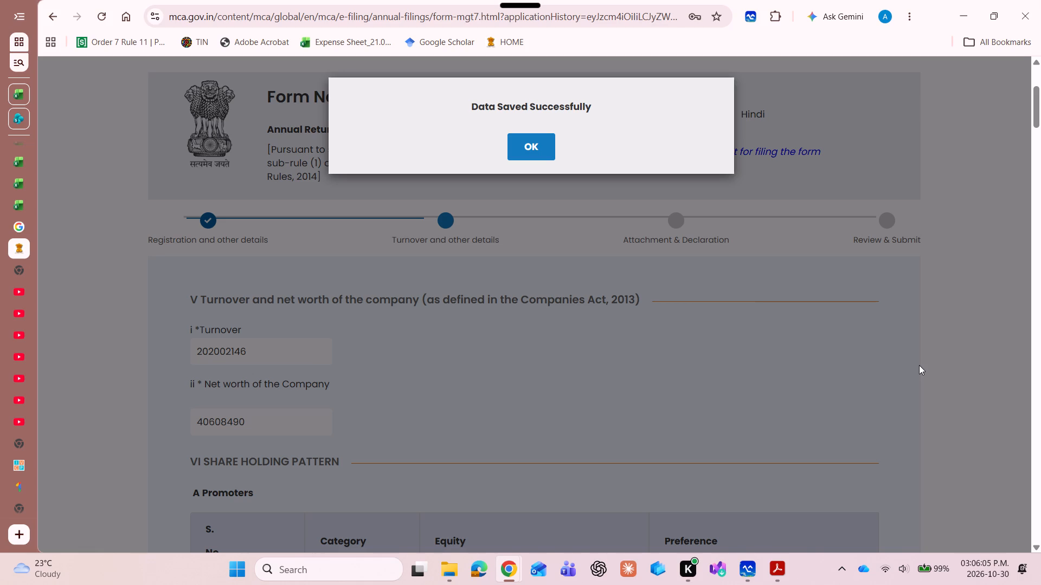
click(537, 136)
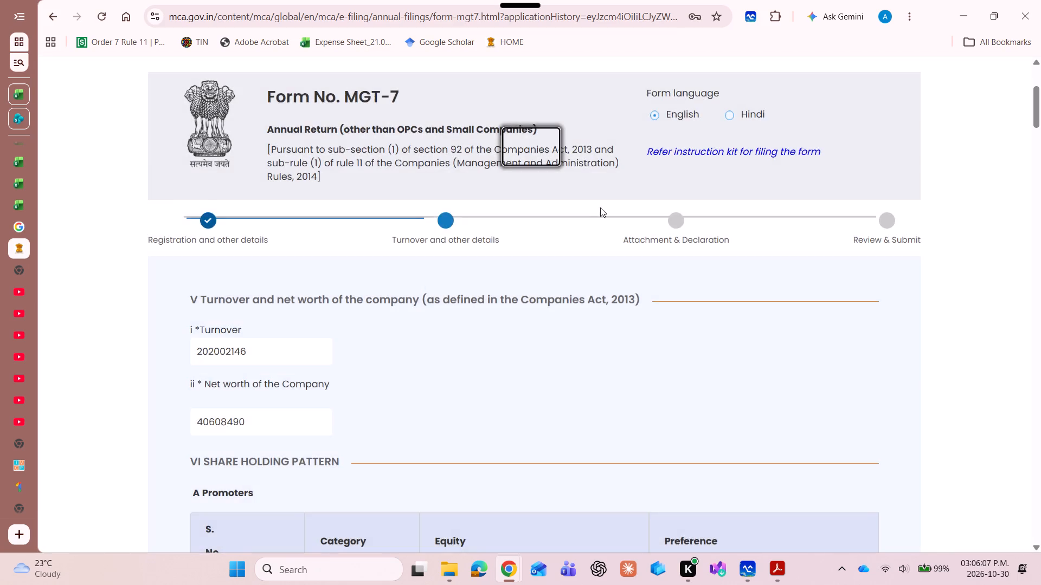
Go through the Turnover and other details page to its end and proceed to Attachment & Declaration.
scroll(624, 245, down, 6)
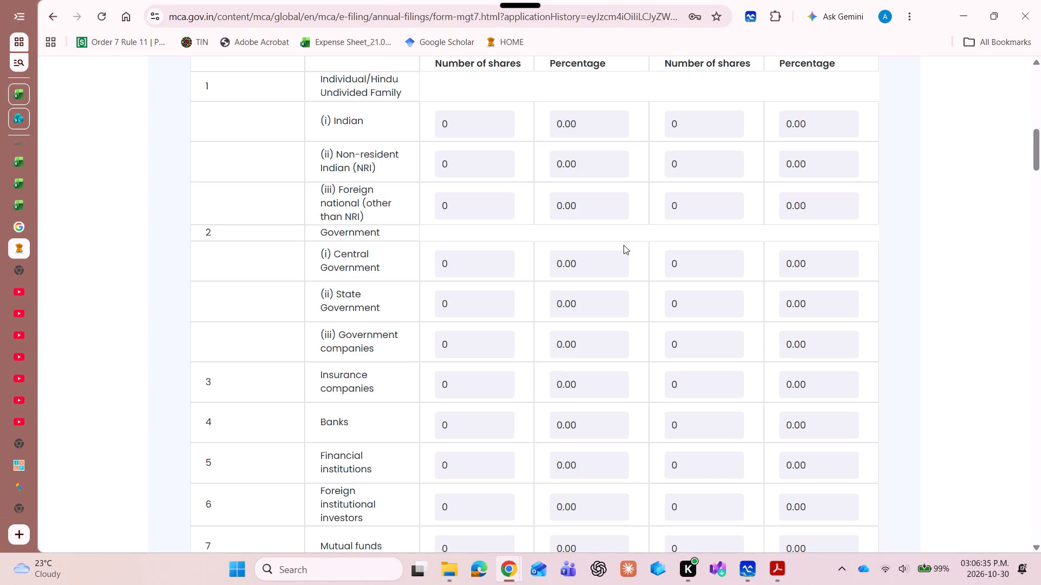
scroll(624, 245, down, 6)
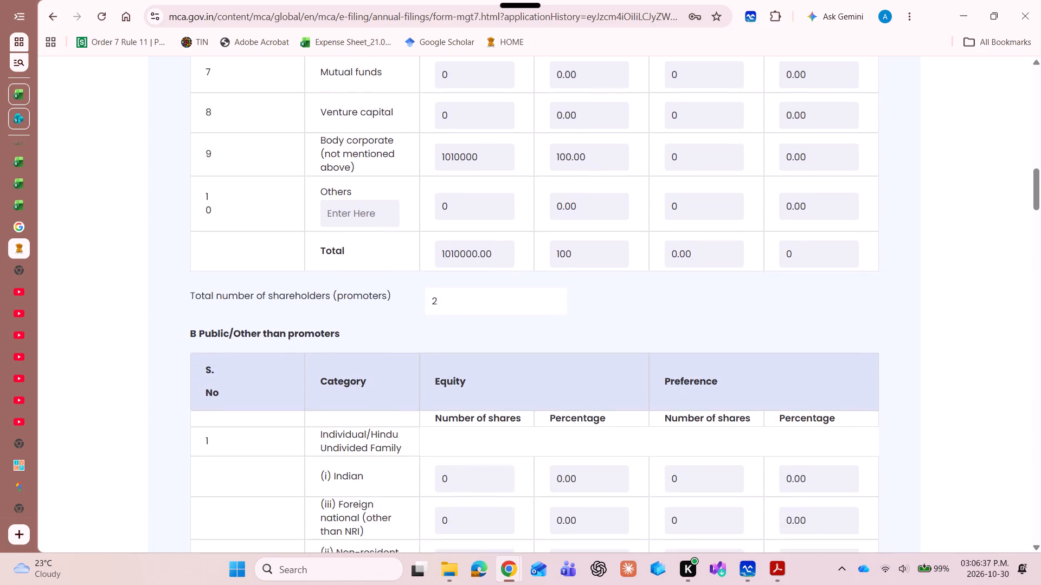
scroll(624, 245, down, 10)
scroll(716, 359, down, 2)
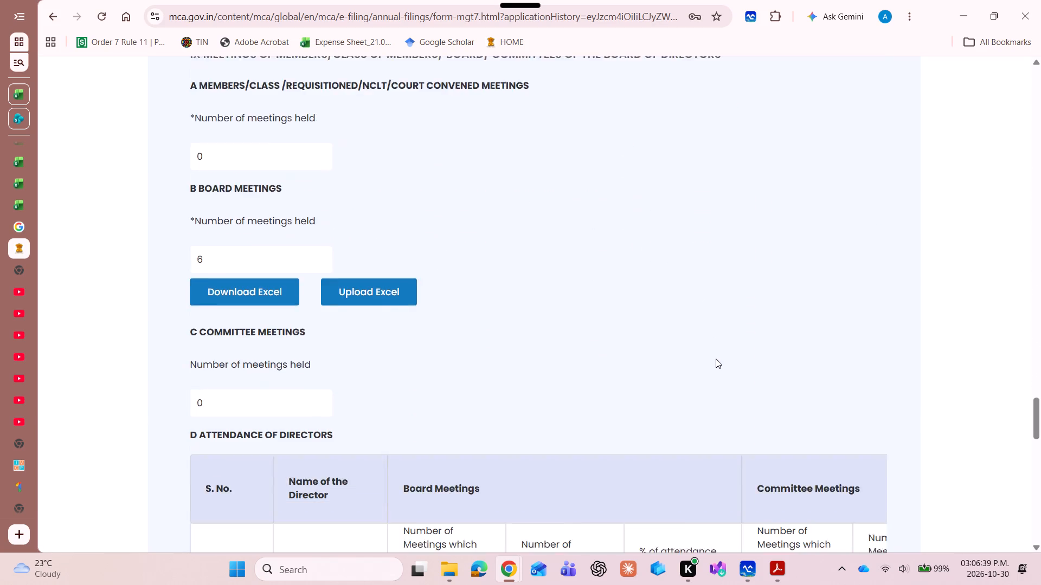
scroll(716, 359, down, 2)
scroll(810, 402, down, 6)
scroll(813, 337, down, 4)
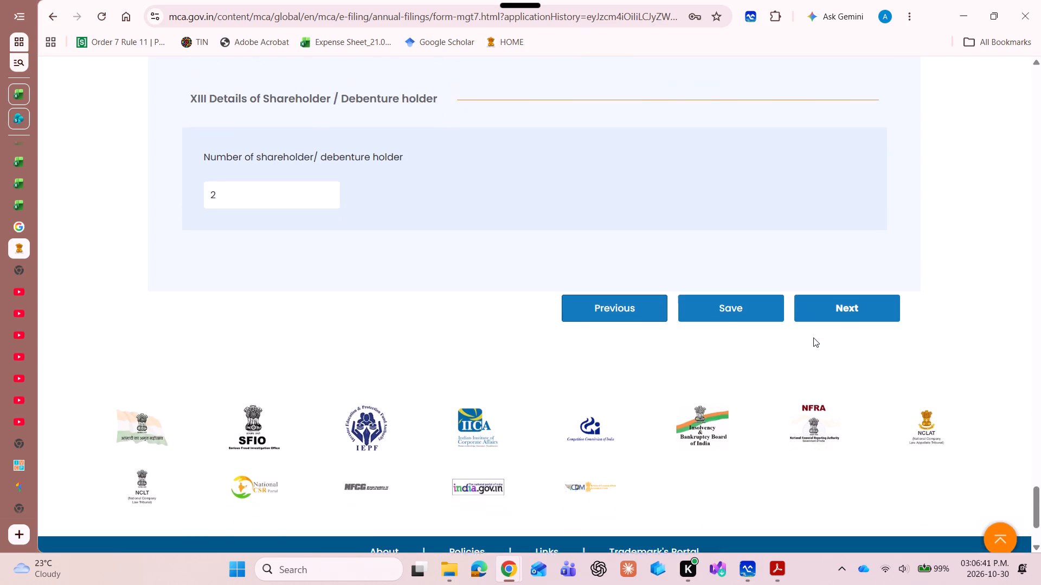
click(838, 252)
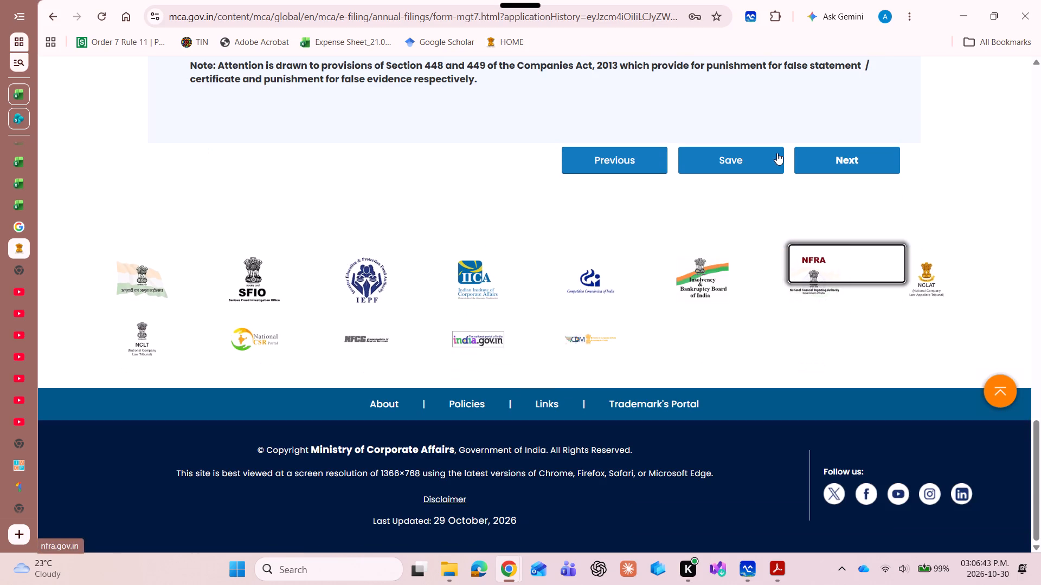
Attach the file Details of Shareholder or Debenture holder from Downloads as the list of share holders, debenture holders.
scroll(777, 153, up, 15)
scroll(607, 491, down, 4)
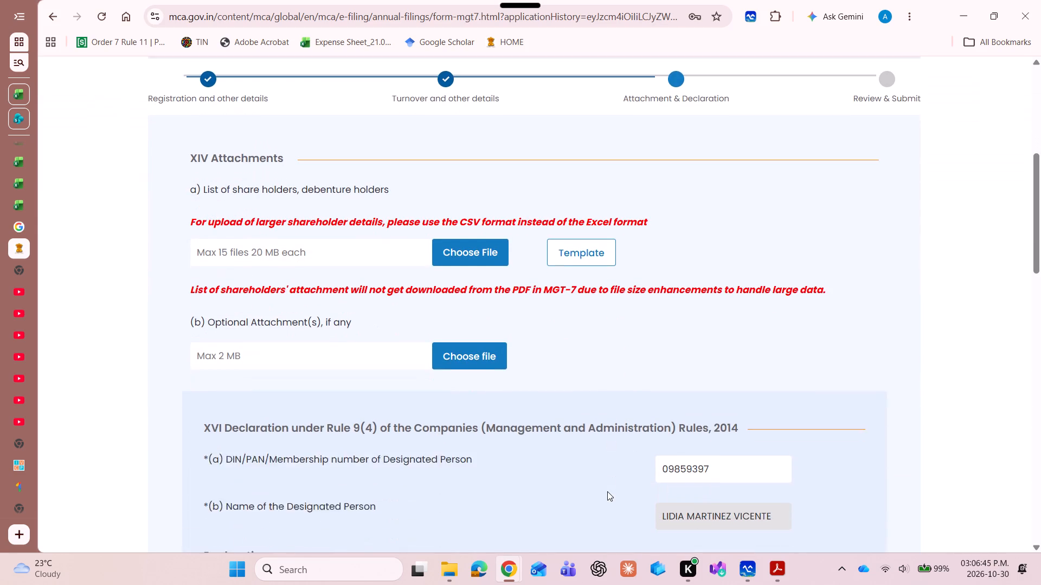
click(478, 253)
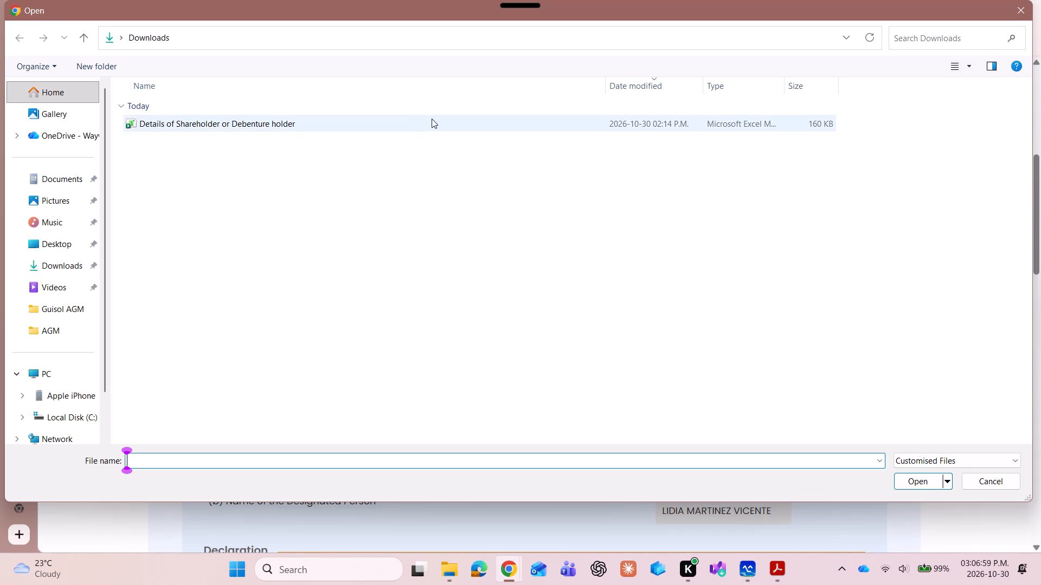
click(414, 118)
click(899, 490)
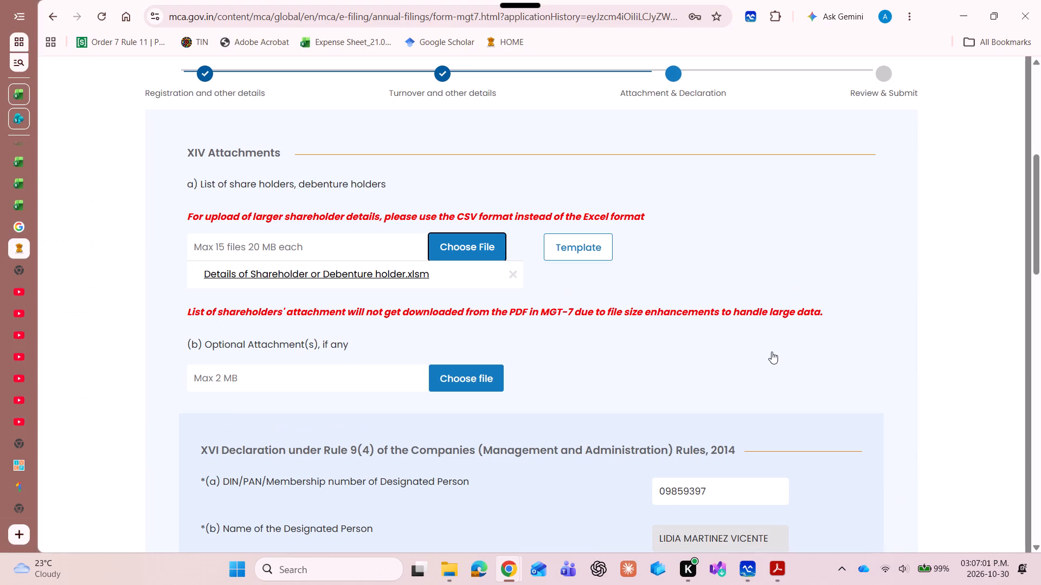
scroll(691, 336, down, 8)
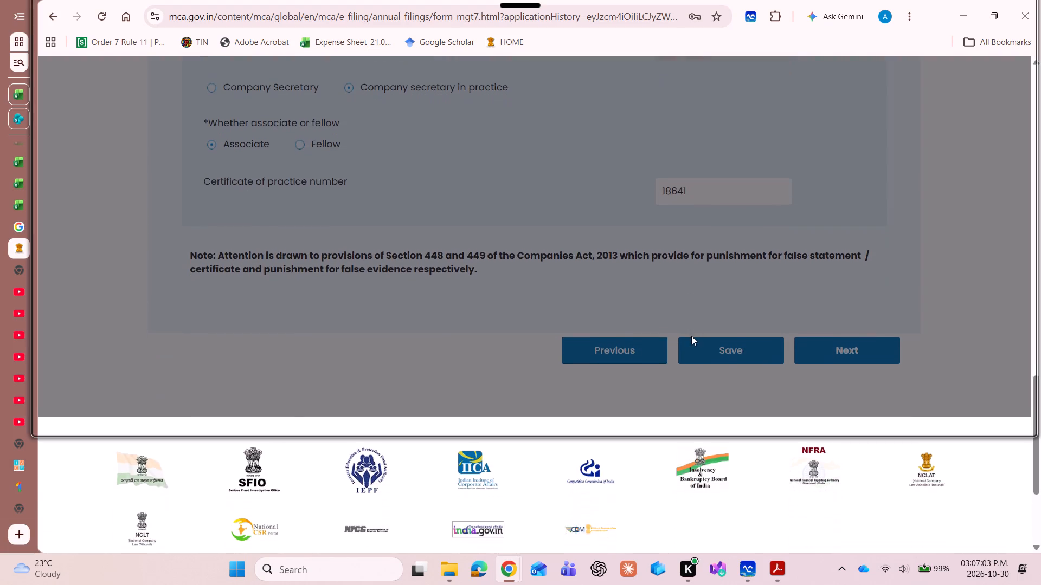
scroll(710, 158, up, 11)
click(514, 334)
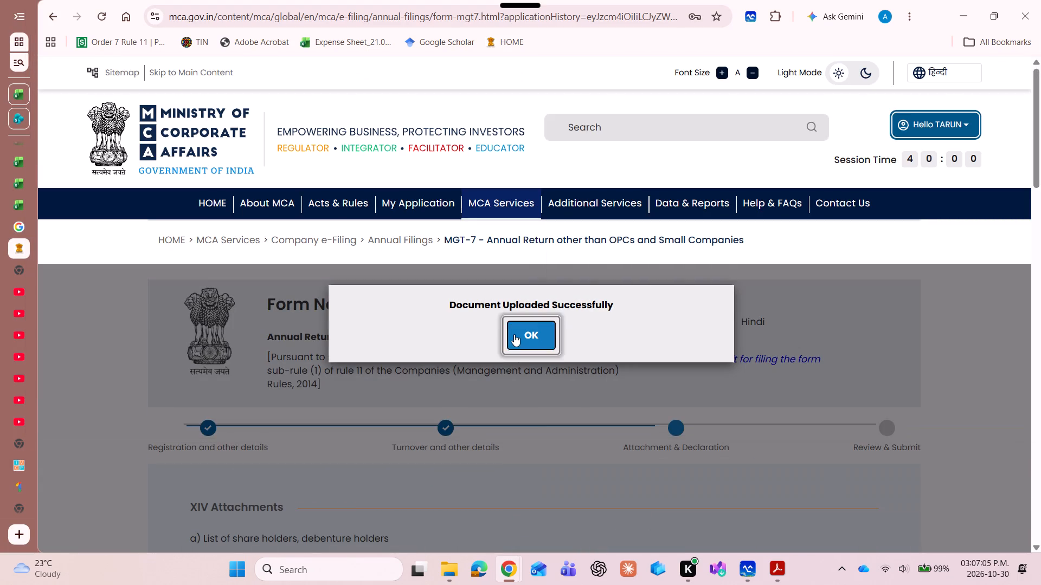
Save the Attachment & Declaration page with the attached shareholder list.
scroll(514, 334, down, 11)
scroll(788, 457, down, 2)
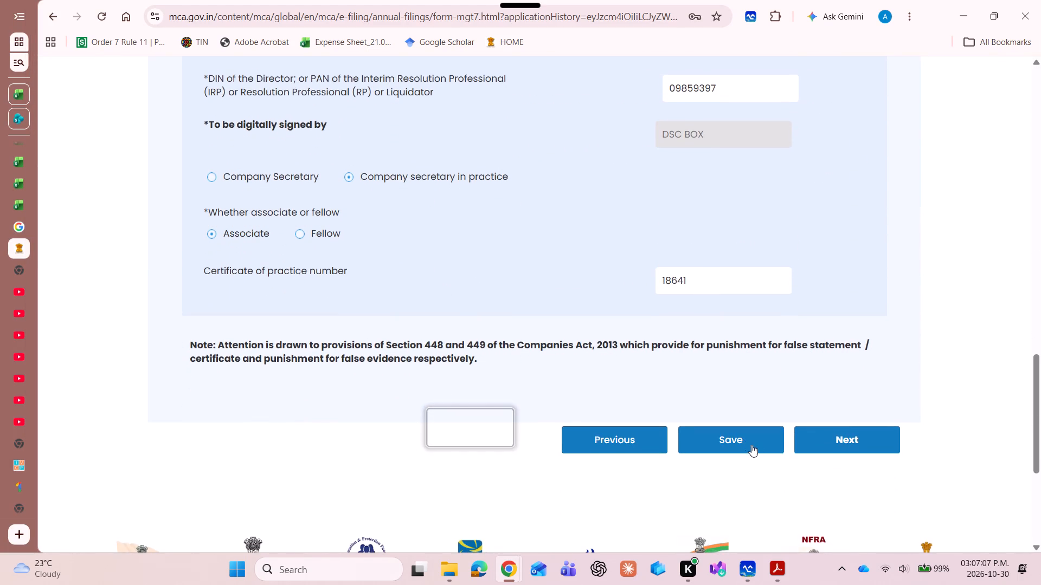
click(746, 441)
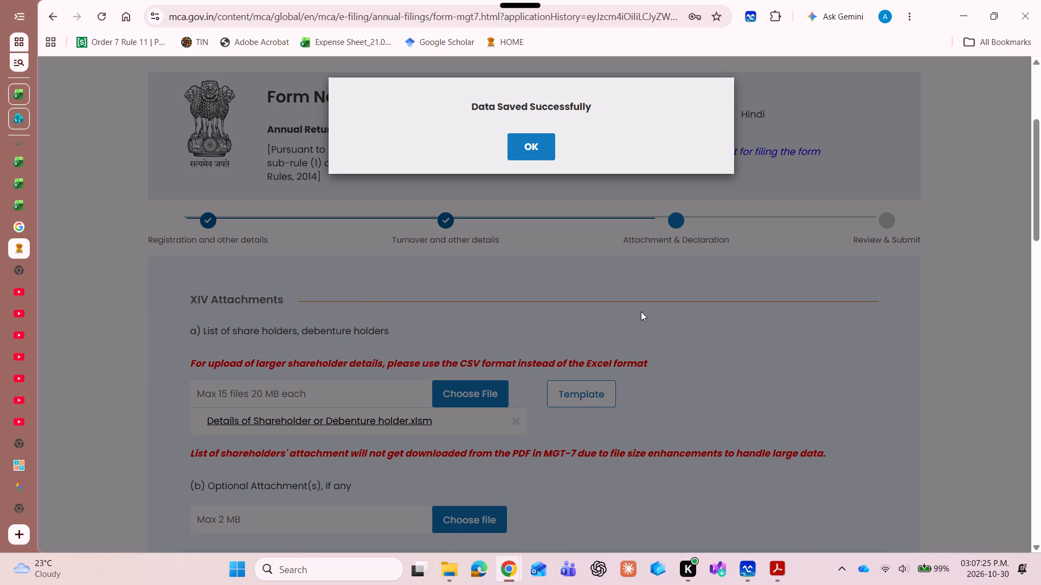
click(526, 152)
Proceed from Attachment & Declaration to the Review & Submit page.
scroll(523, 229, down, 1)
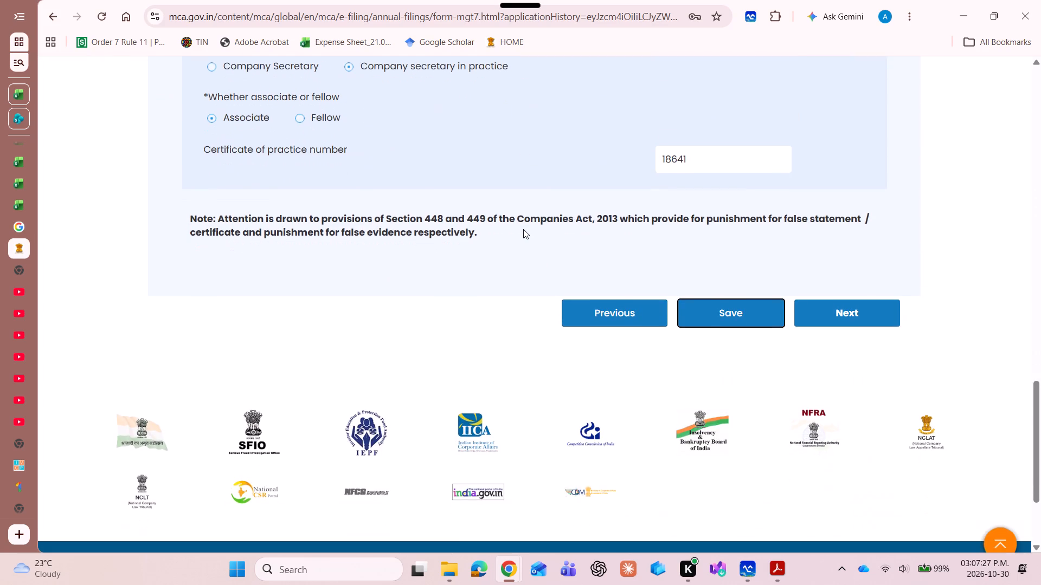
click(828, 297)
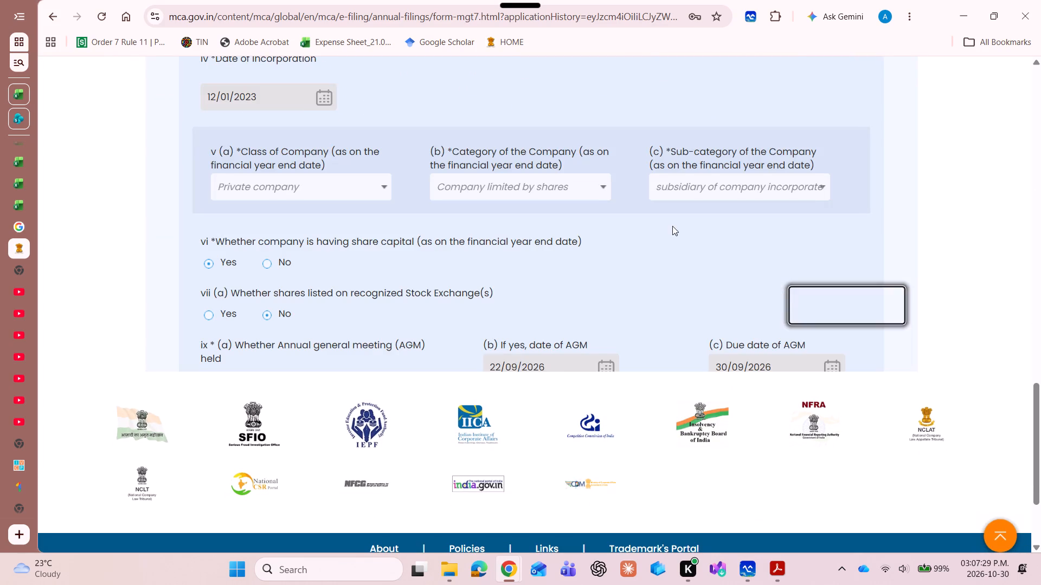
Go through the Review & Submit page to its end, submit Form MGT-7 and acknowledge the submission message.
scroll(652, 207, up, 9)
scroll(652, 207, down, 6)
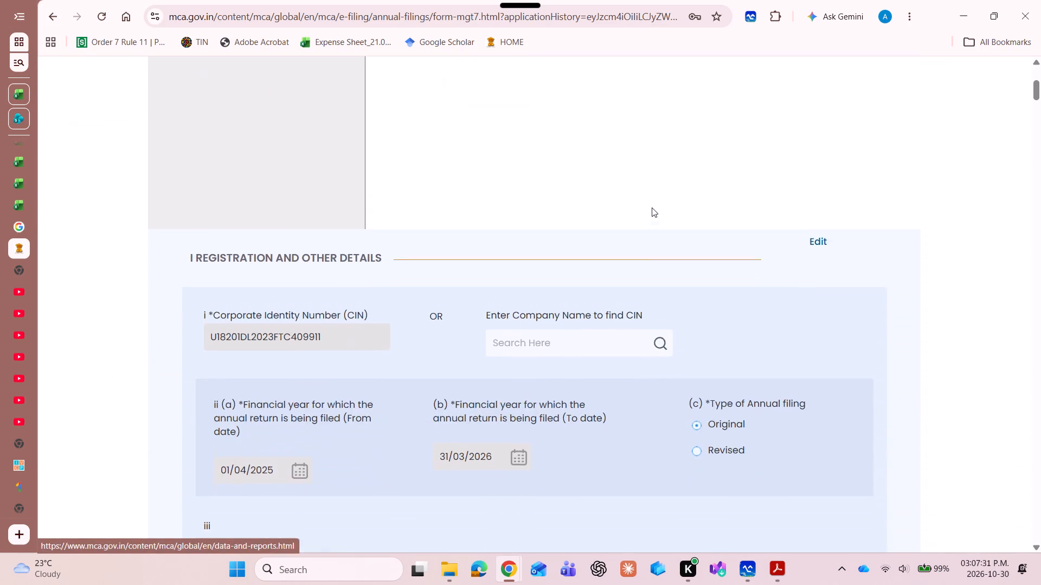
scroll(652, 207, down, 17)
scroll(652, 207, down, 7)
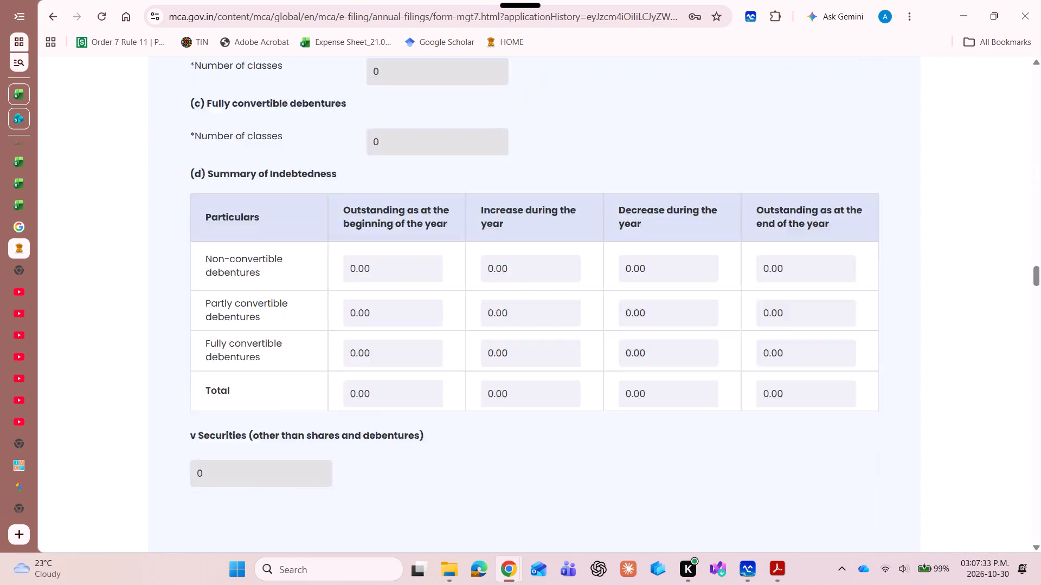
scroll(652, 207, down, 11)
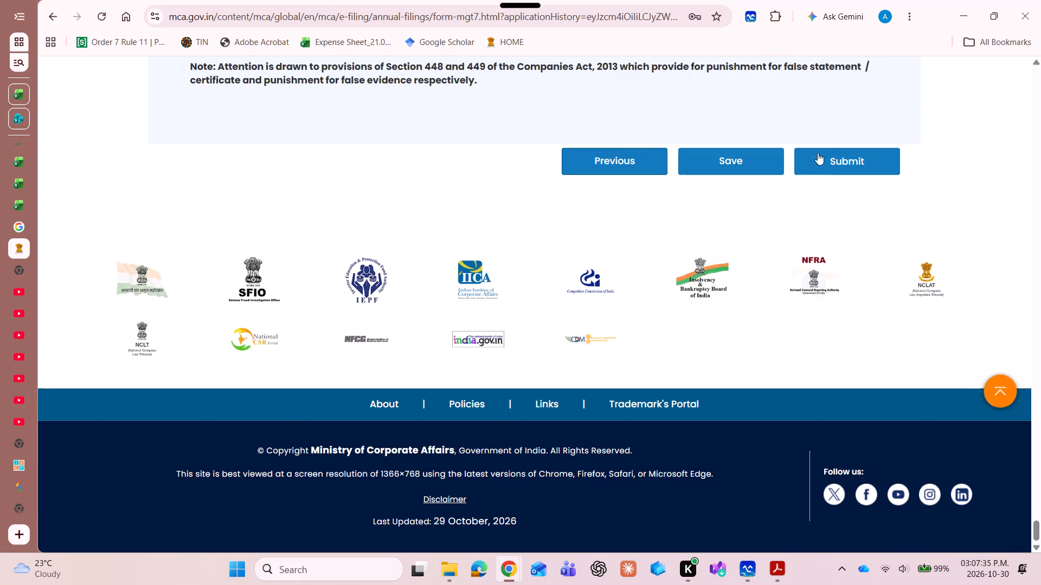
click(829, 163)
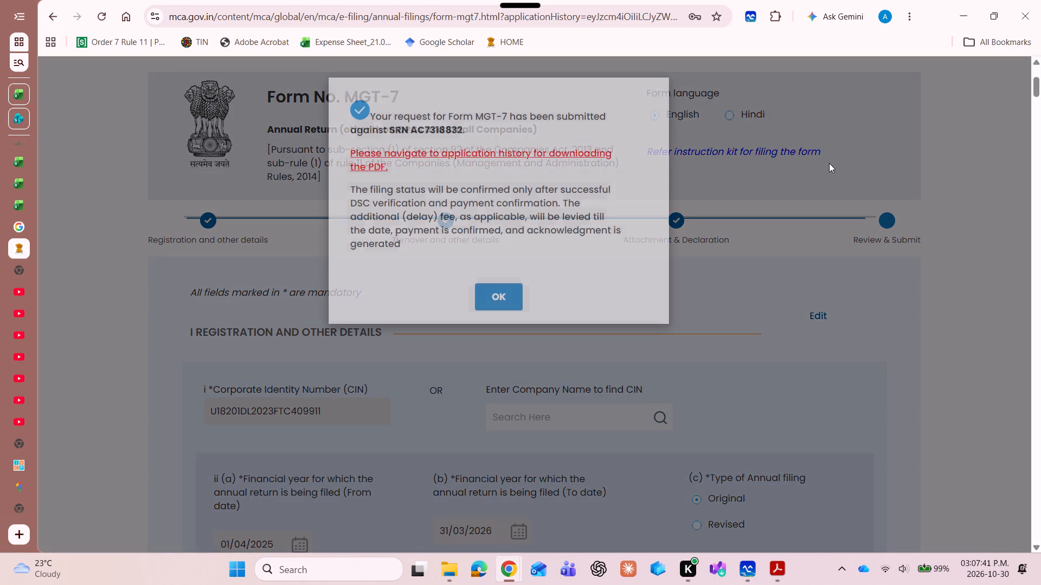
click(496, 295)
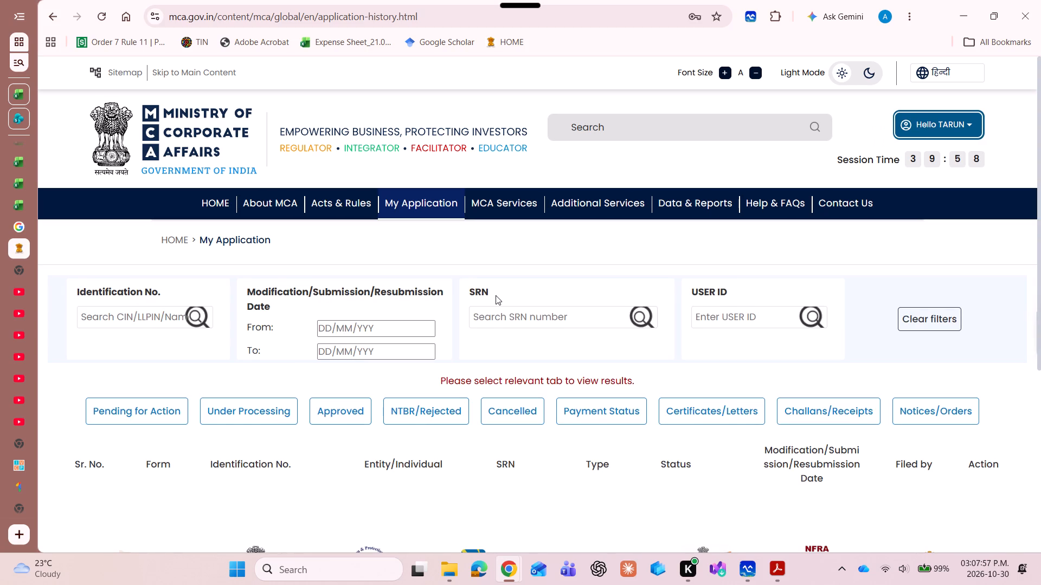
Download the PDF of Mango Fashion India Private Limited's MGT-7 from the applications pending for action.
scroll(496, 295, down, 3)
click(155, 189)
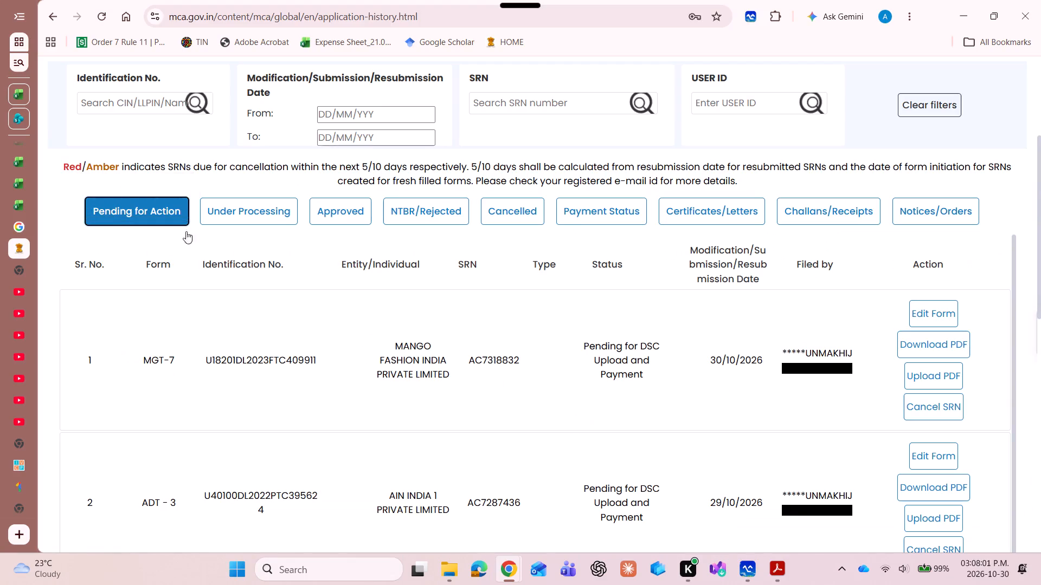
click(927, 345)
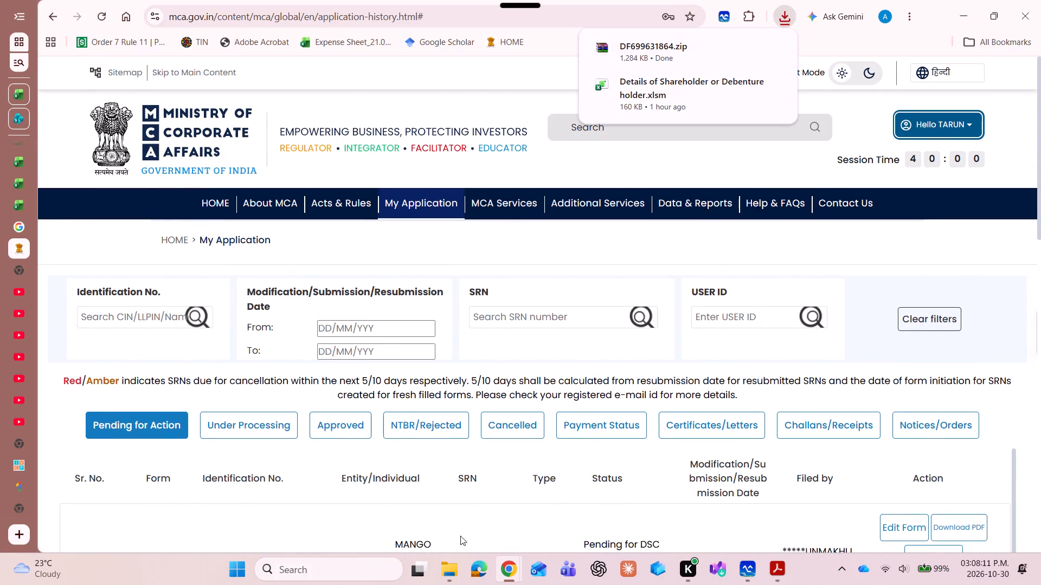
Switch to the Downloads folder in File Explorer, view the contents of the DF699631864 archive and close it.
click(450, 574)
click(292, 175)
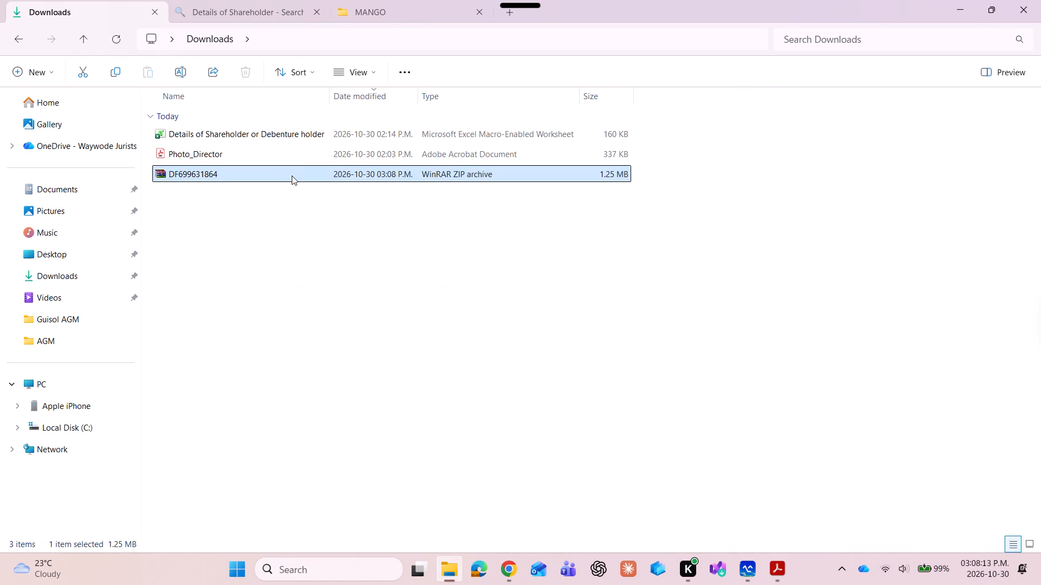
double_click(292, 175)
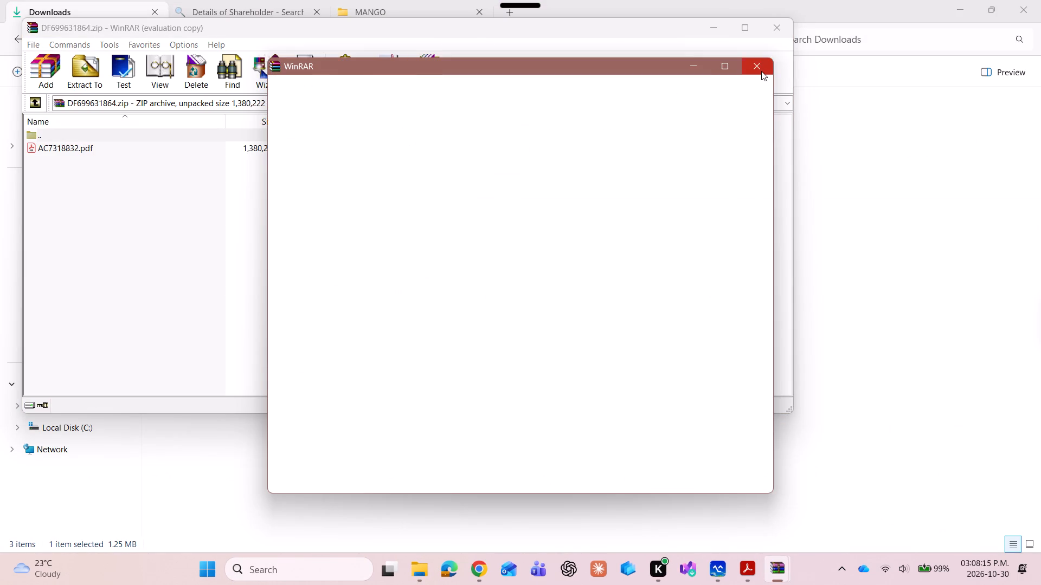
click(761, 71)
click(780, 37)
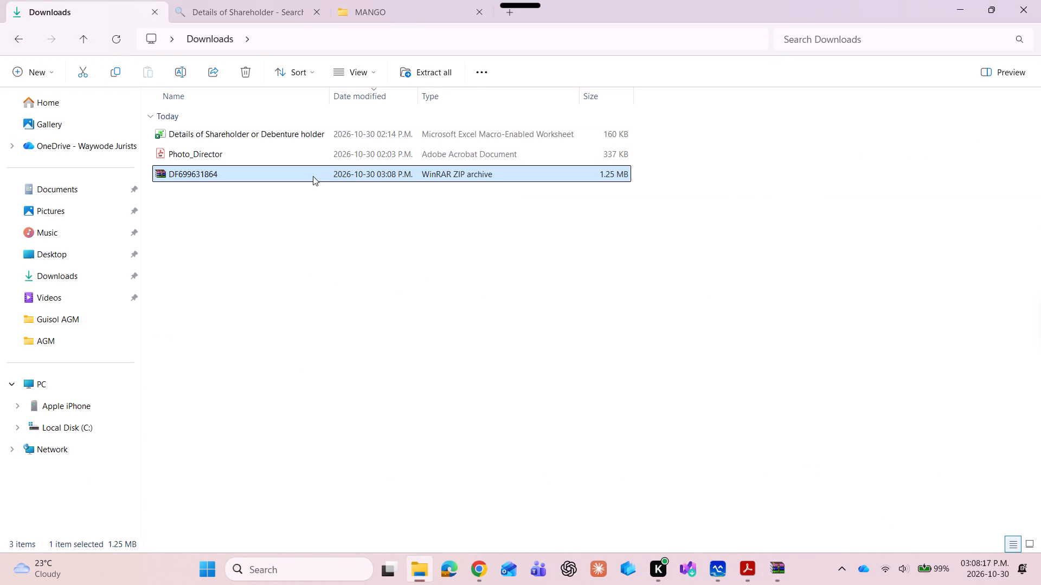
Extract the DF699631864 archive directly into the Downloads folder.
right_click(313, 176)
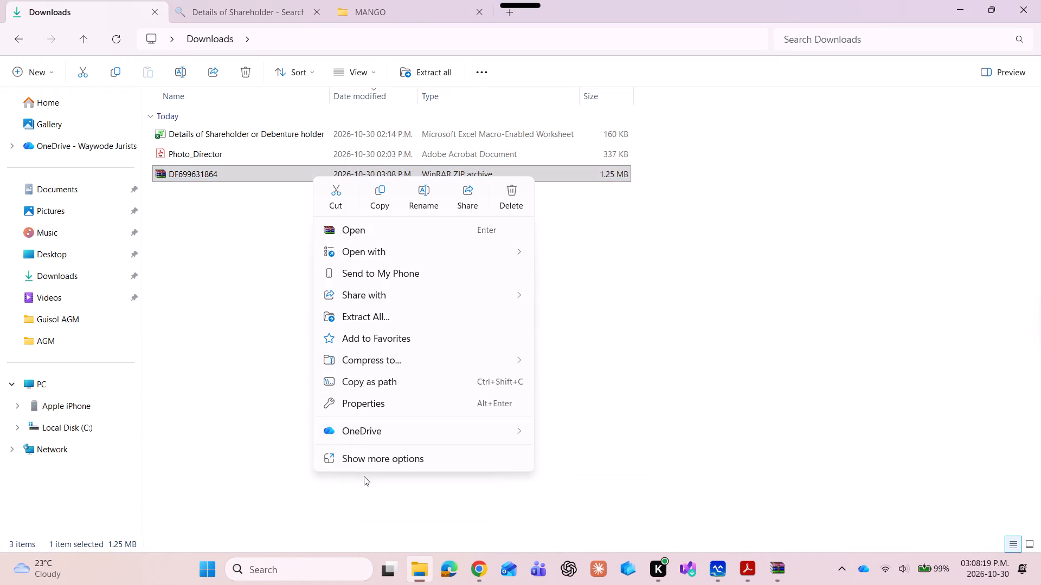
click(364, 456)
click(413, 238)
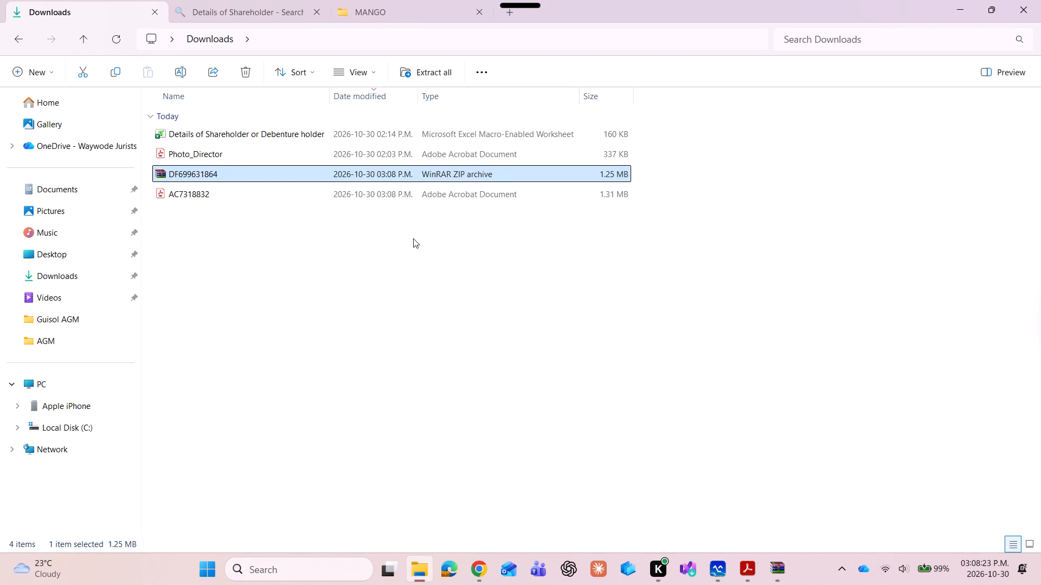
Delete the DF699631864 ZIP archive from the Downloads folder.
key(Delete)
key(Return)
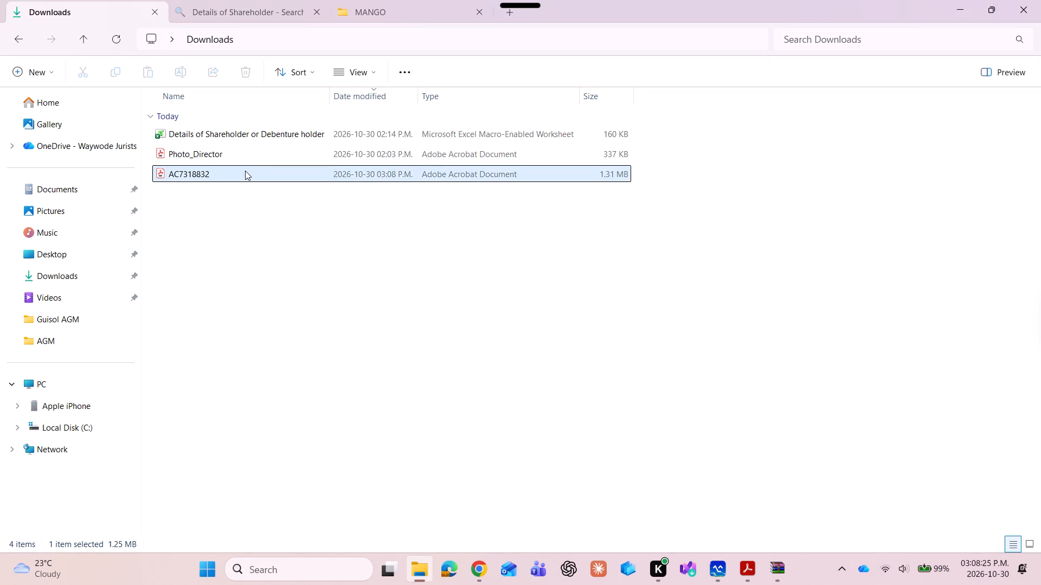
Add the prefix 2026-10-30_ to the file name of the extracted PDF AC7318832.
click(245, 170)
click(223, 175)
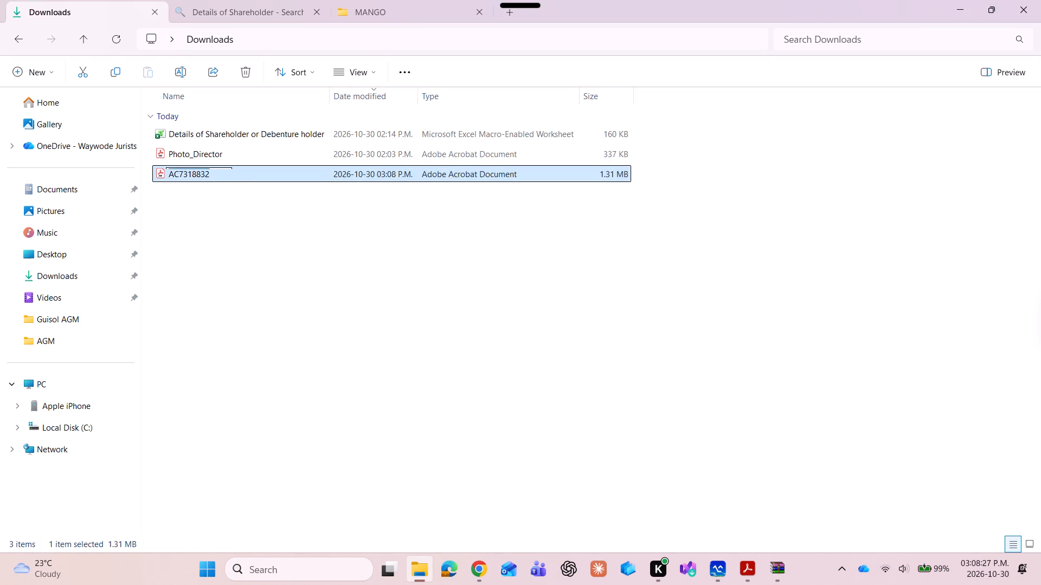
key(Left)
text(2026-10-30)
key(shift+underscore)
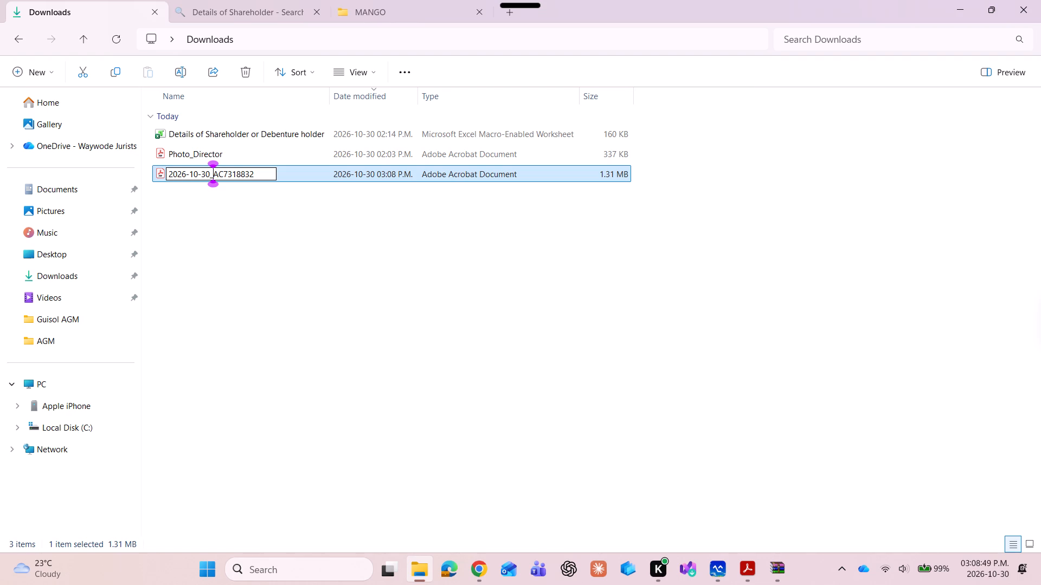
Insert "Form MGT-7_" between the date prefix and AC7318832 in the PDF's file name.
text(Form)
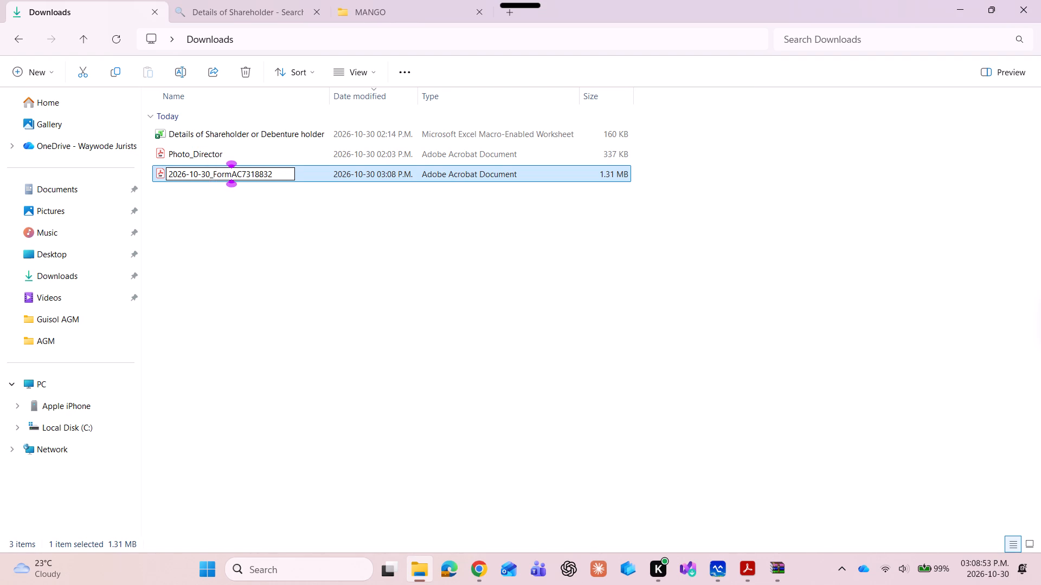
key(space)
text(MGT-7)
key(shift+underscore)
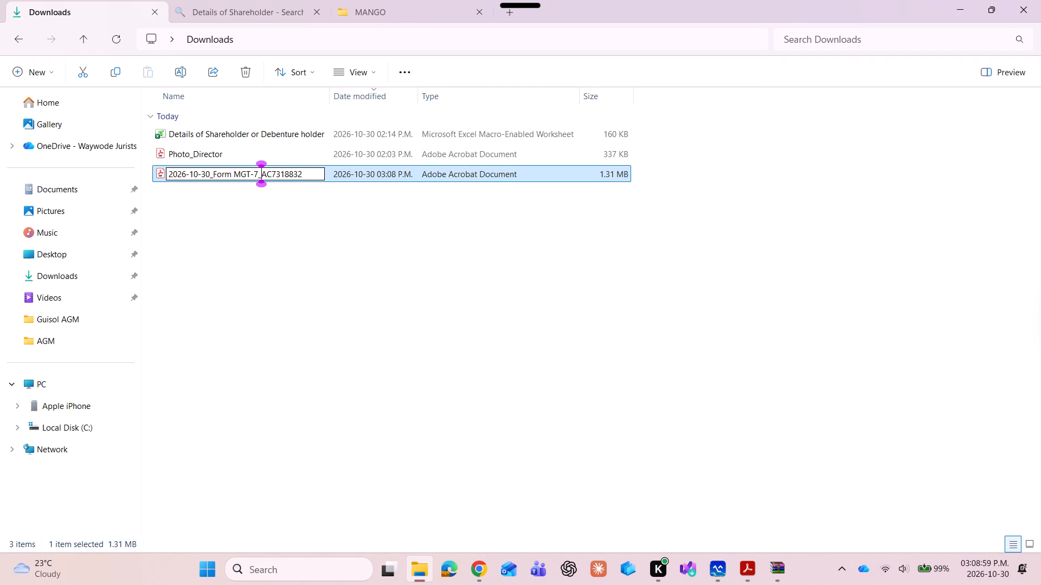
Append "_Mango Fashion India" to the end of the PDF's file name and finish renaming it.
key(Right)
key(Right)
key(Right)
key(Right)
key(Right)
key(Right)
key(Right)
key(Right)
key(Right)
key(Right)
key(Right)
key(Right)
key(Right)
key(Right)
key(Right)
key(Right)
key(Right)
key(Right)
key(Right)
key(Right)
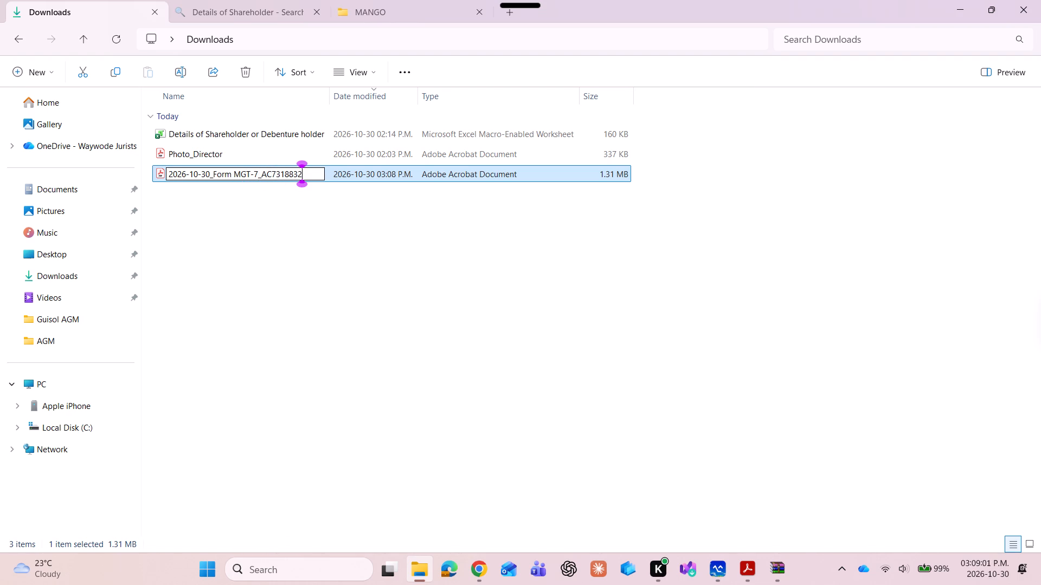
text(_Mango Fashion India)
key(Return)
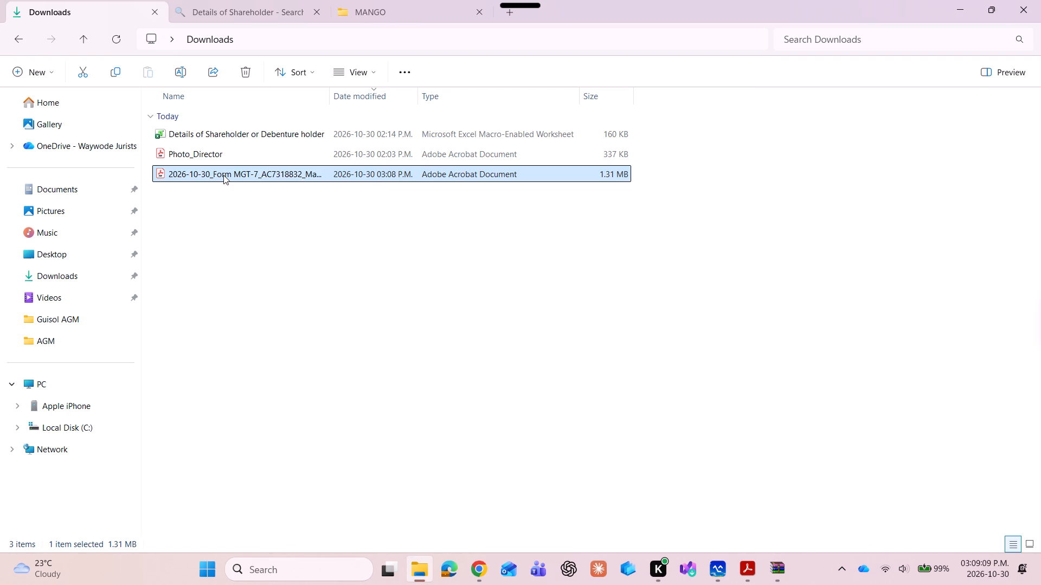
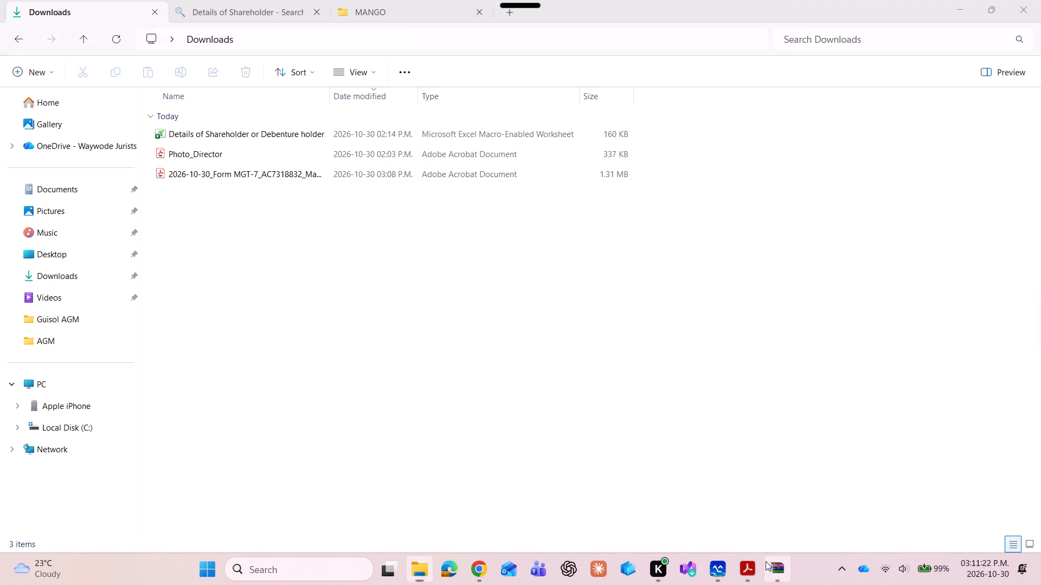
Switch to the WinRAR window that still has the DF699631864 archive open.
click(499, 170)
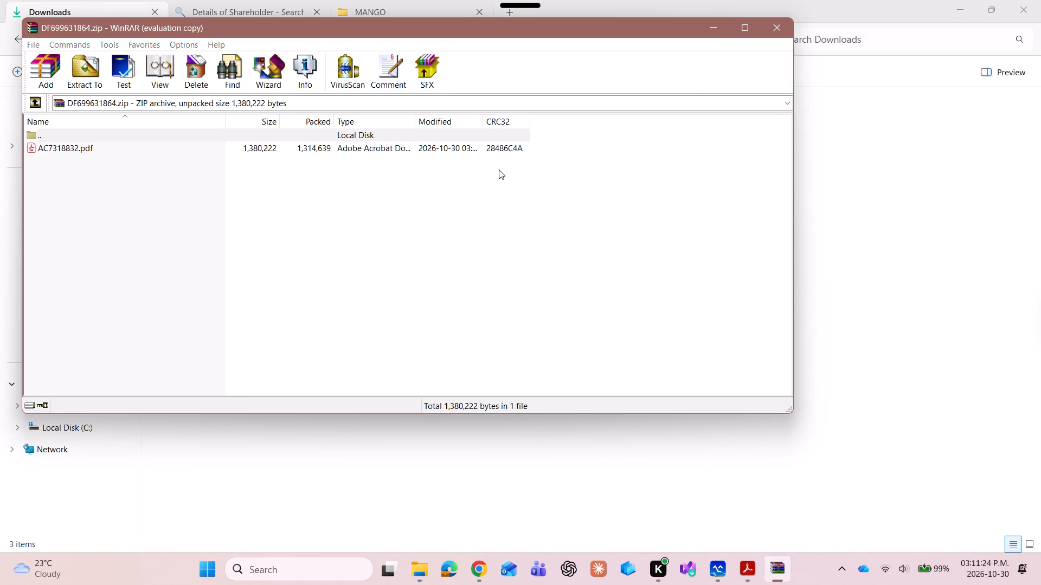
Close the archive window, return to the MCA portal in Chrome and list the Approved applications.
click(785, 30)
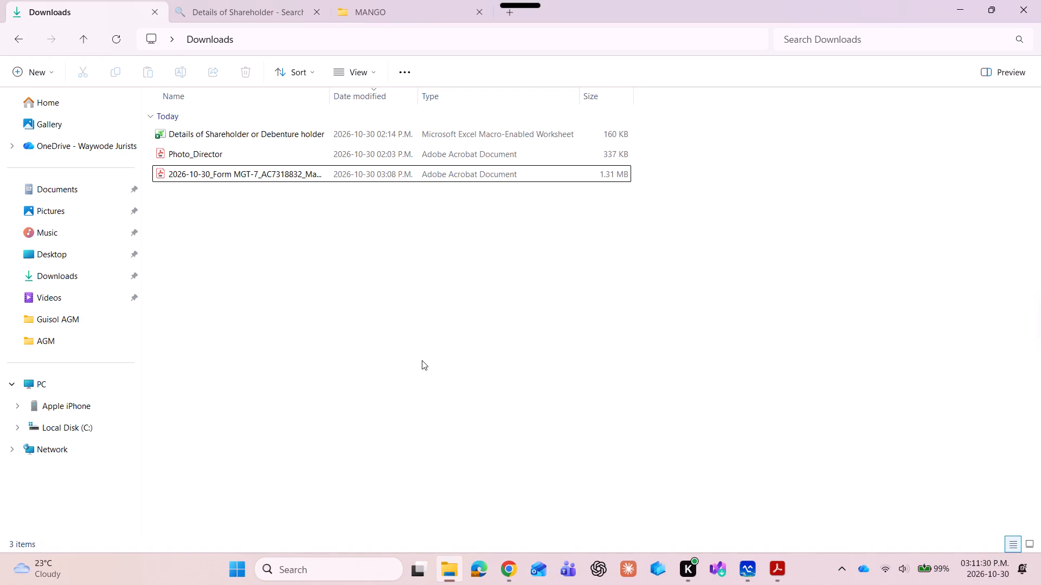
key(alt+Tab)
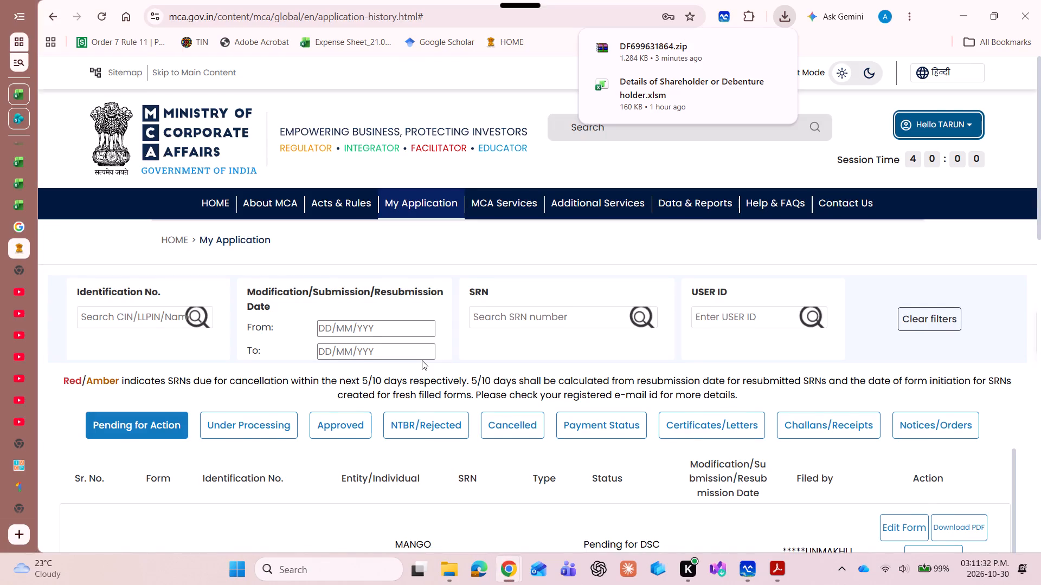
scroll(422, 360, down, 4)
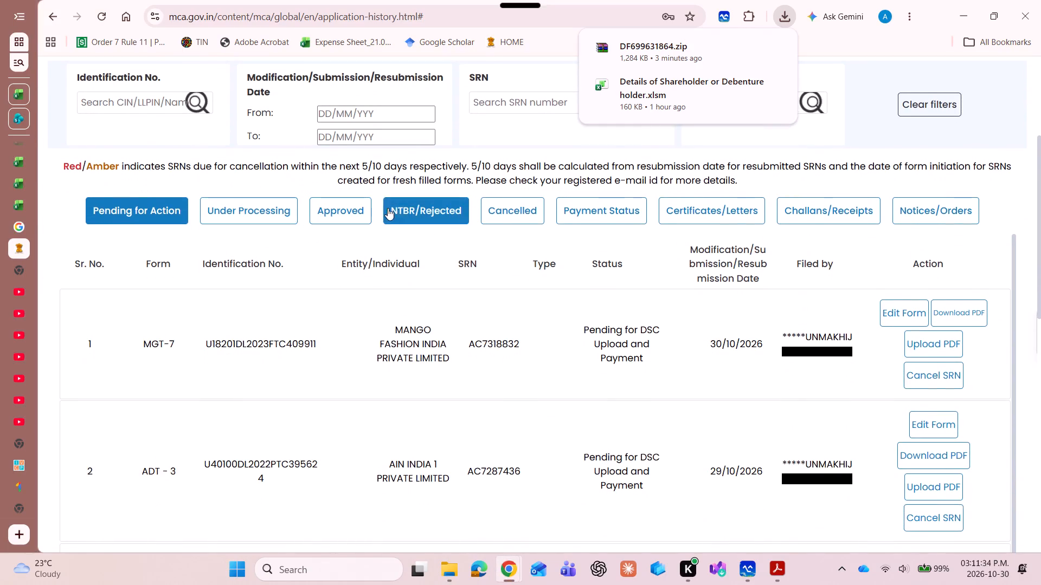
click(363, 205)
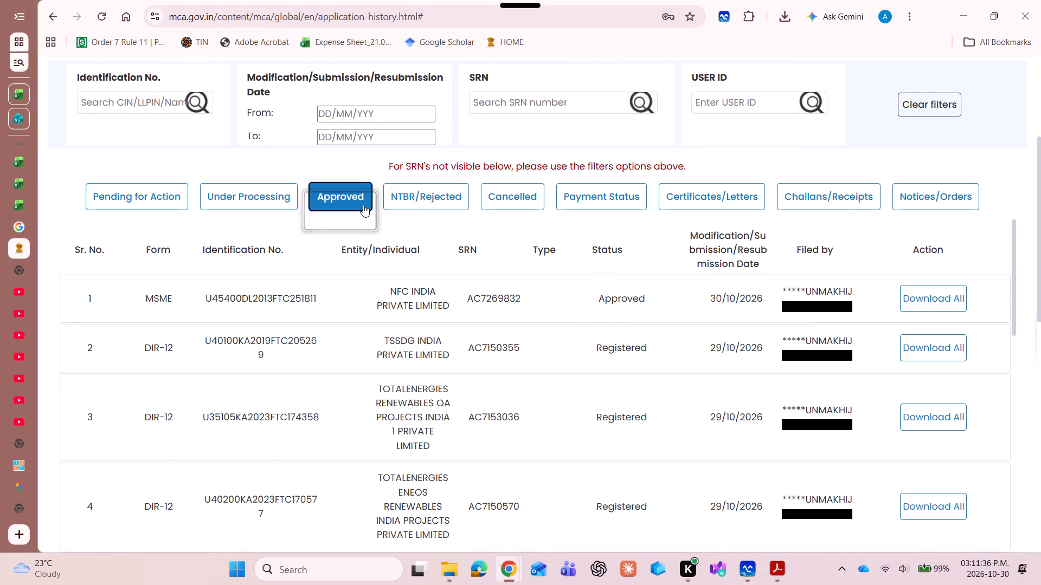
Find Ventos India Private Limited's approved GNL-2, SRN AC6563929, in the Approved list and download all its documents.
scroll(607, 318, down, 13)
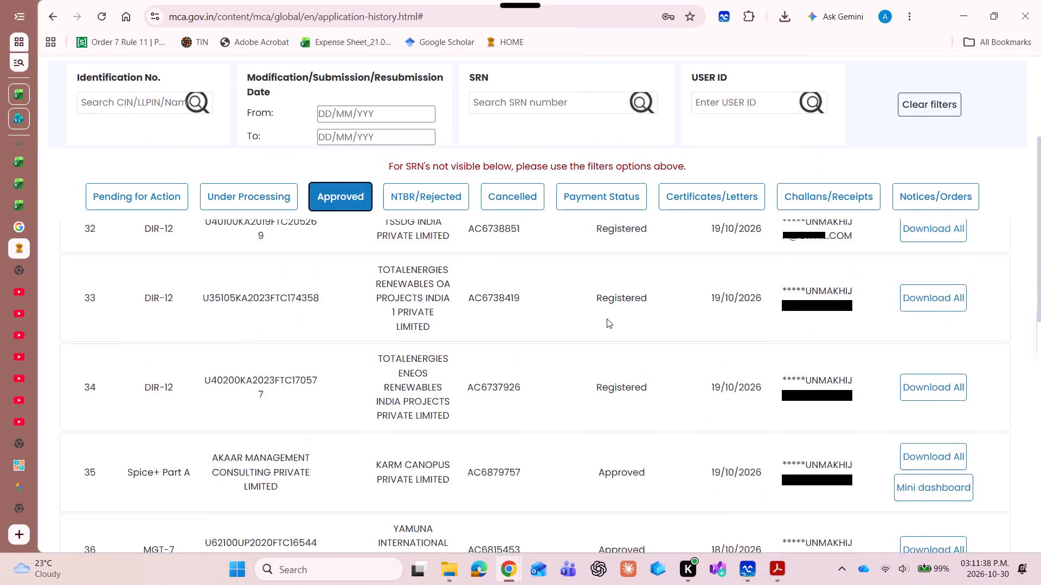
scroll(607, 318, down, 9)
scroll(607, 318, up, 4)
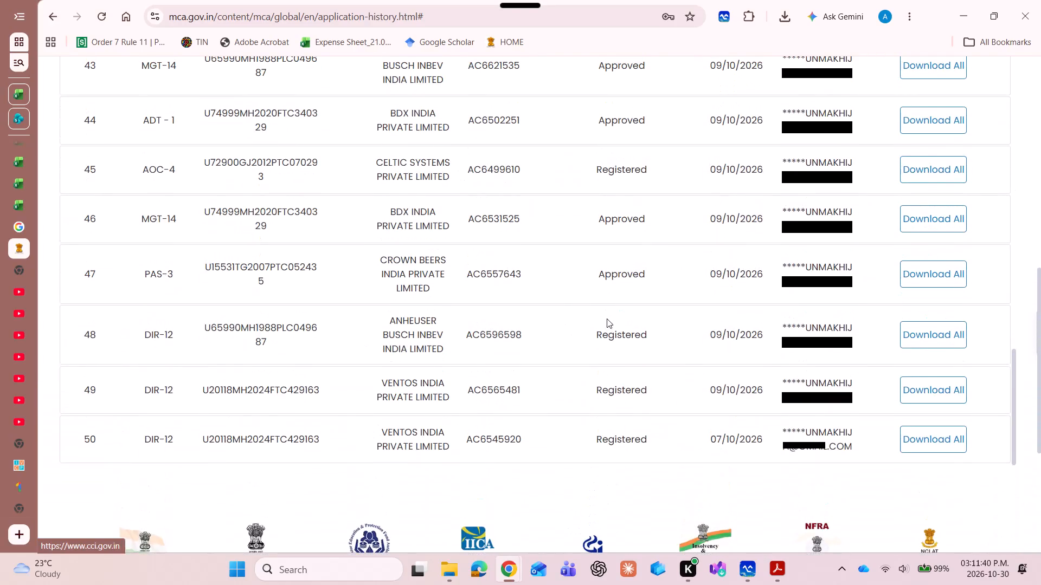
scroll(610, 248, up, 7)
scroll(610, 248, down, 6)
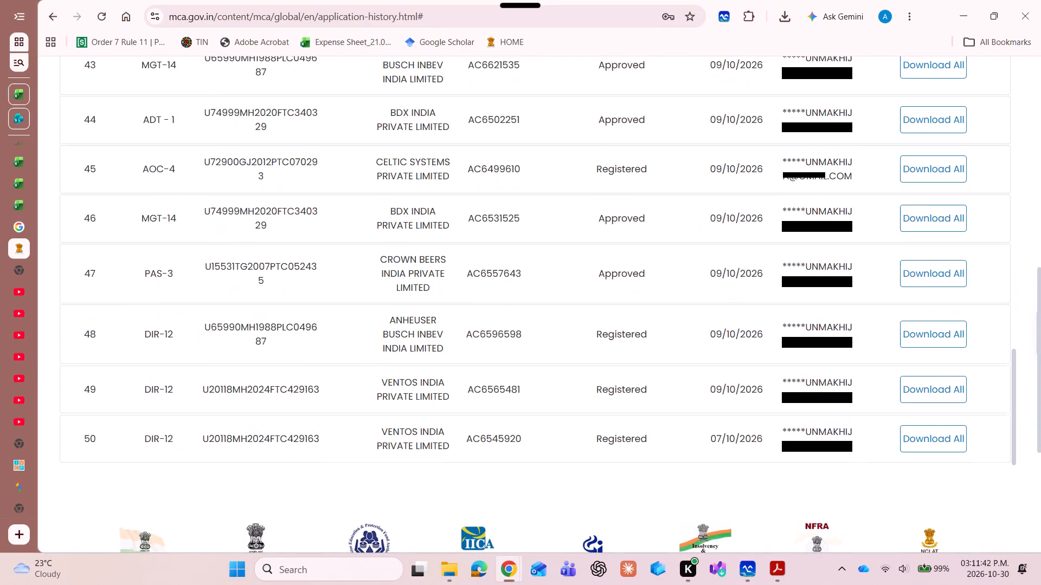
scroll(610, 248, up, 8)
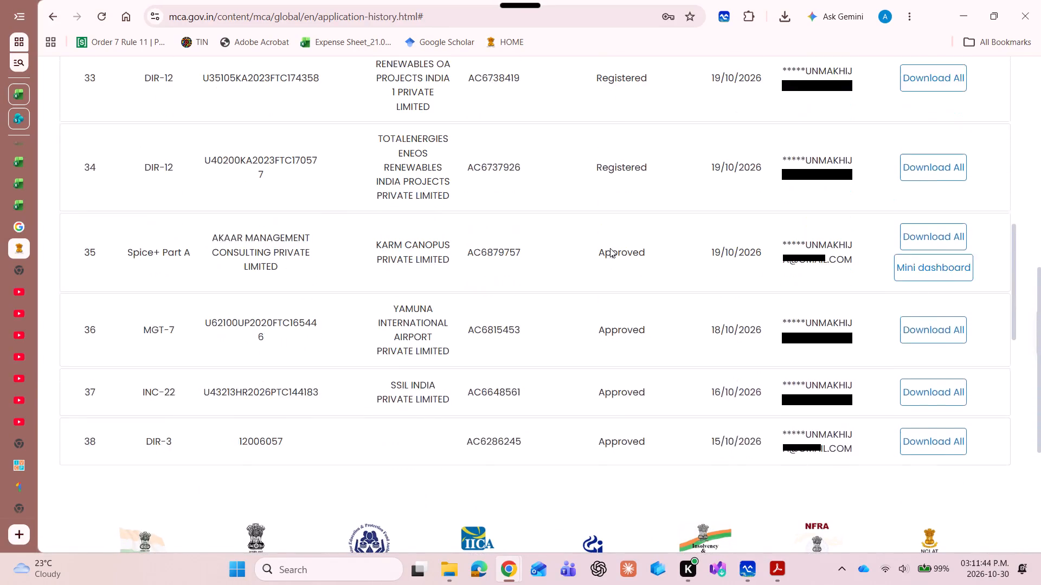
scroll(610, 248, up, 2)
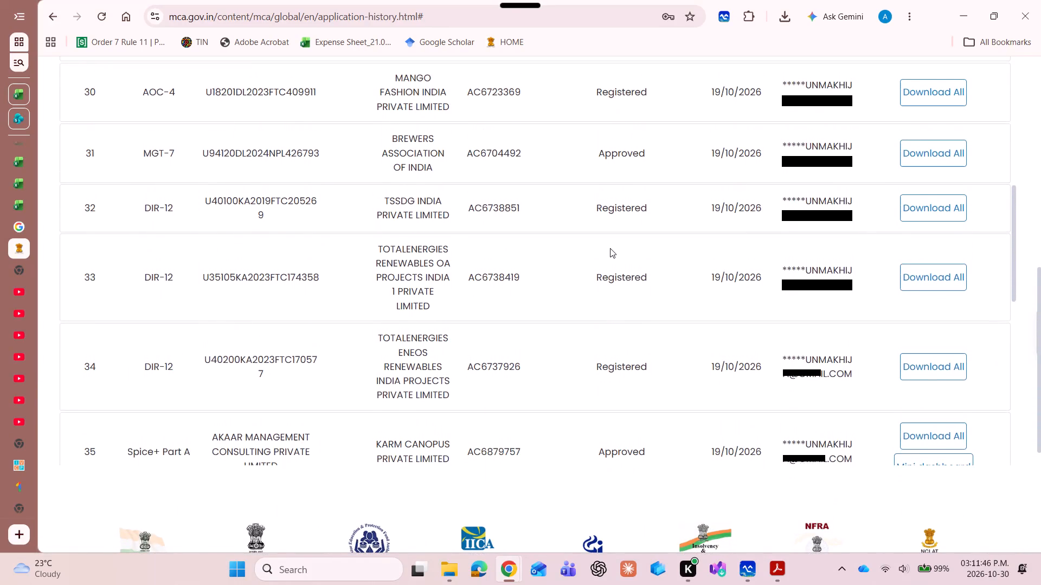
scroll(610, 248, up, 3)
scroll(610, 248, down, 2)
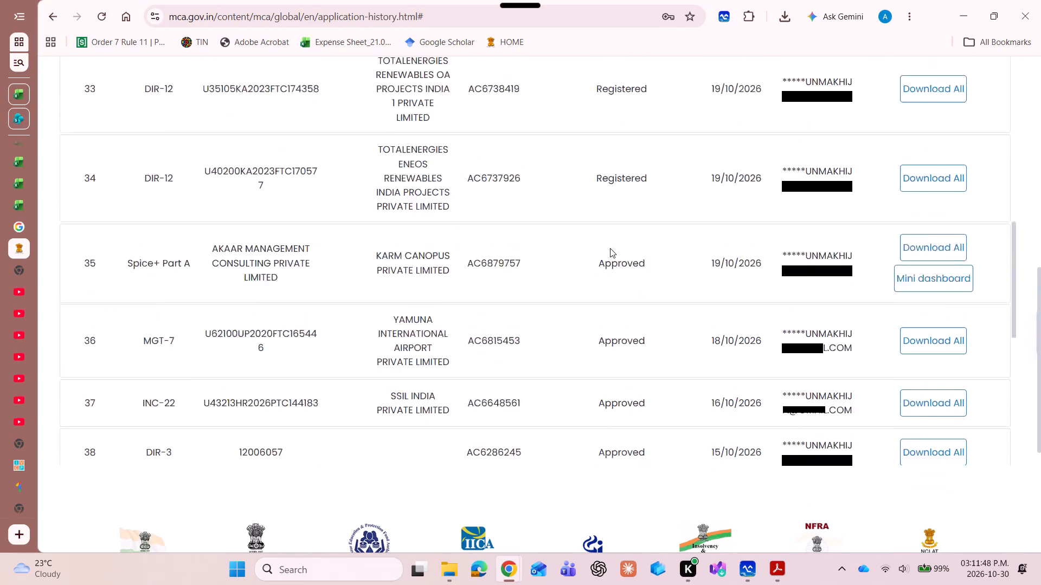
scroll(698, 191, up, 3)
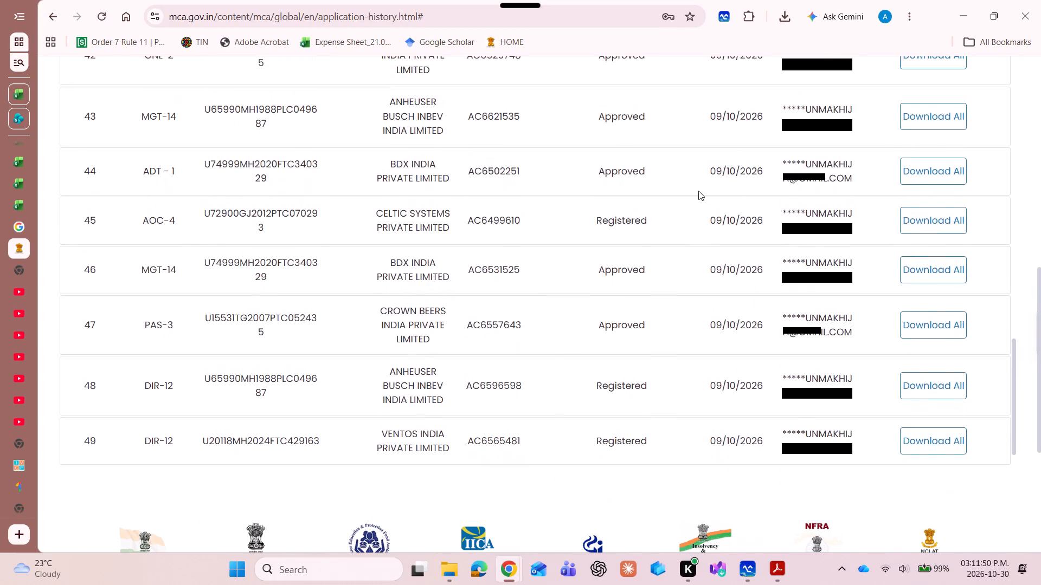
scroll(698, 191, up, 3)
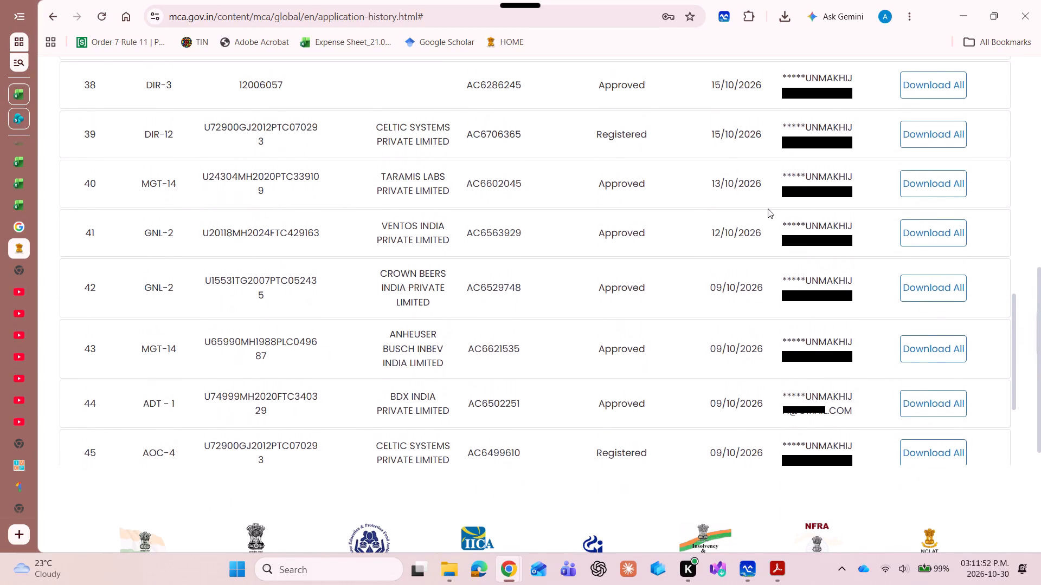
click(921, 235)
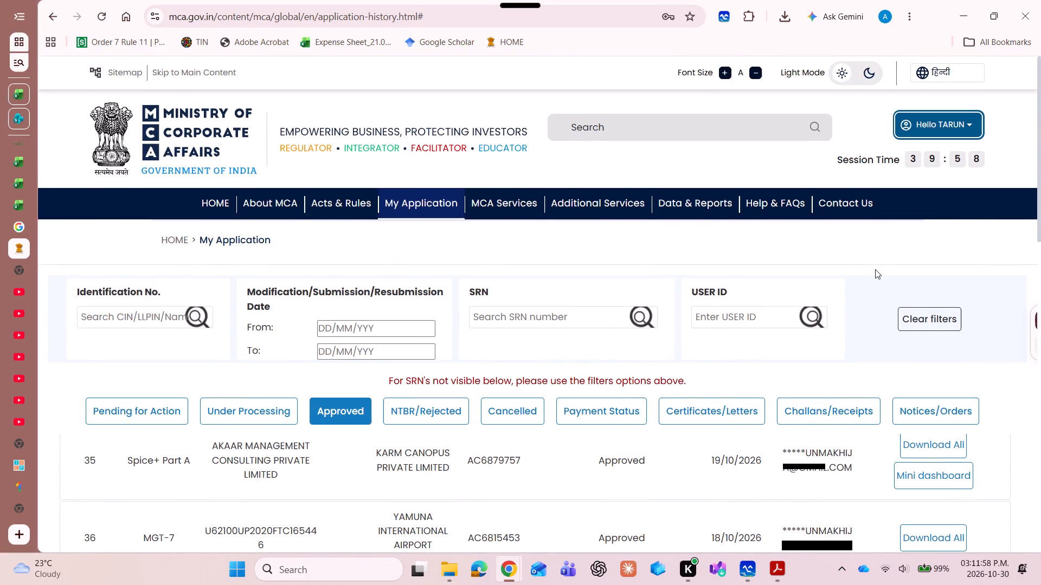
Download all documents of Taramis Labs Private Limited's MGT-14, SRN AC6602045.
scroll(875, 269, down, 7)
scroll(875, 269, up, 1)
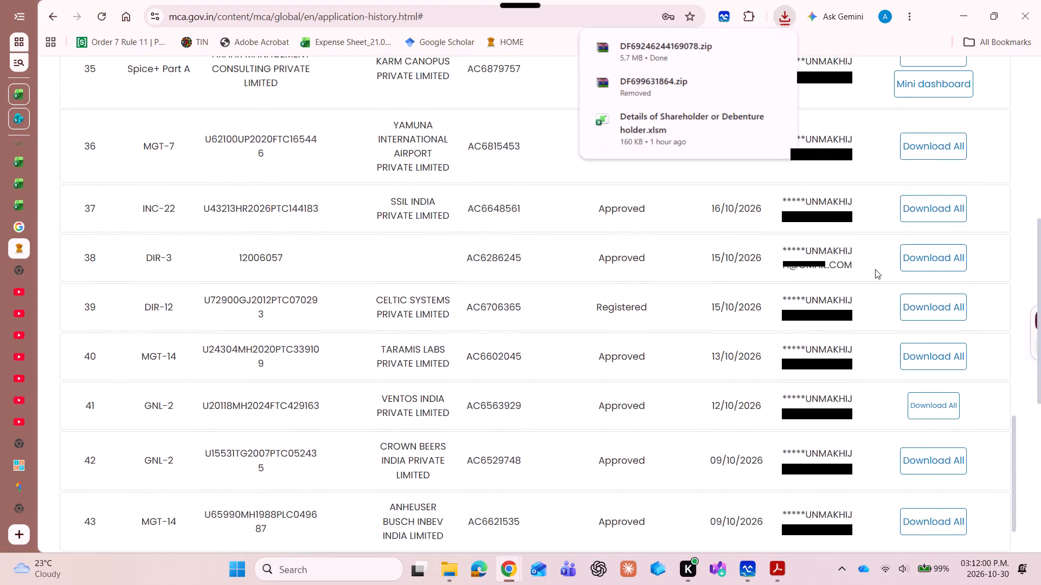
click(928, 352)
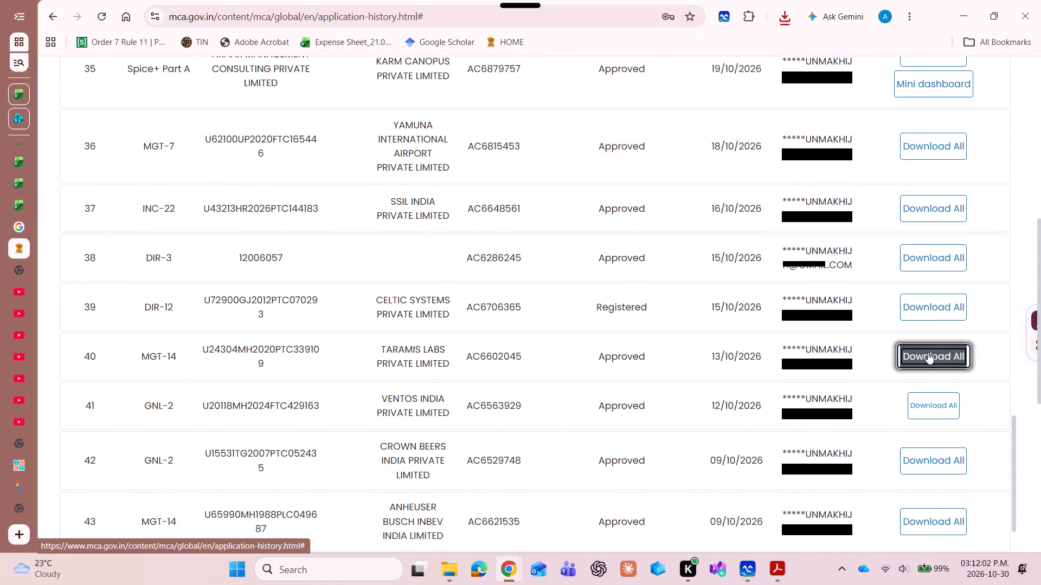
Download all documents of Celtic Systems Private Limited's DIR-12, SRN AC6706365.
scroll(875, 332, down, 5)
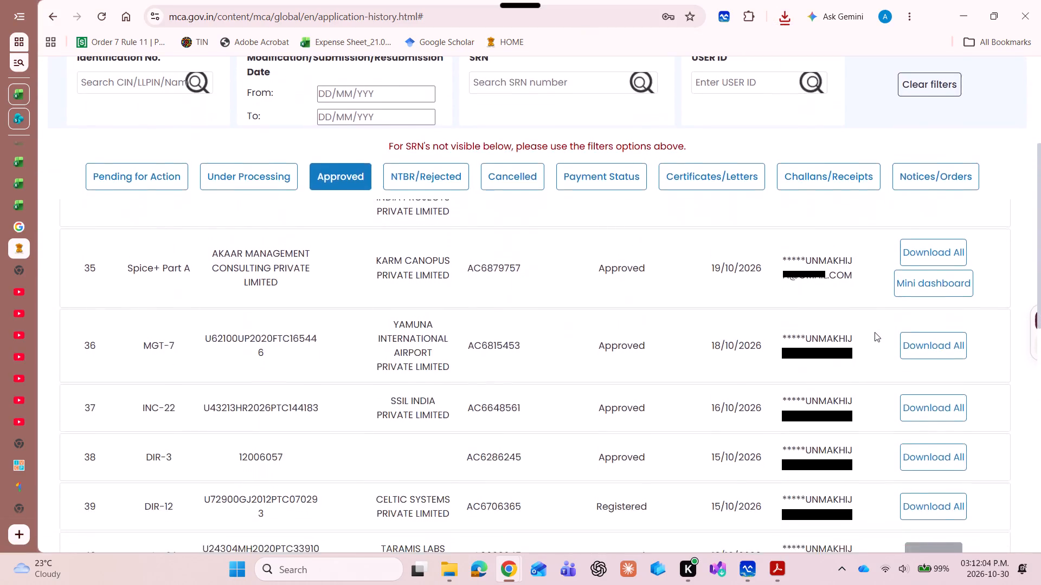
scroll(875, 332, down, 2)
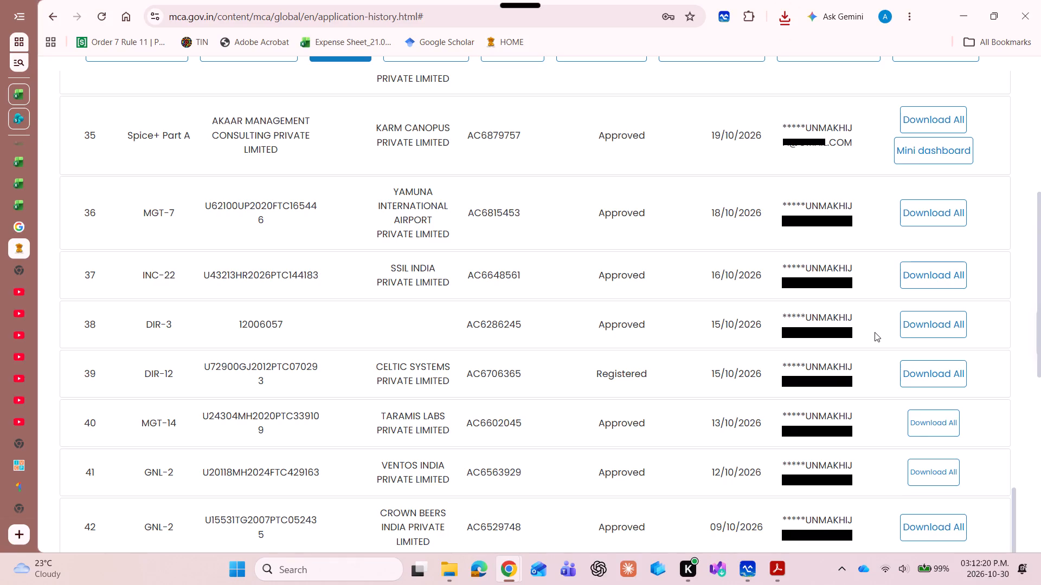
click(915, 380)
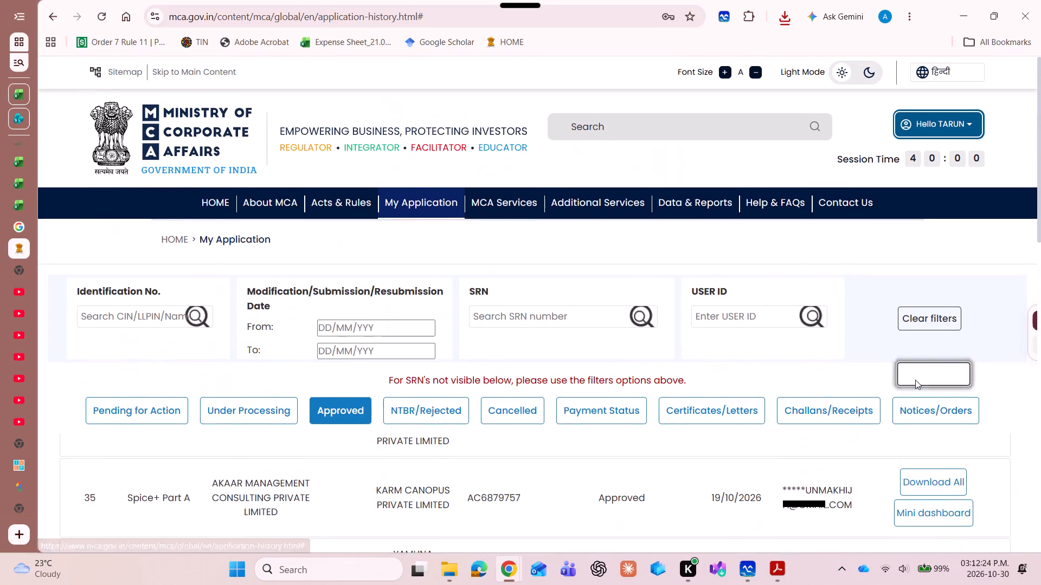
scroll(862, 362, down, 5)
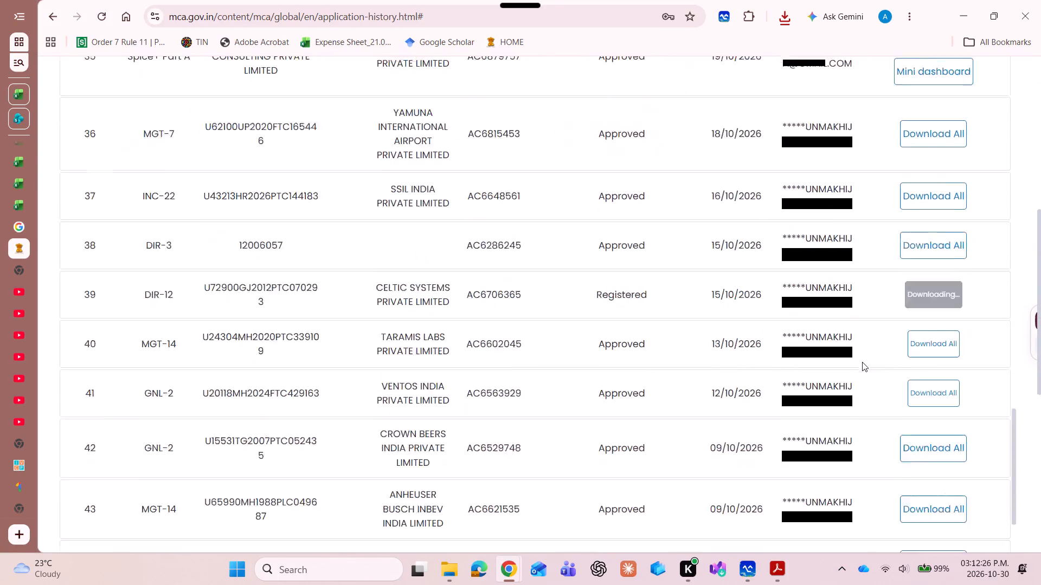
scroll(862, 362, down, 1)
scroll(844, 356, up, 4)
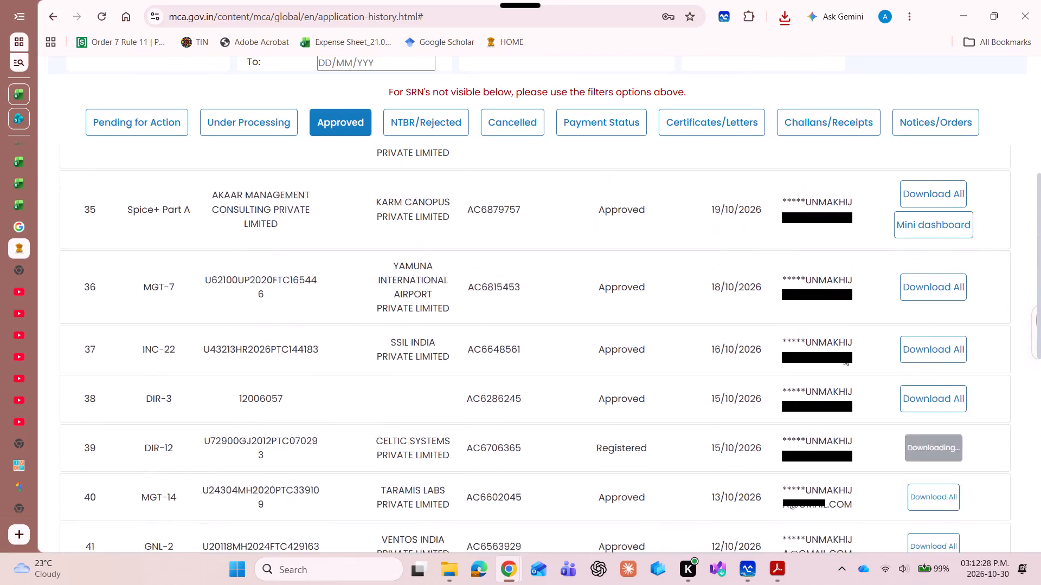
click(934, 426)
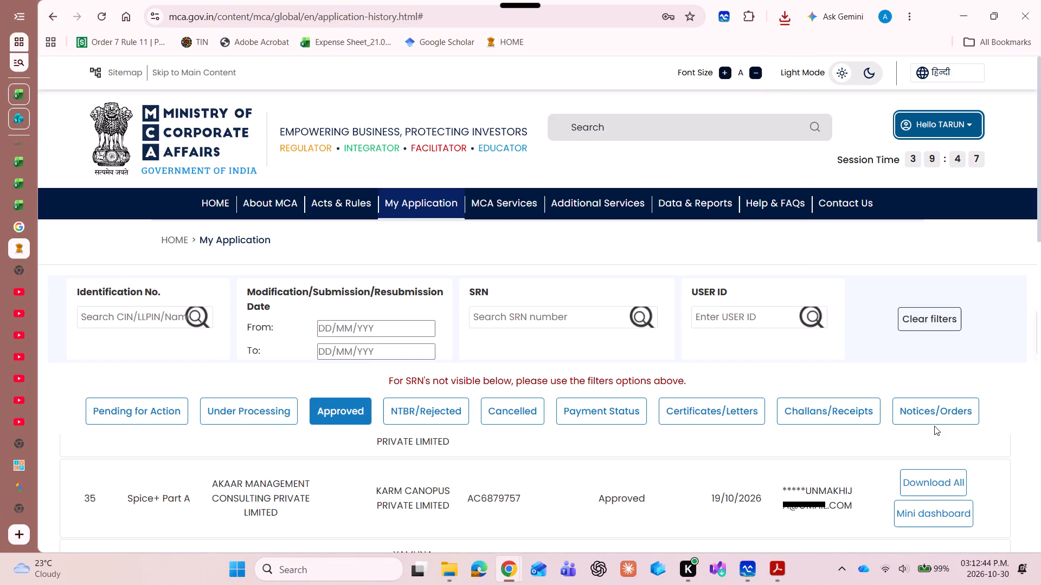
Download all documents of SSIL India Private Limited's INC-22, SRN AC6648561.
scroll(934, 426, down, 6)
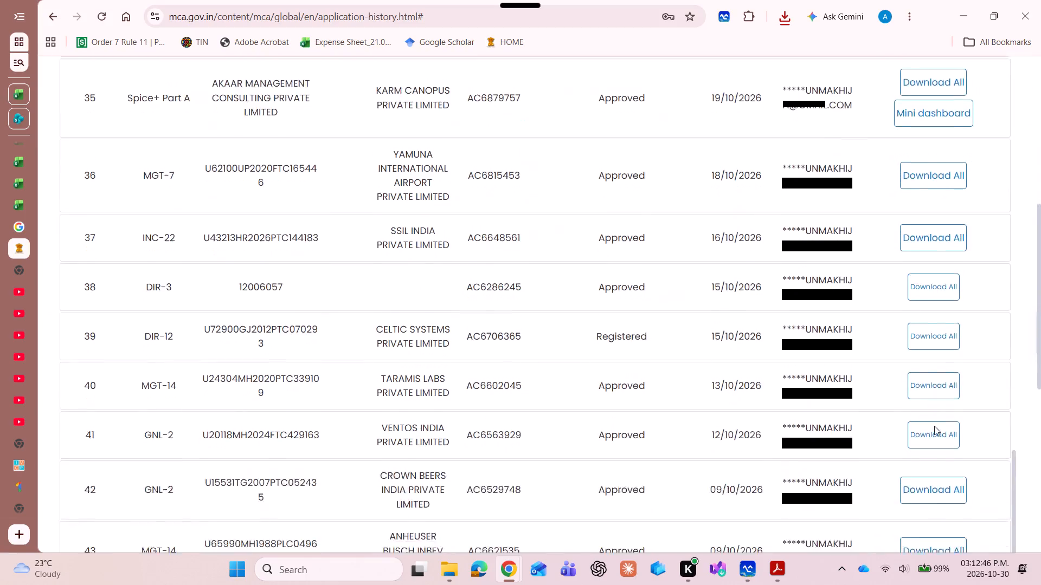
click(927, 180)
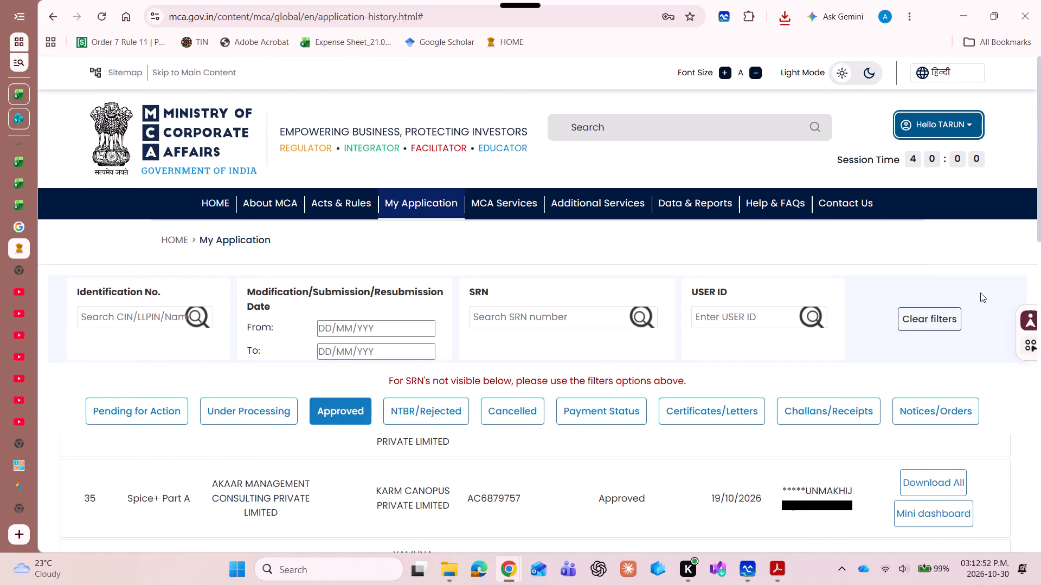
click(917, 255)
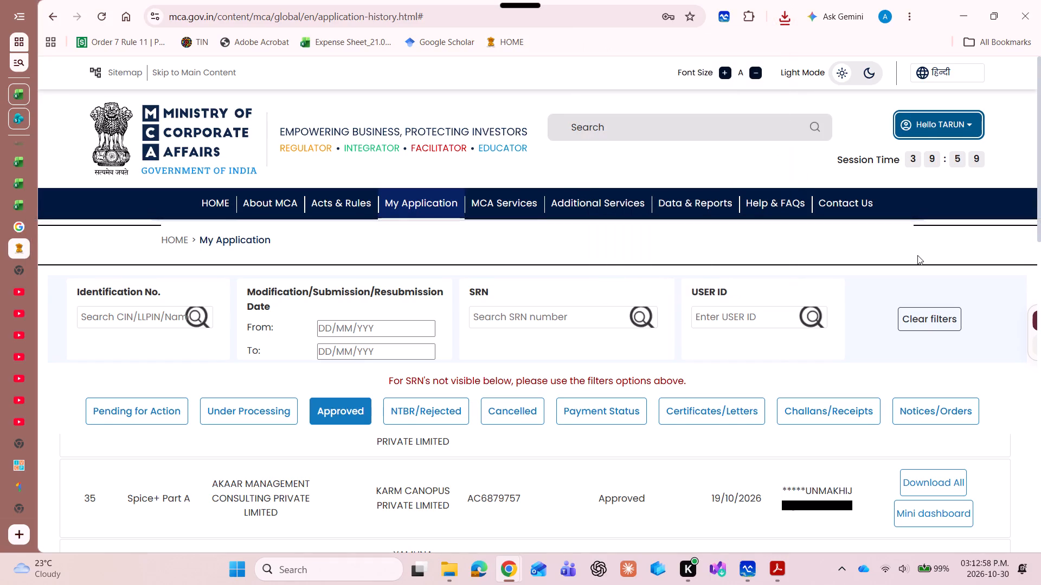
Download all documents of Yamuna International Airport Private Limited's MGT-7, SRN AC6815453.
scroll(917, 255, down, 7)
click(921, 263)
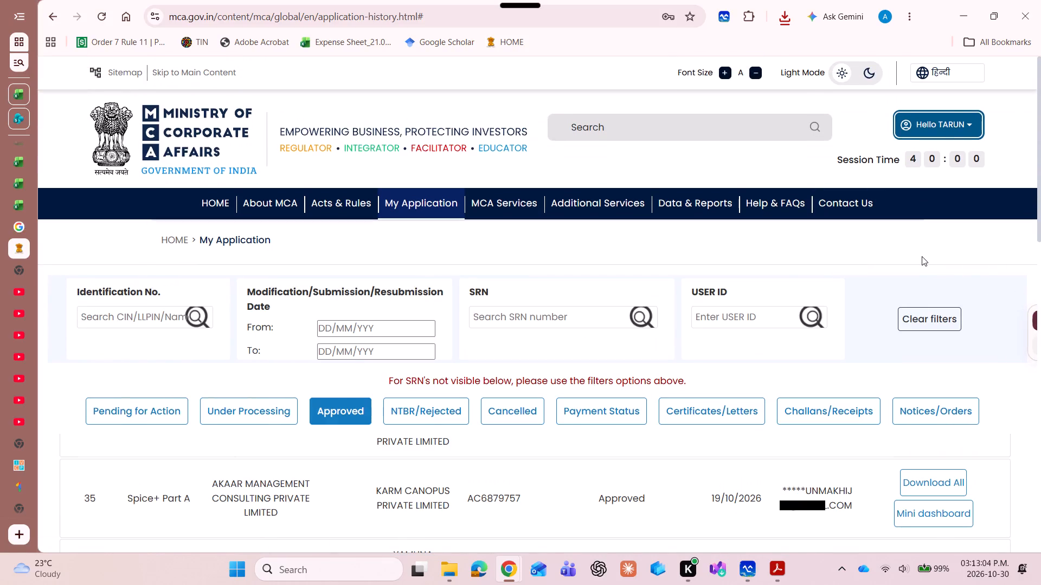
Download all documents of Karm Canopus Private Limited's Spice+ Part A, SRN AC6879757, and dismiss the downloads pop-up.
scroll(922, 256, down, 5)
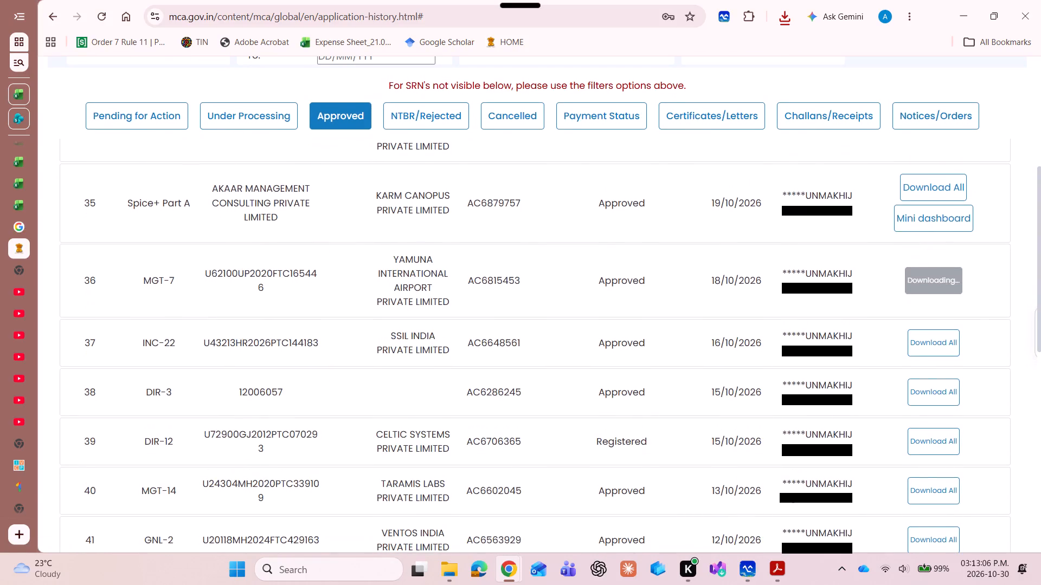
scroll(792, 355, down, 8)
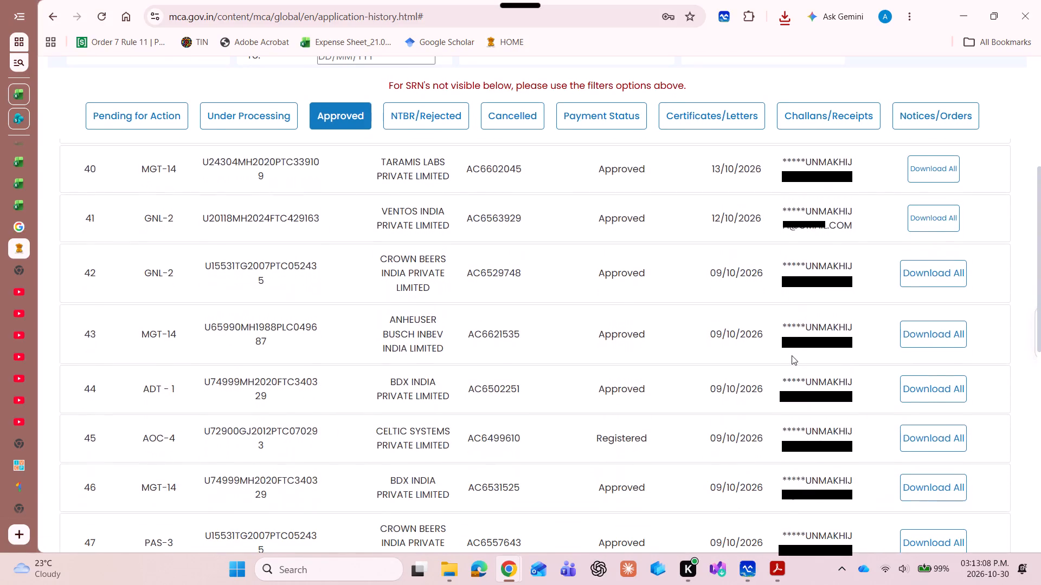
scroll(792, 355, down, 5)
scroll(792, 355, up, 1)
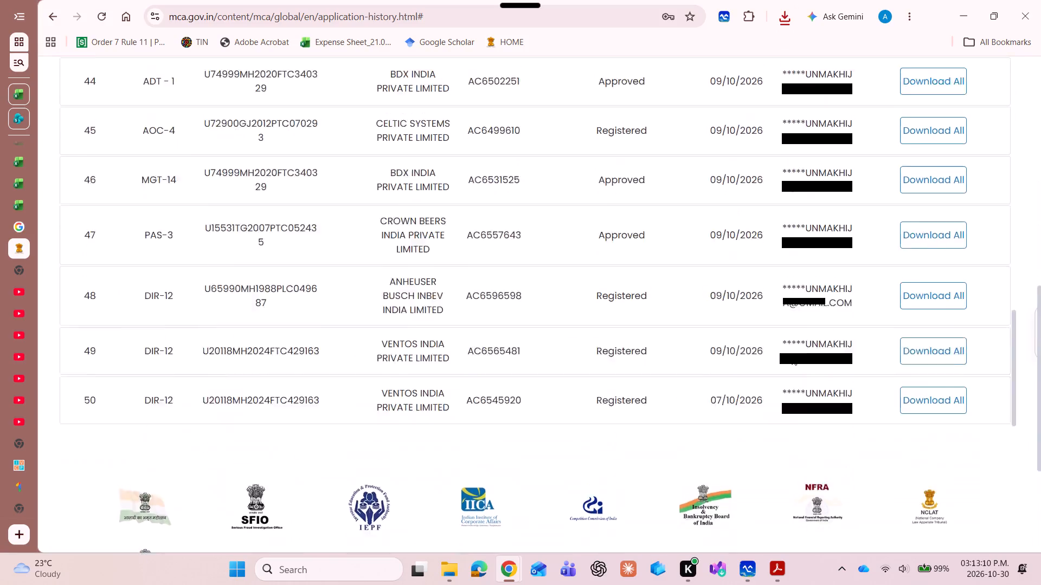
scroll(792, 355, up, 7)
click(907, 371)
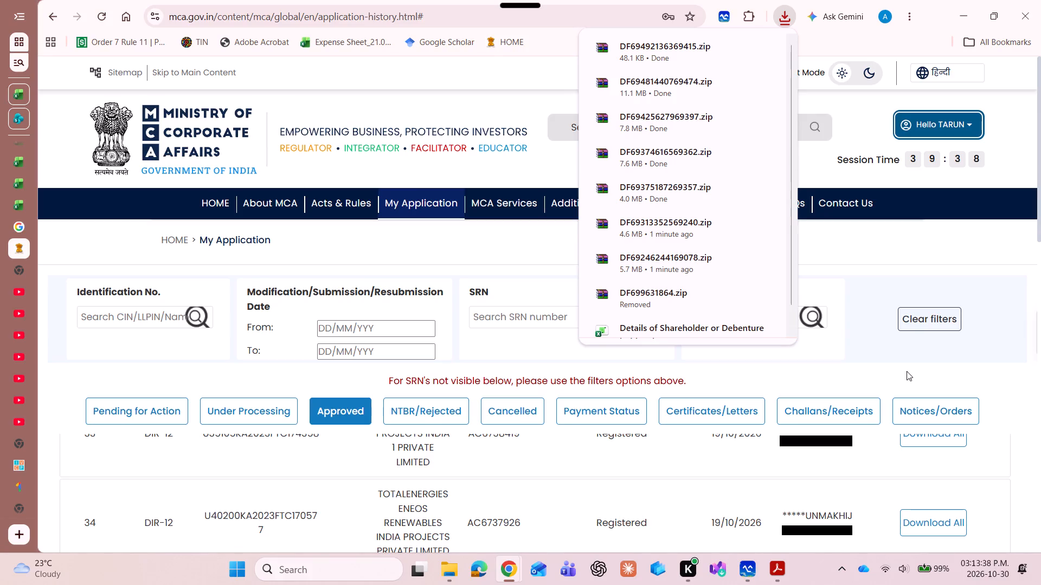
click(876, 243)
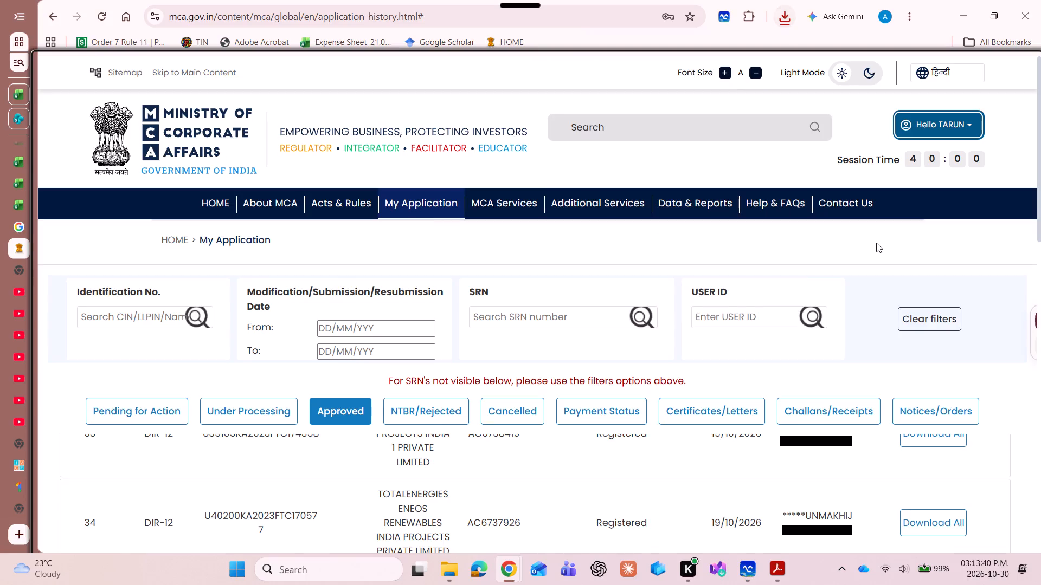
Download all documents of TotalEnergies Eneos Renewables India Projects Private Limited's DIR-12, SRN AC6737926, and dismiss the downloads pop-up.
scroll(876, 243, down, 3)
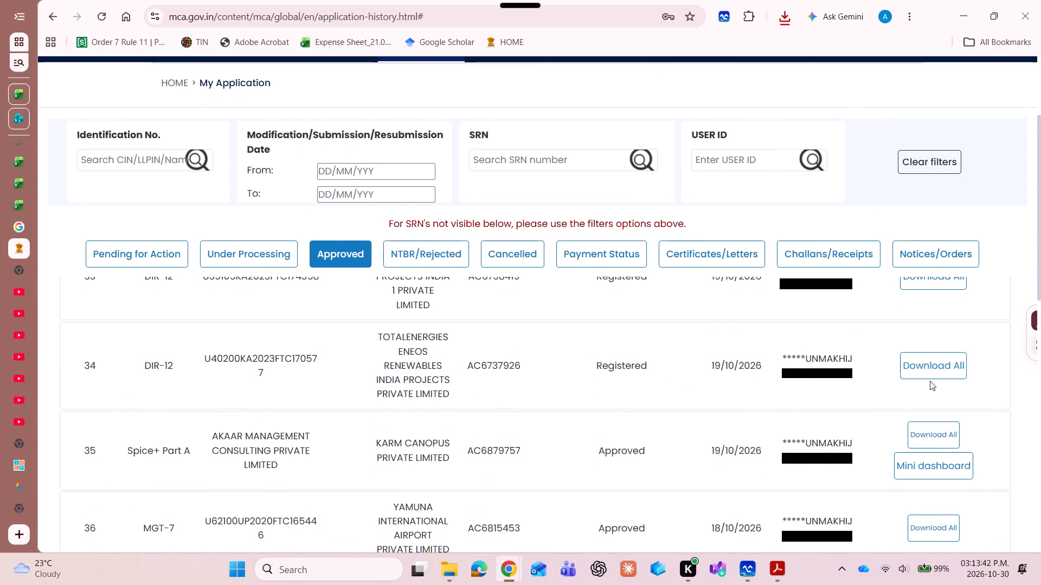
click(927, 367)
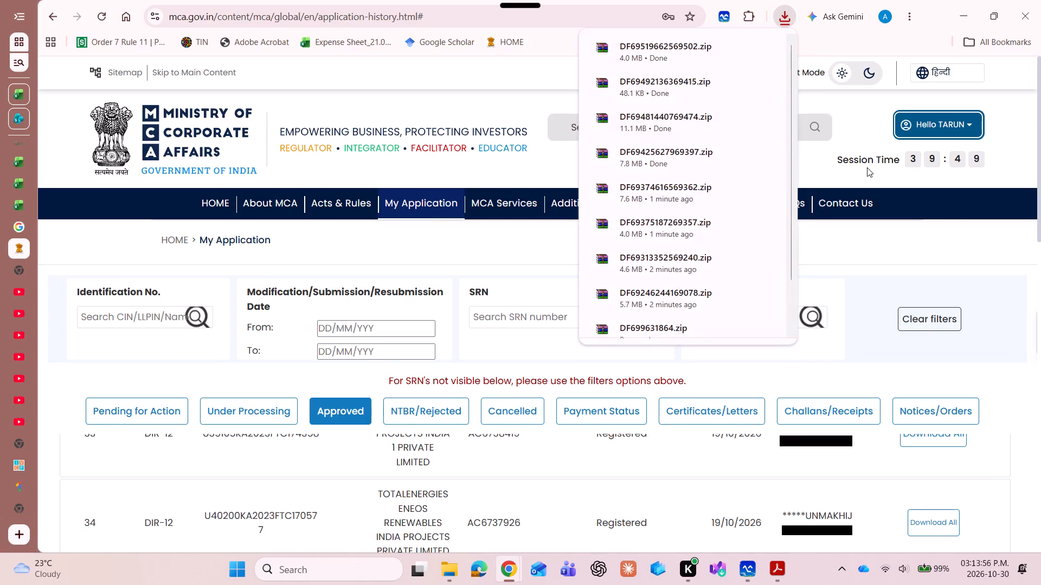
double_click(867, 167)
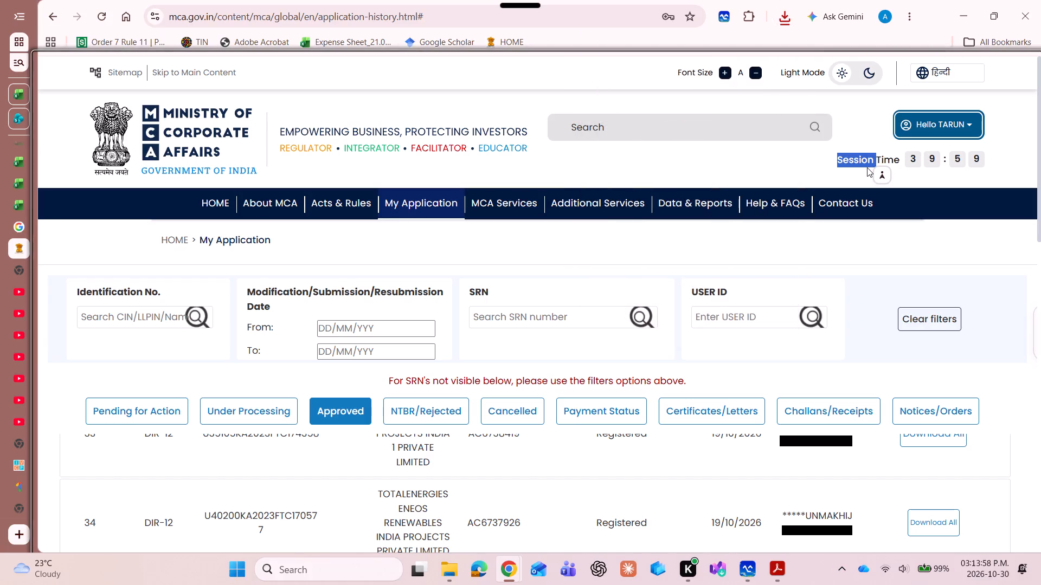
Download all documents of TotalEnergies Renewables OA Projects India 1 Private Limited's DIR-12, SRN AC6738419, and dismiss the downloads pop-up.
scroll(867, 167, down, 3)
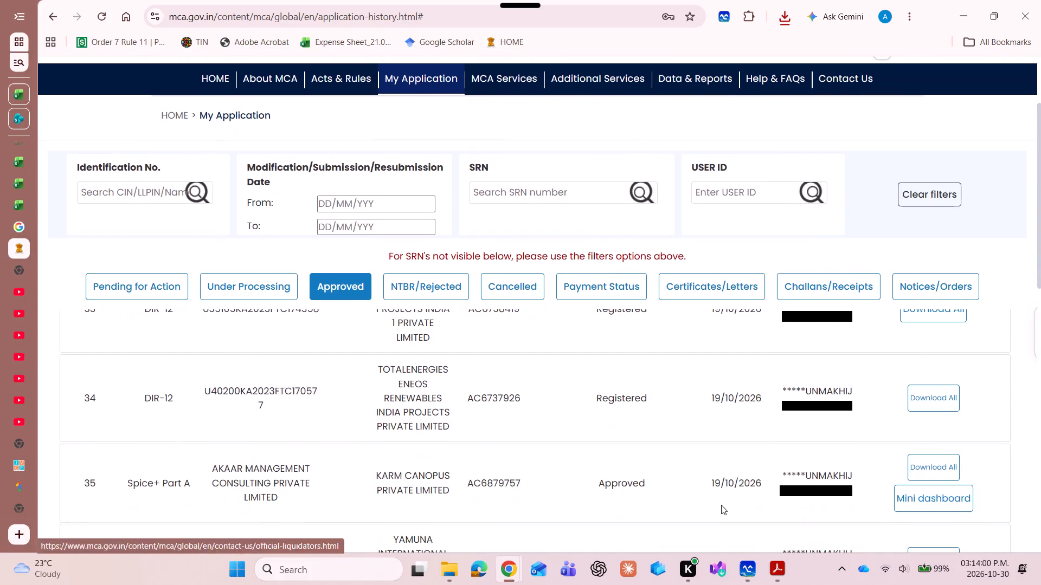
scroll(766, 434, up, 2)
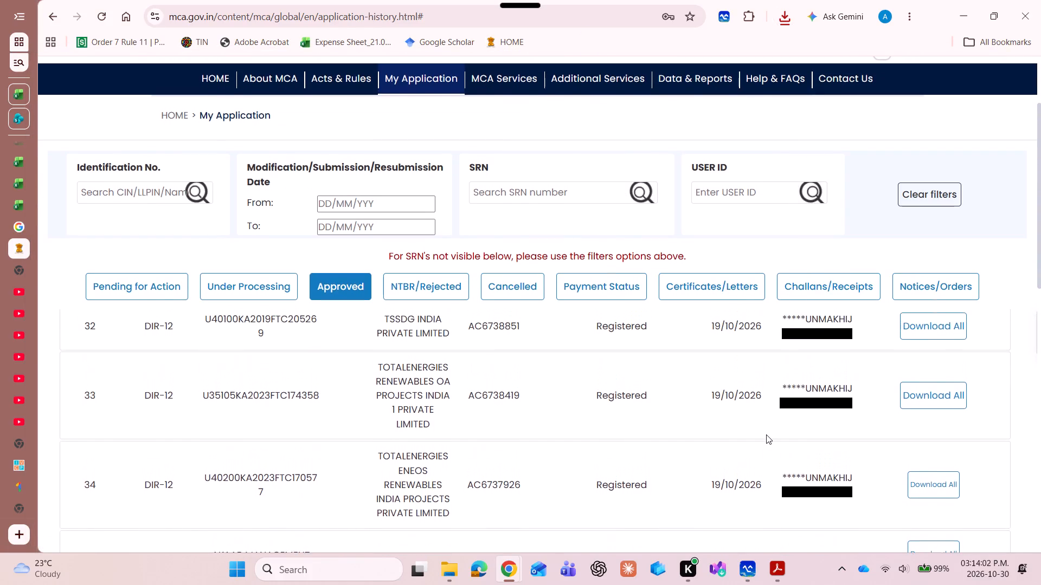
scroll(766, 434, up, 1)
click(931, 393)
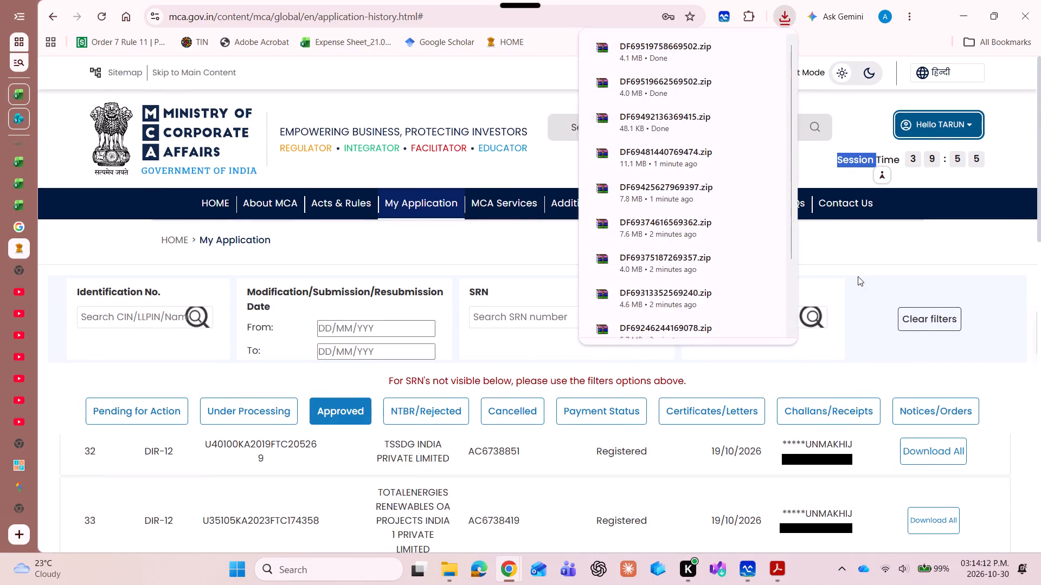
click(858, 276)
Download all documents of Ventos India Private Limited's DIR-12 dated 07/10/2026, SRN AC6545920, at the end of the approved list.
scroll(858, 276, down, 2)
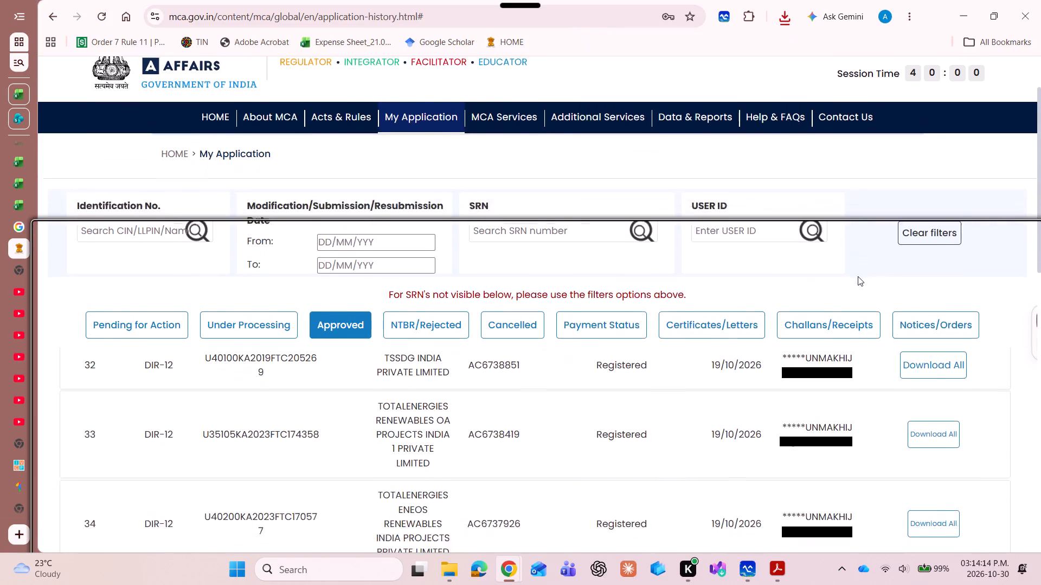
scroll(858, 276, down, 1)
scroll(838, 457, down, 14)
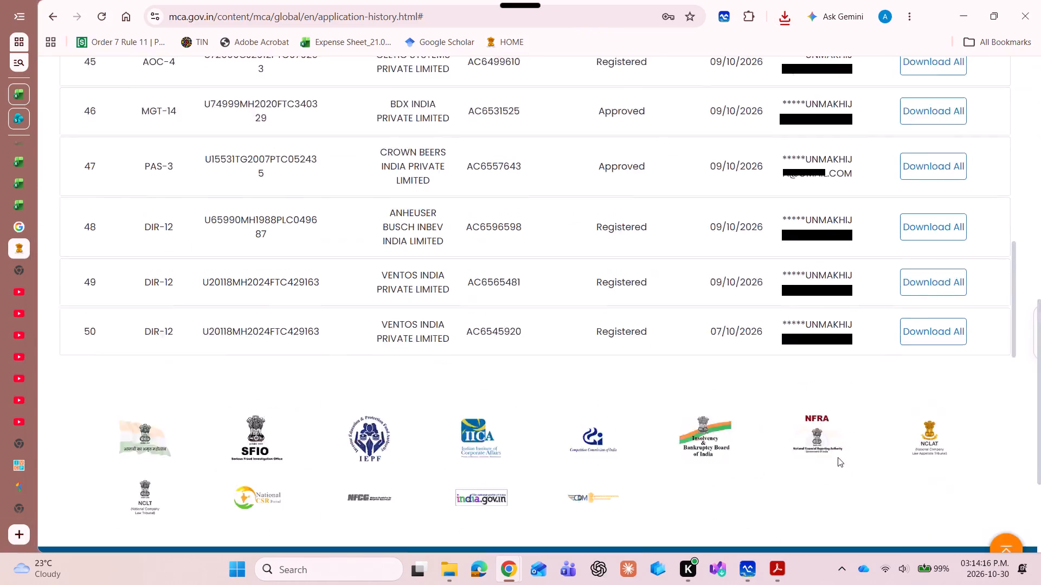
scroll(838, 457, down, 2)
scroll(838, 457, up, 4)
click(920, 374)
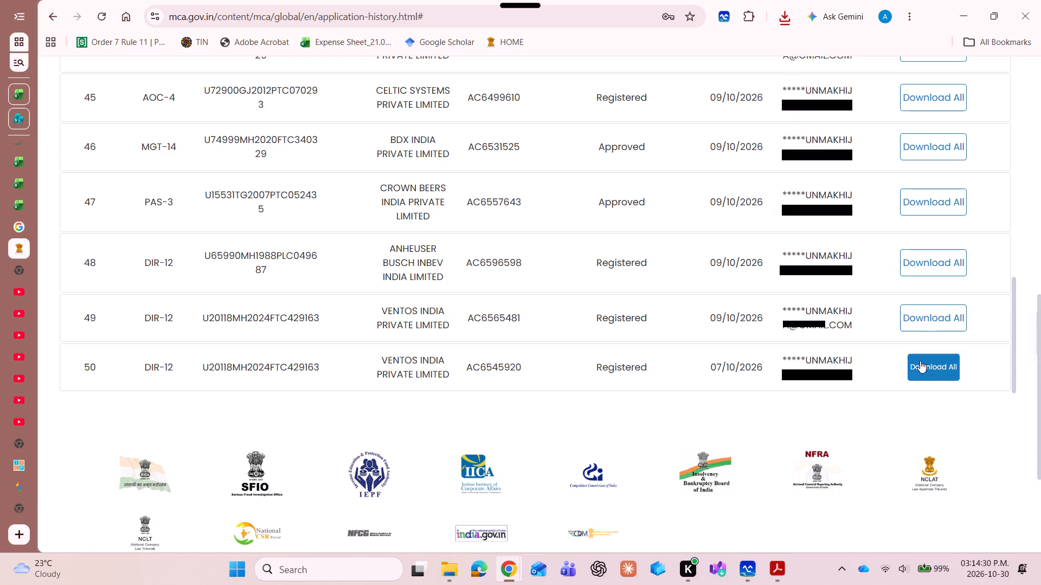
Download all documents of Ventos India Private Limited's DIR-12 dated 09/10/2026, SRN AC6565481.
click(924, 326)
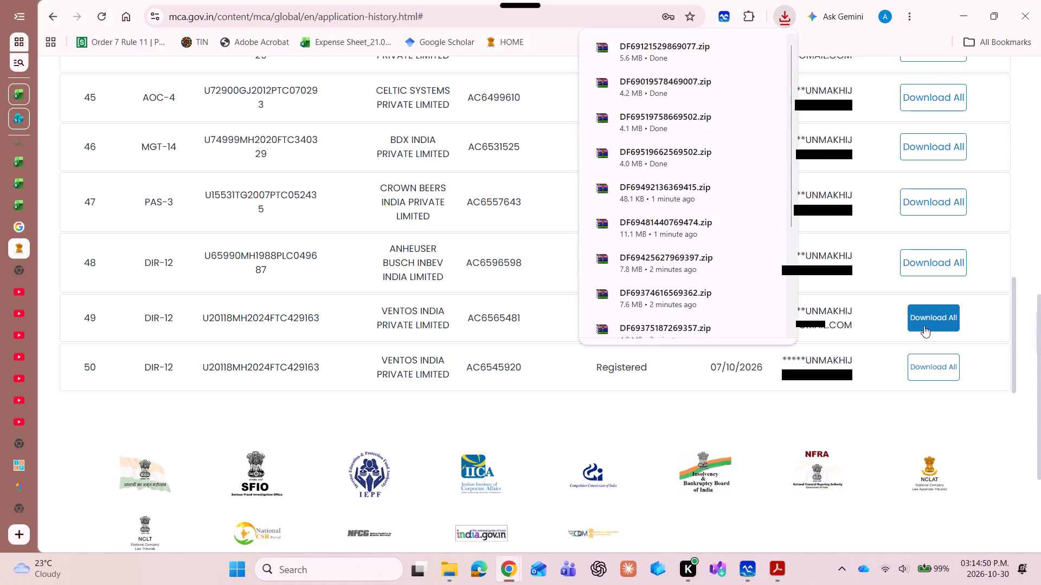
Download all documents of Anheuser Busch InBev India Limited's DIR-12, SRN AC6596598.
click(933, 270)
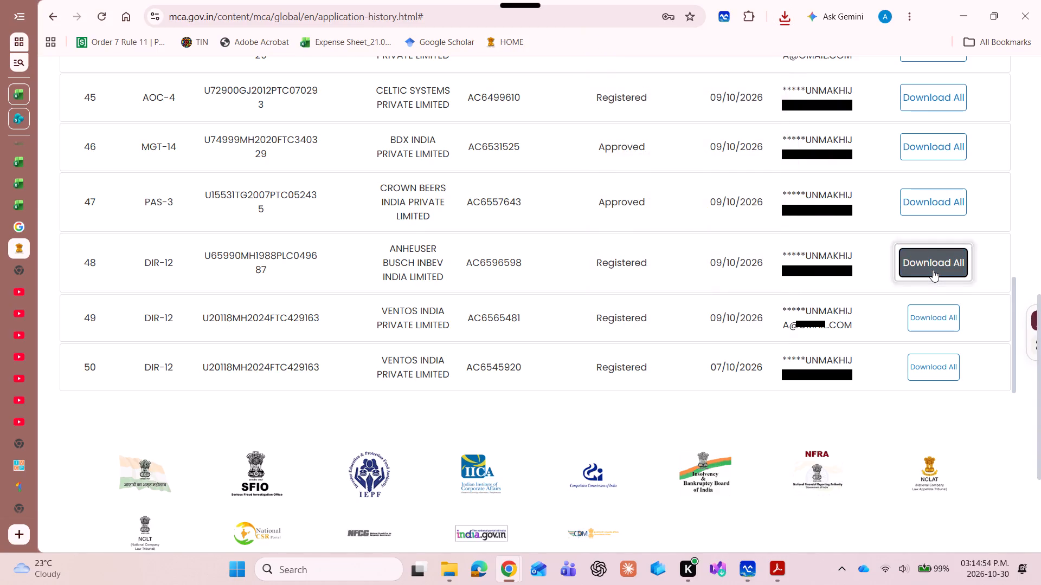
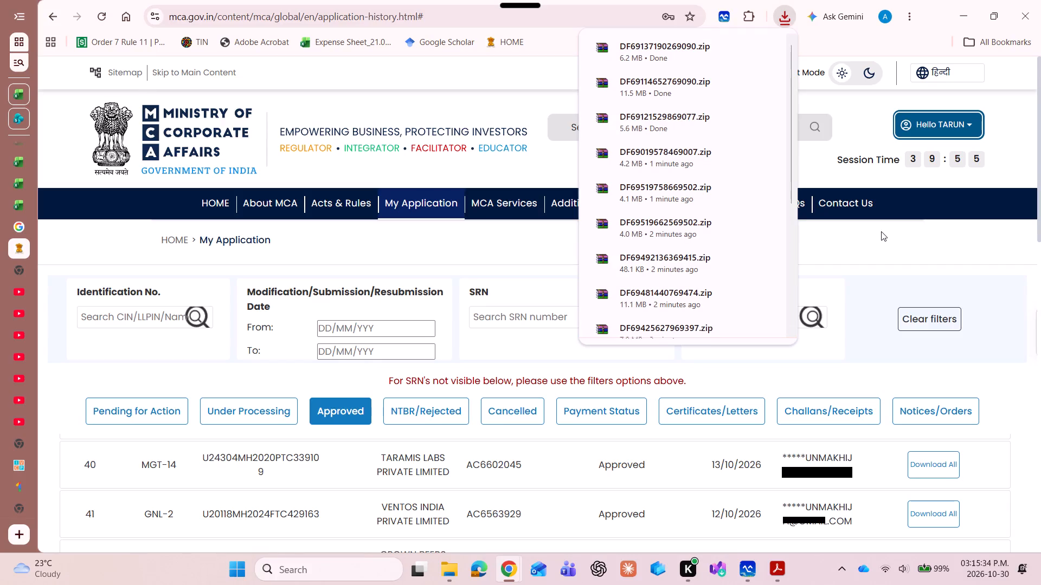
Dismiss the downloads pop-up and download all documents of BDX India Private Limited's MGT-14, SRN AC6531525.
click(881, 231)
scroll(881, 231, down, 2)
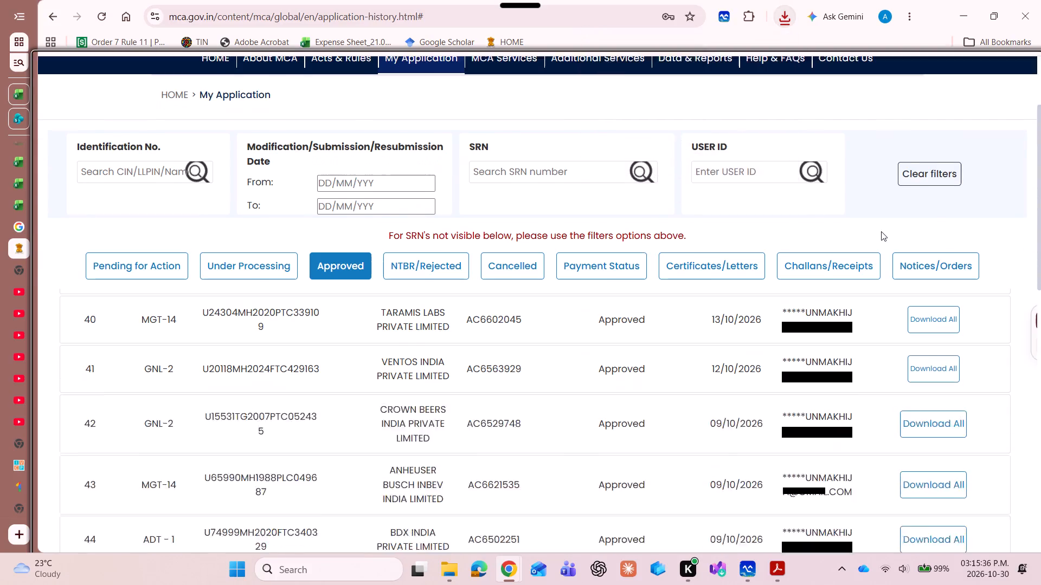
scroll(881, 231, down, 2)
scroll(816, 316, down, 6)
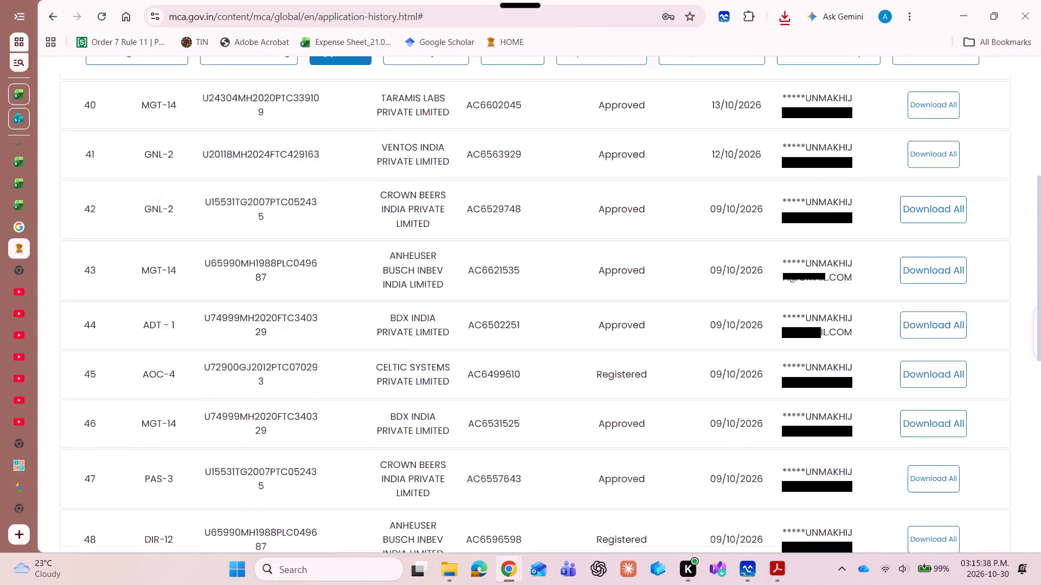
scroll(816, 316, down, 1)
click(924, 282)
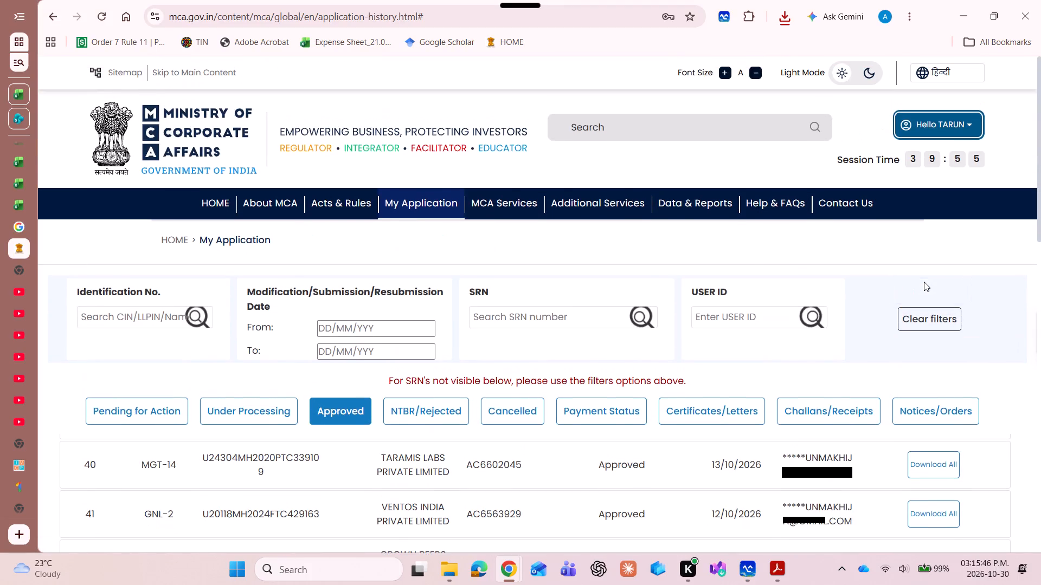
Download all documents of Celtic Systems Private Limited's AOC-4, SRN AC6499610.
scroll(924, 282, down, 5)
click(935, 391)
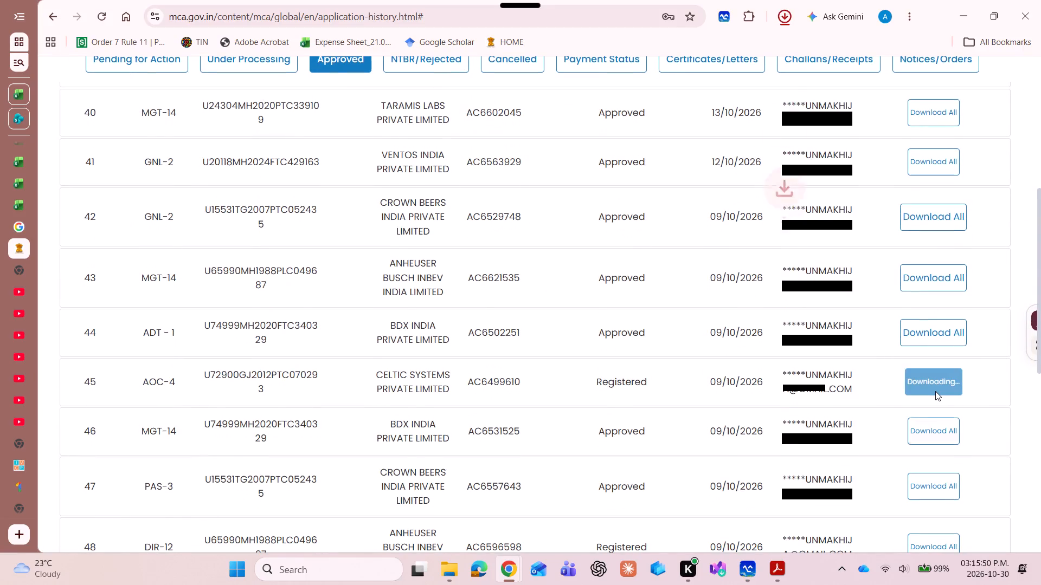
Download all documents of BDX India Private Limited's ADT-1, SRN AC6502251.
click(930, 334)
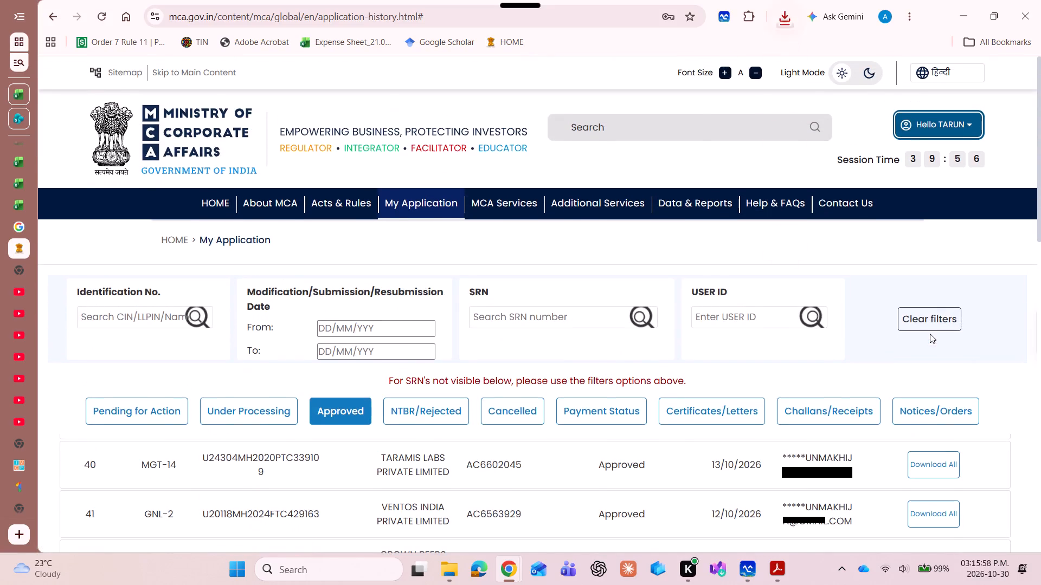
Download all documents of Anheuser Busch InBev India Limited's MGT-14 dated 09/10/2026, SRN AC6621535.
scroll(930, 334, down, 4)
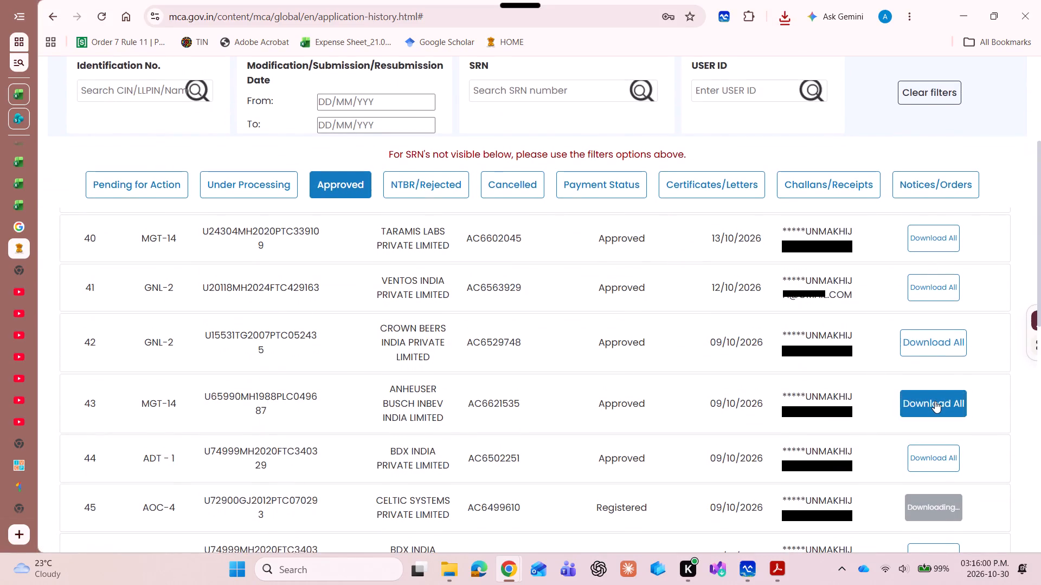
click(935, 401)
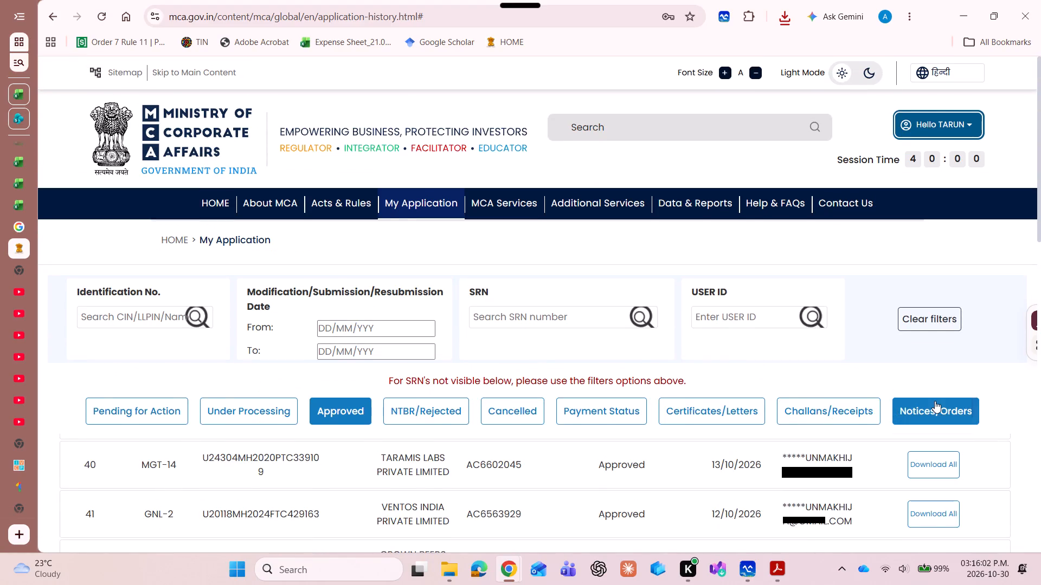
Download all documents of Crown Beers India Private Limited's GNL-2, SRN AC6529748.
scroll(935, 401, down, 4)
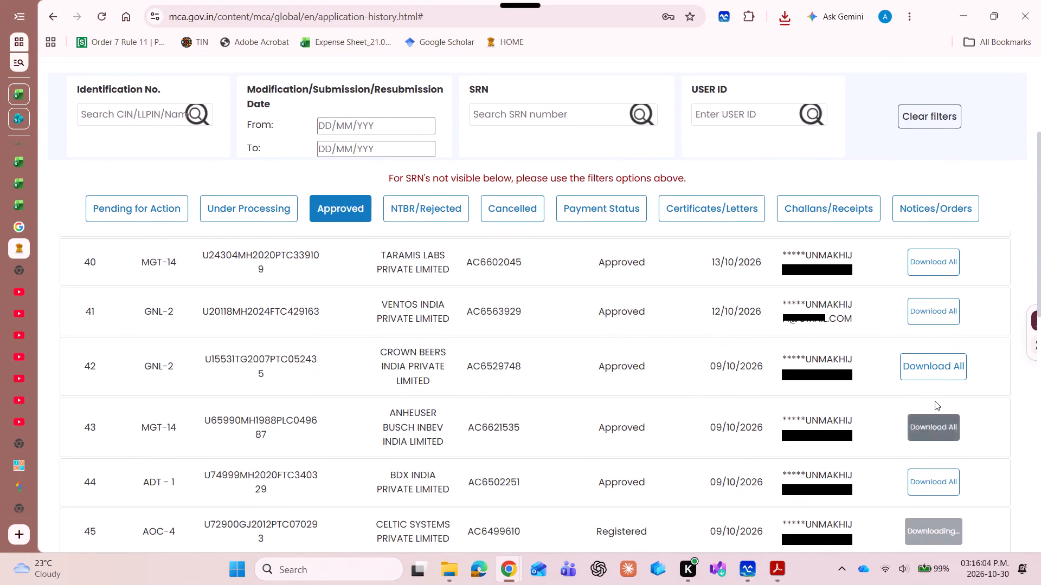
click(935, 373)
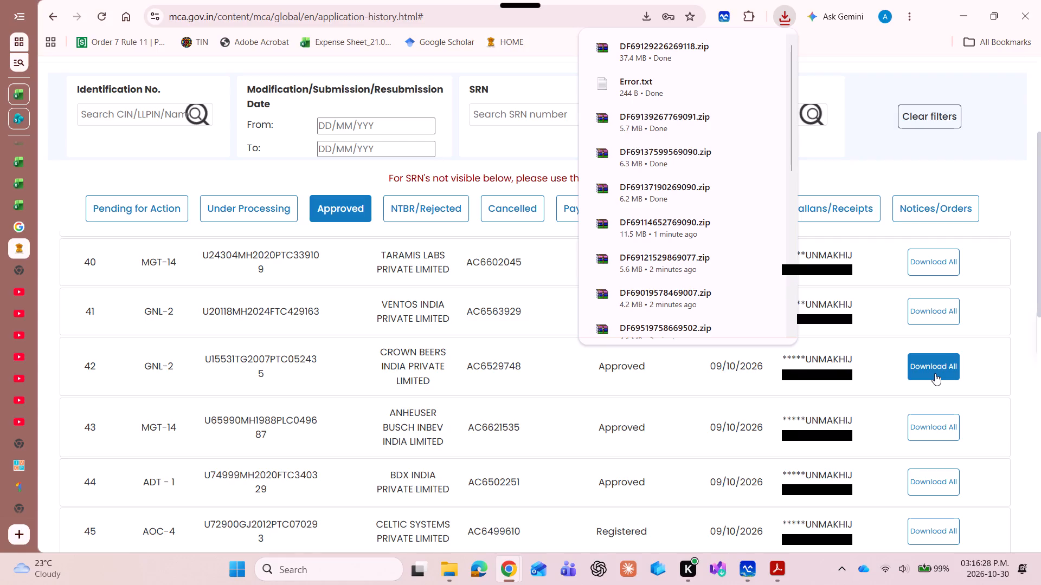
Download all documents of TSSDG India Private Limited's DIR-12 dated 19/10/2026, SRN AC6738851.
scroll(881, 328, up, 10)
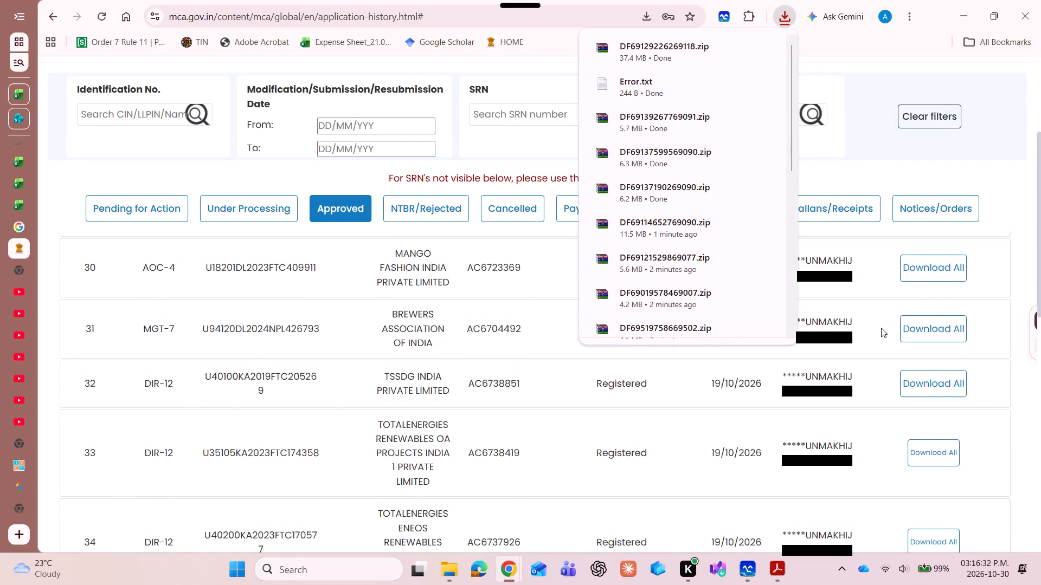
click(917, 383)
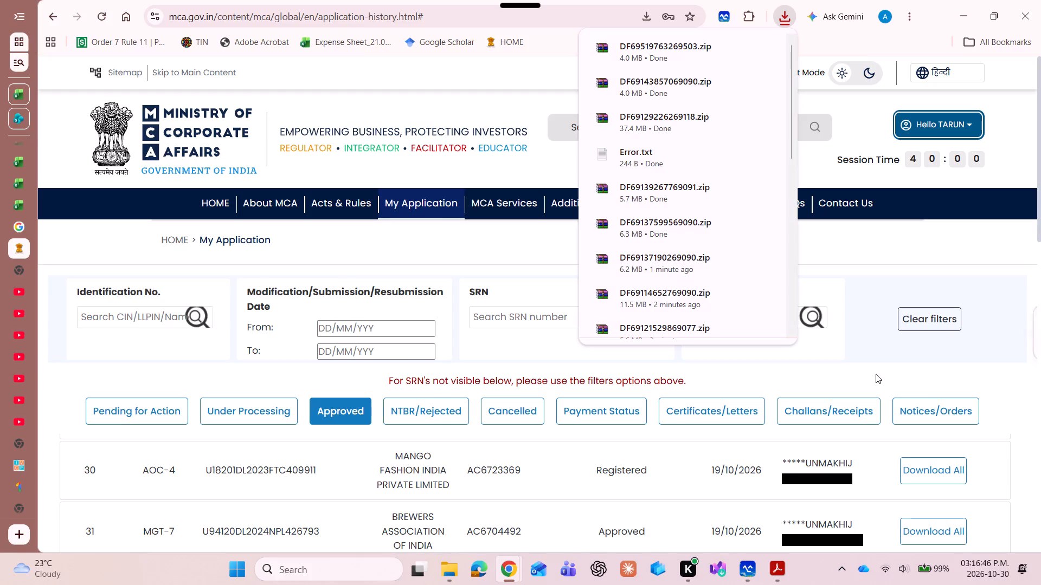
Download all documents of Brewers Association of India's MGT-7, SRN AC6704492.
scroll(876, 374, down, 4)
click(928, 305)
click(928, 316)
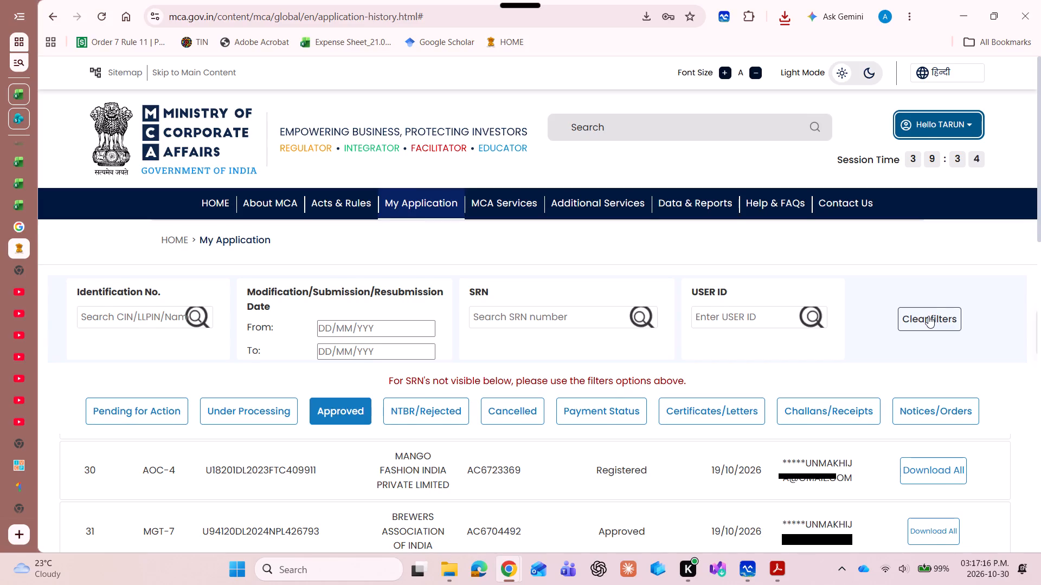
Download all documents of Mango Fashion India Private Limited's AOC-4, SRN AC6723369.
scroll(928, 316, down, 3)
click(924, 302)
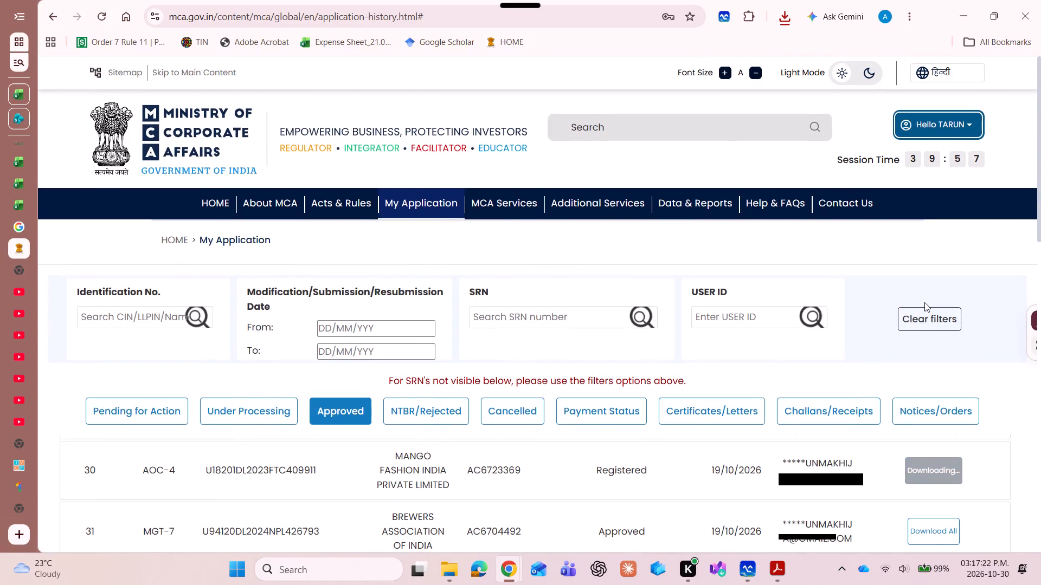
Download all documents of Taramis Labs Private Limited's AOC-4 dated 20/10/2026, SRN AC6787293.
scroll(924, 302, down, 3)
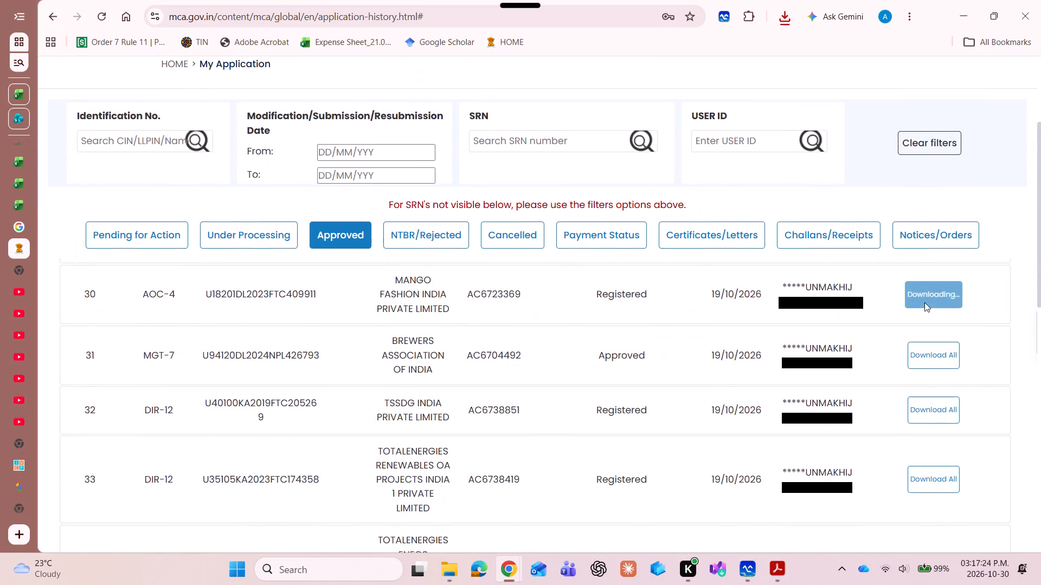
scroll(870, 321, up, 4)
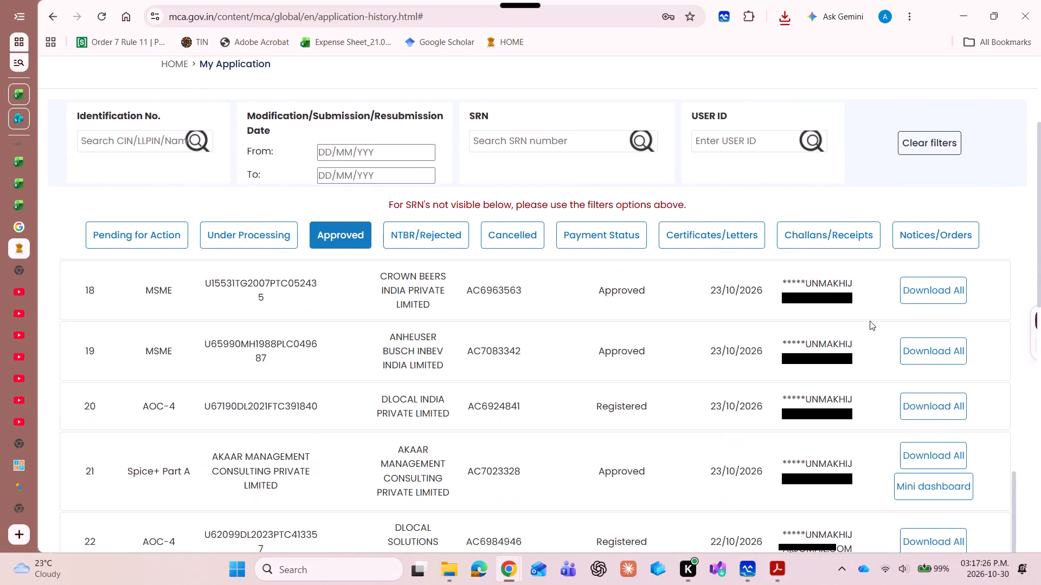
scroll(879, 223, down, 4)
scroll(856, 301, down, 4)
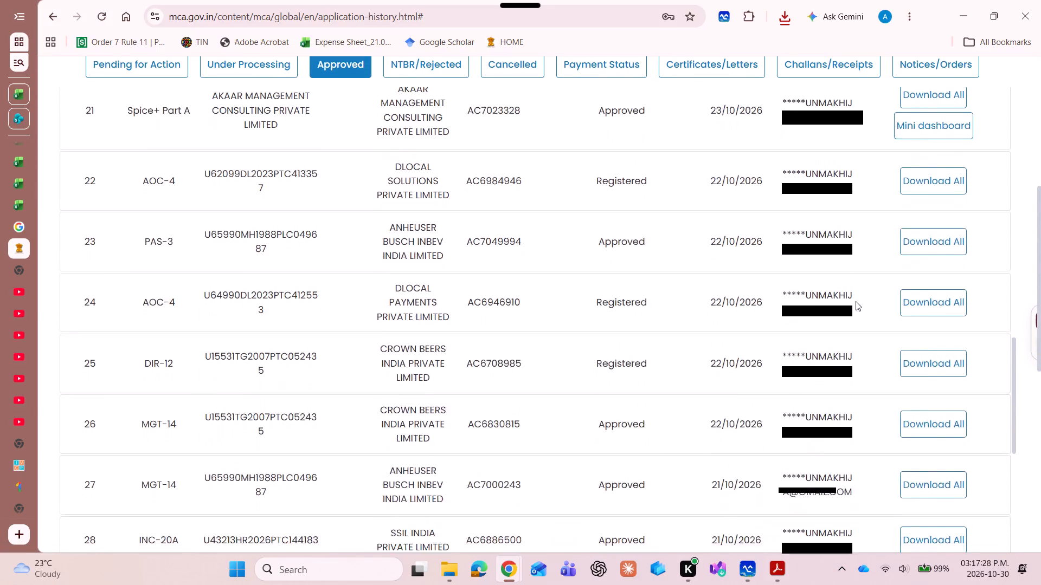
scroll(856, 301, down, 3)
scroll(824, 277, up, 2)
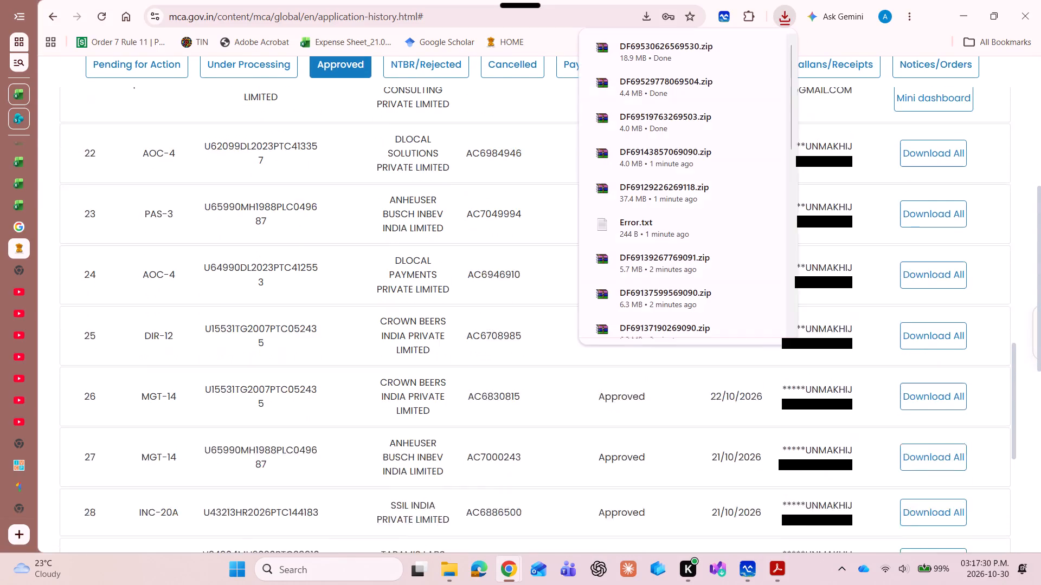
scroll(824, 277, up, 2)
scroll(824, 277, down, 1)
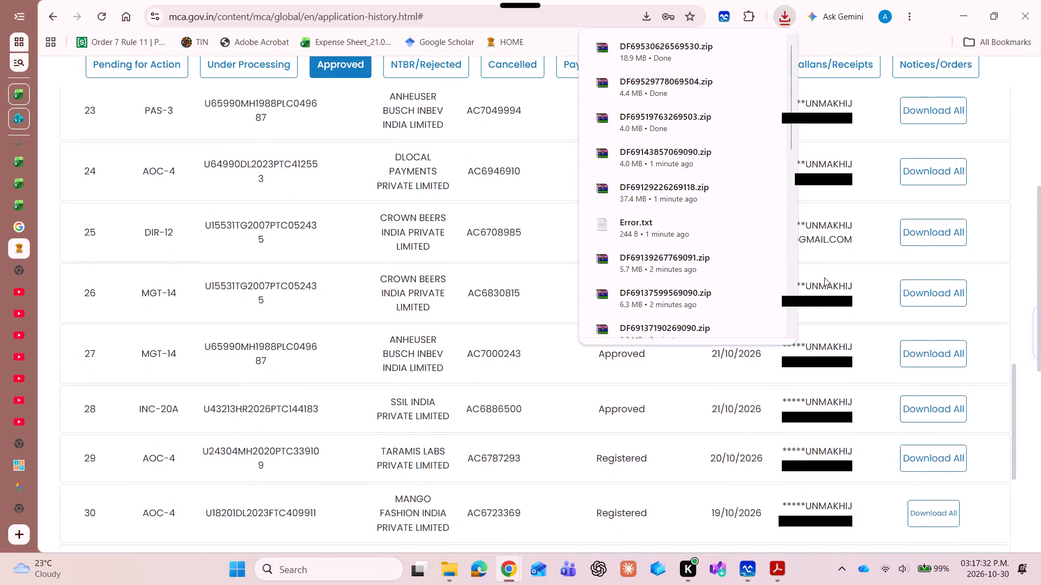
scroll(824, 277, down, 1)
click(921, 323)
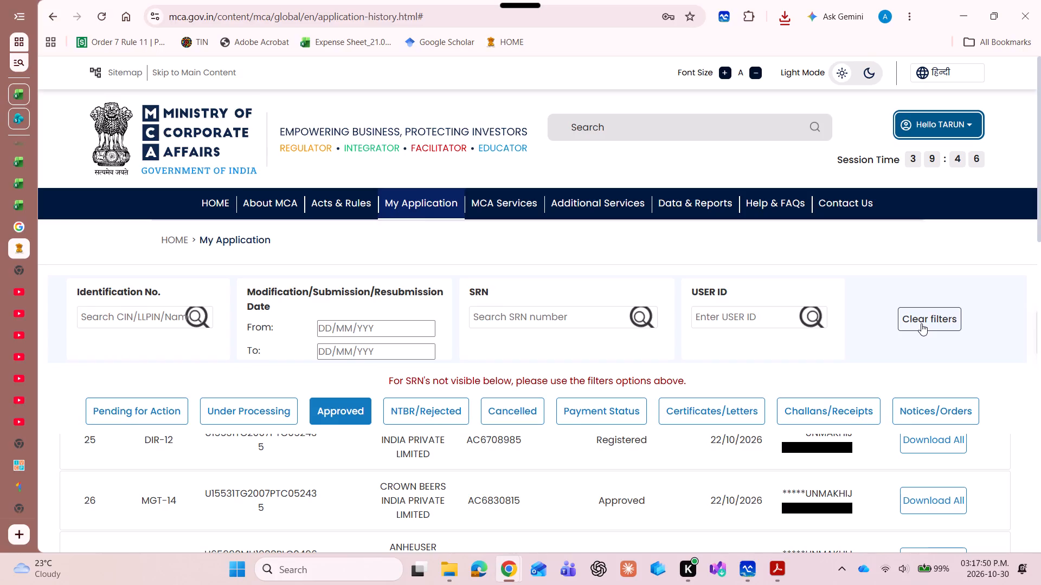
Download all documents of SSIL India Private Limited's INC-20A, SRN AC6886500.
scroll(921, 323, down, 3)
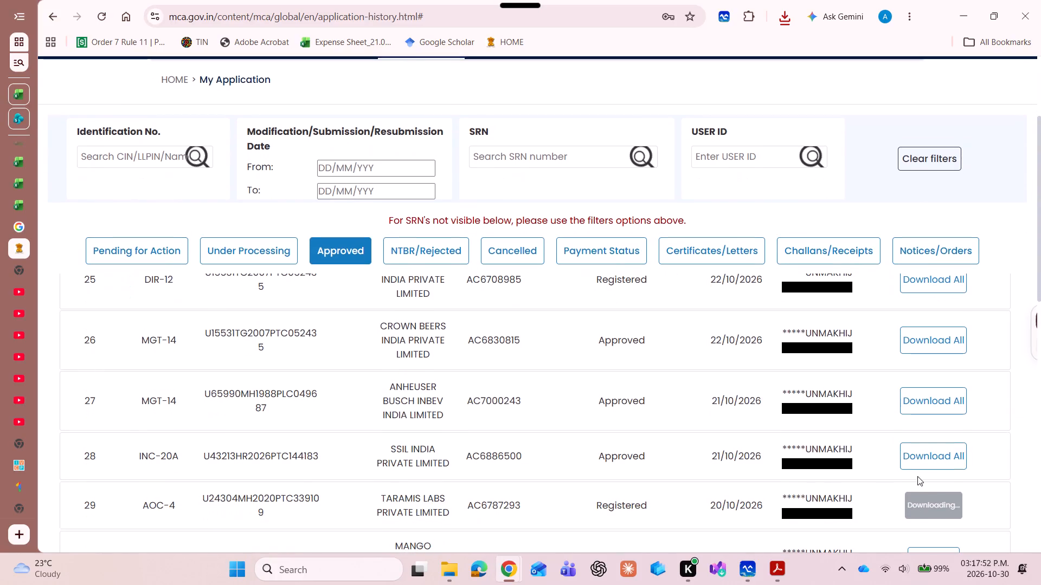
click(917, 454)
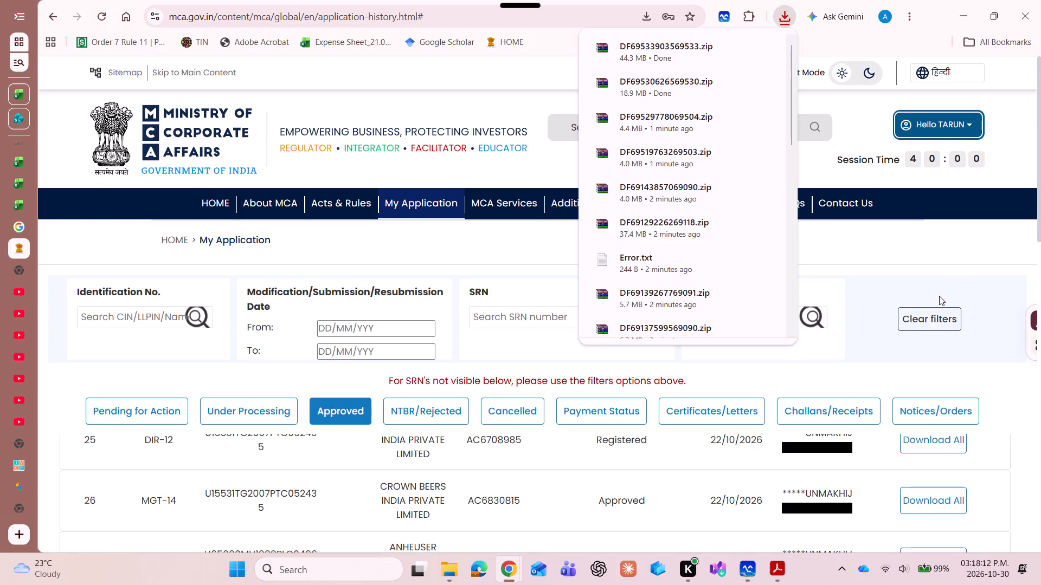
Download all documents of Anheuser Busch InBev India Limited's MGT-14 dated 21/10/2026, SRN AC7000243.
scroll(939, 296, down, 2)
click(930, 436)
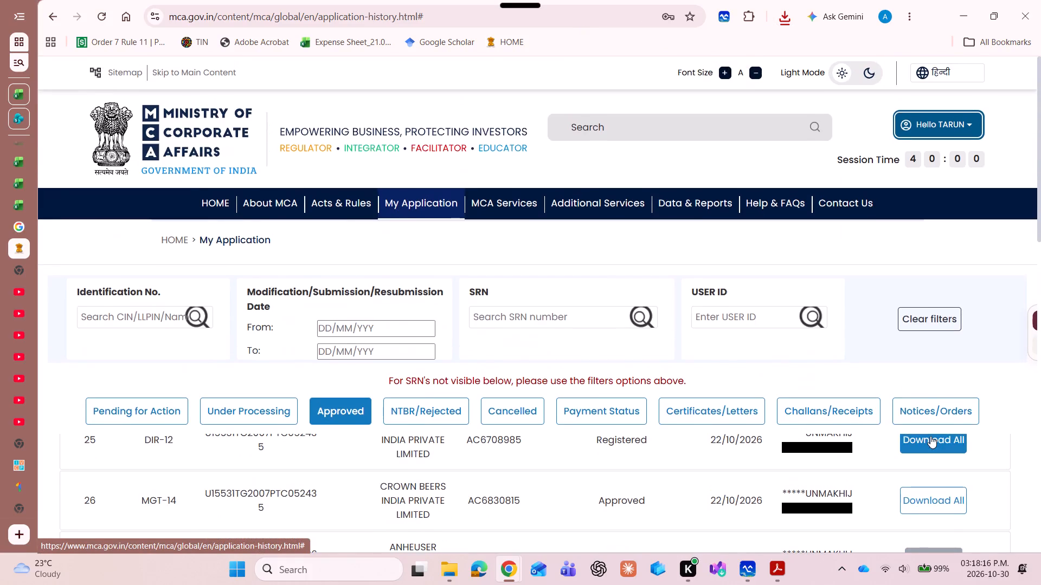
Download all documents of Crown Beers India Private Limited's MGT-14, SRN AC6830815.
scroll(916, 325, down, 3)
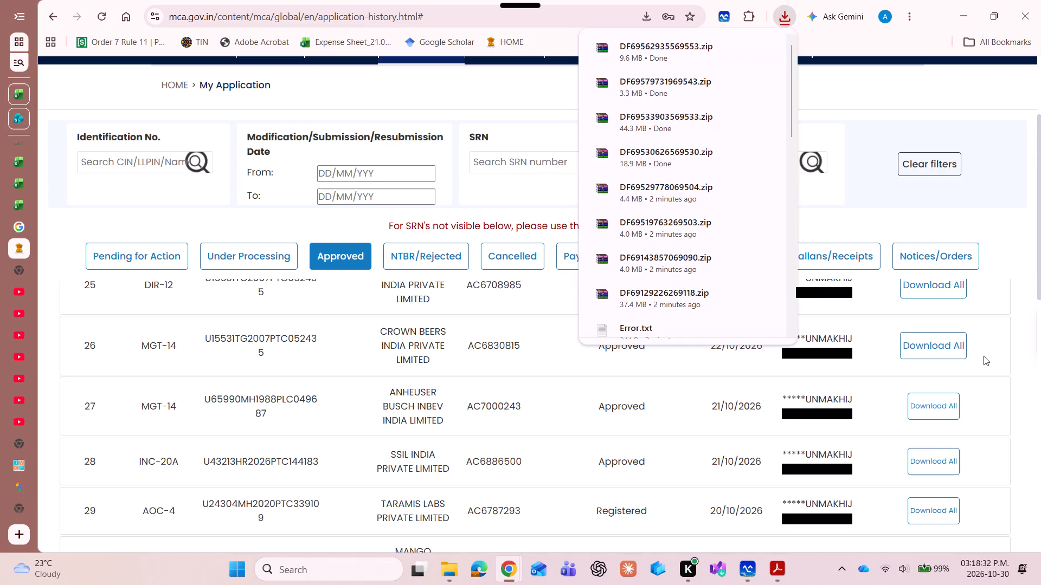
click(950, 348)
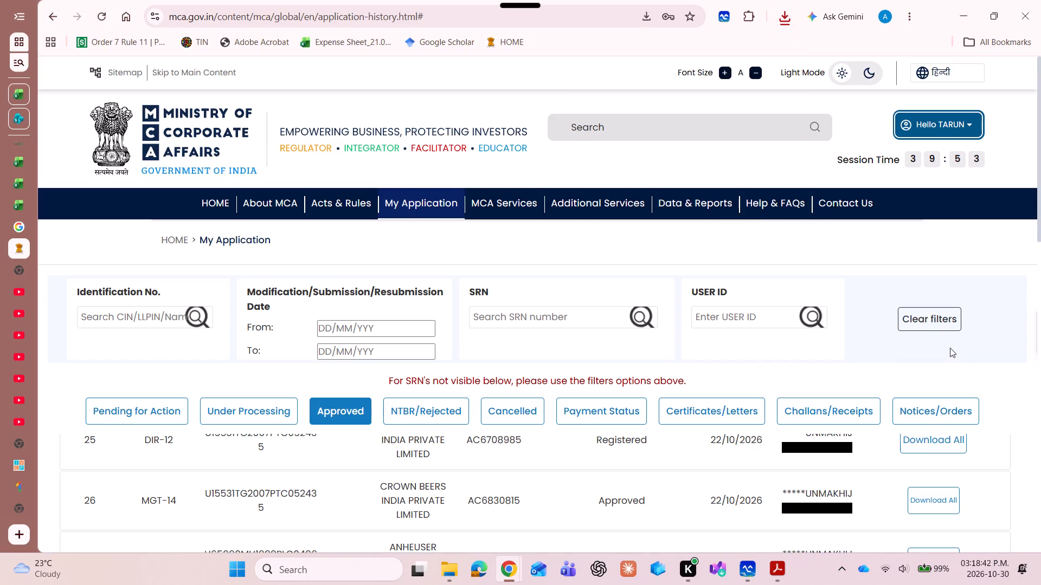
Download all documents of Crown Beers India Private Limited's DIR-12, SRN AC6708985.
scroll(950, 348, up, 1)
scroll(946, 440, up, 1)
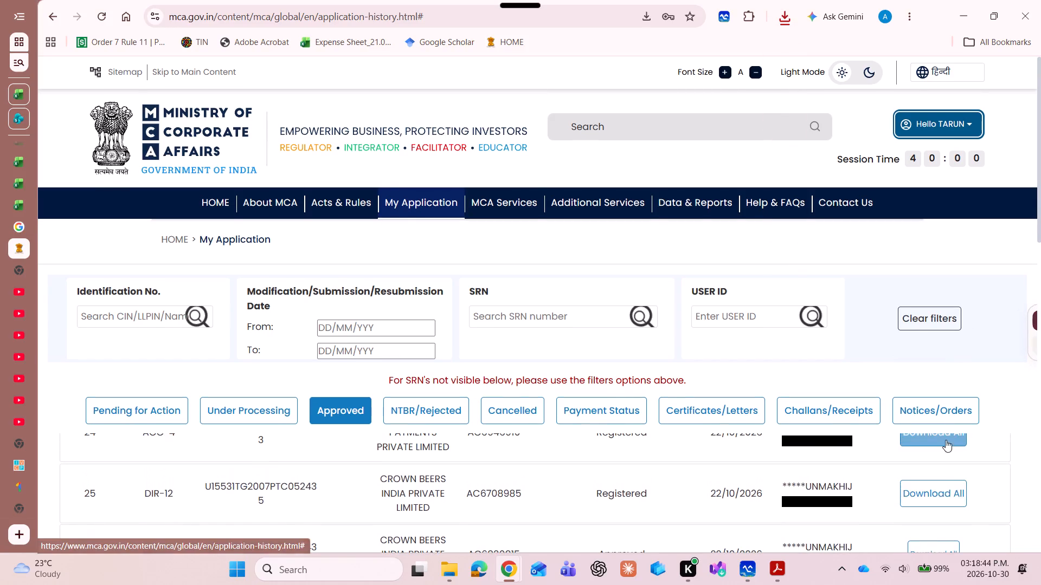
click(944, 493)
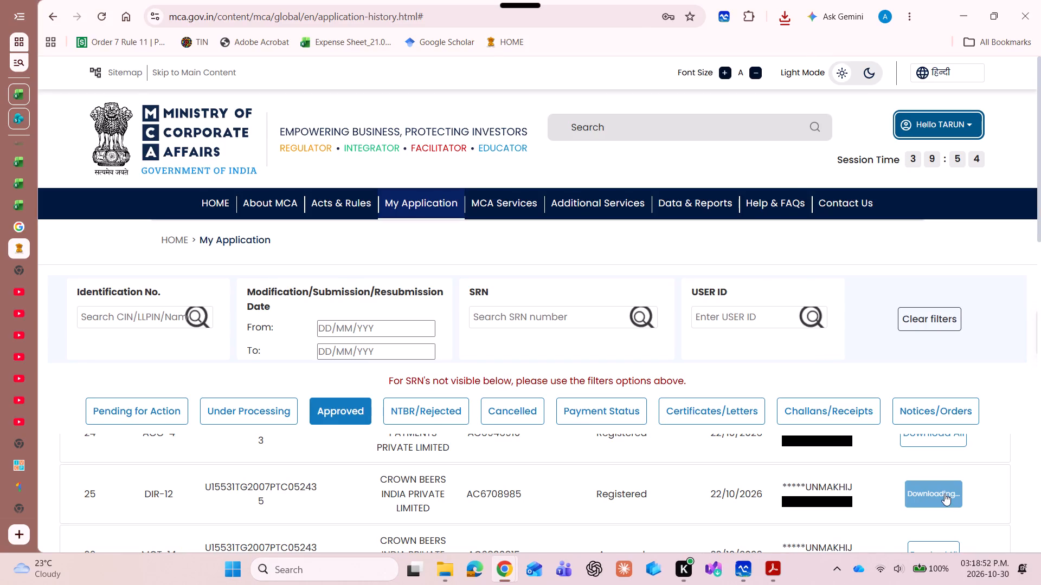
Download all documents of DLocal Payments Private Limited's AOC-4, SRN AC6946910.
scroll(880, 478, up, 1)
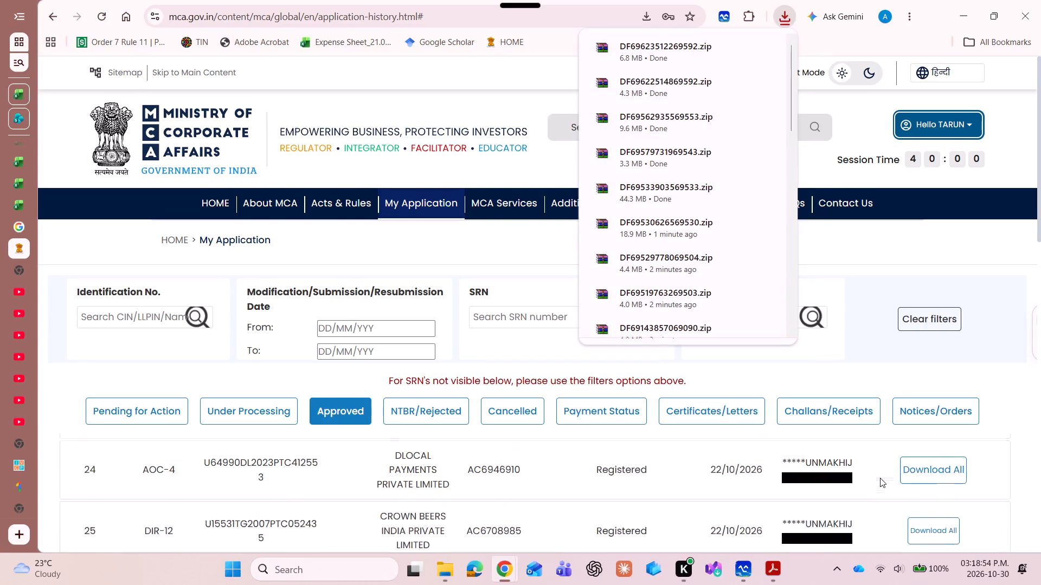
scroll(880, 478, up, 1)
click(916, 485)
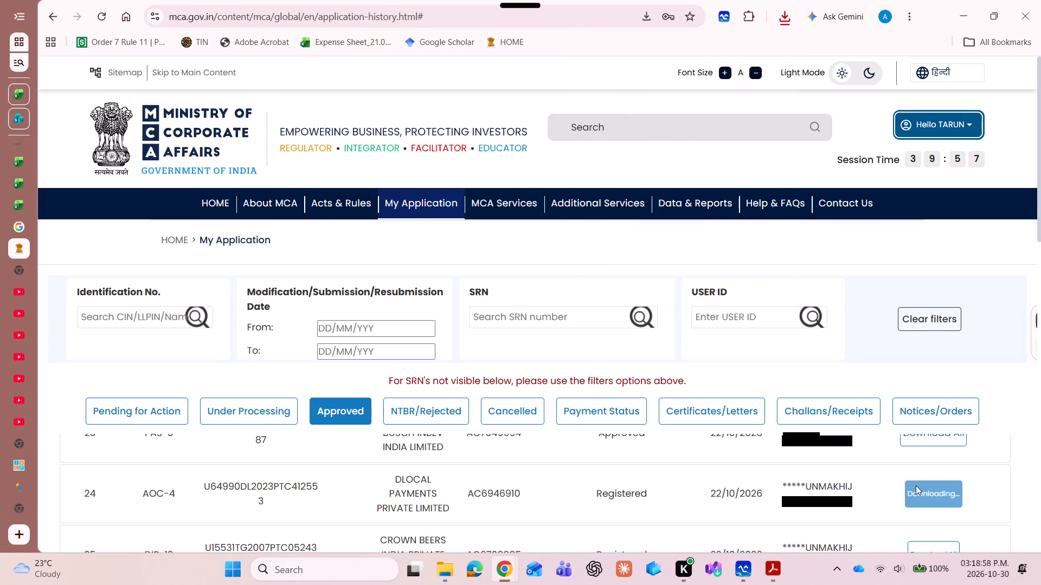
Download all documents of Anheuser Busch InBev India Limited's PAS-3, SRN AC7049994.
scroll(883, 466, up, 1)
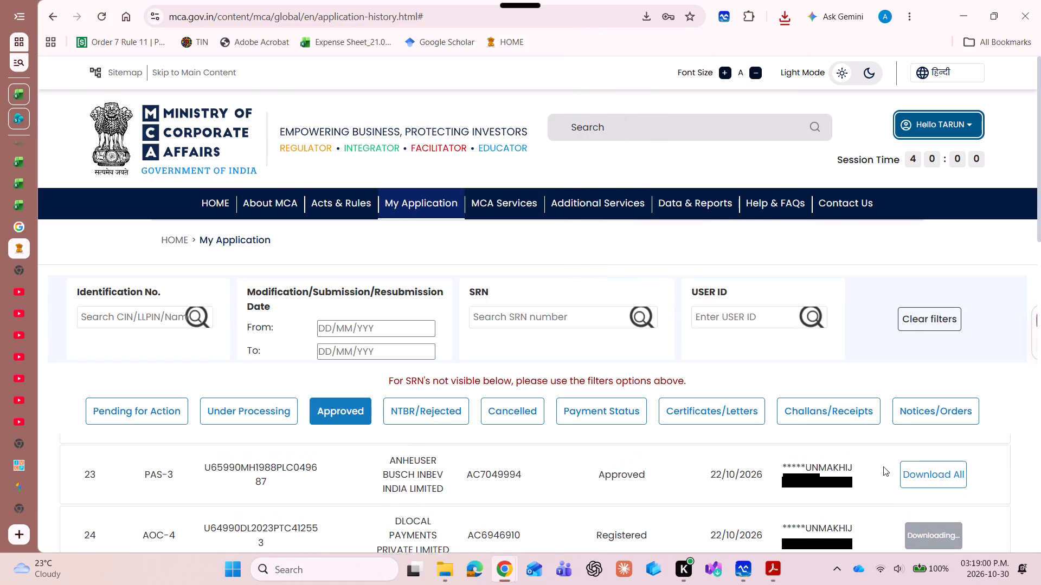
scroll(883, 466, up, 1)
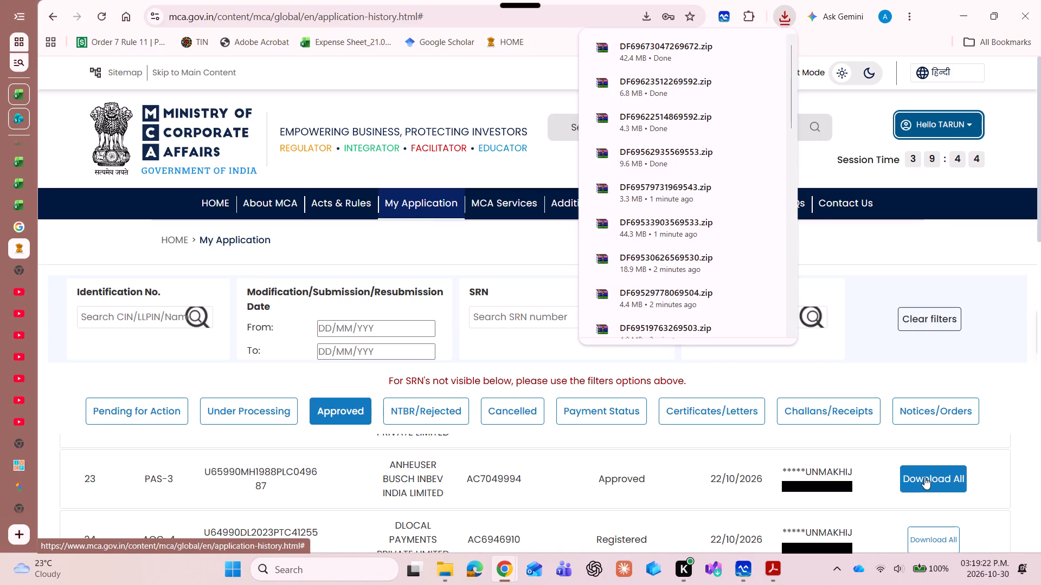
click(924, 477)
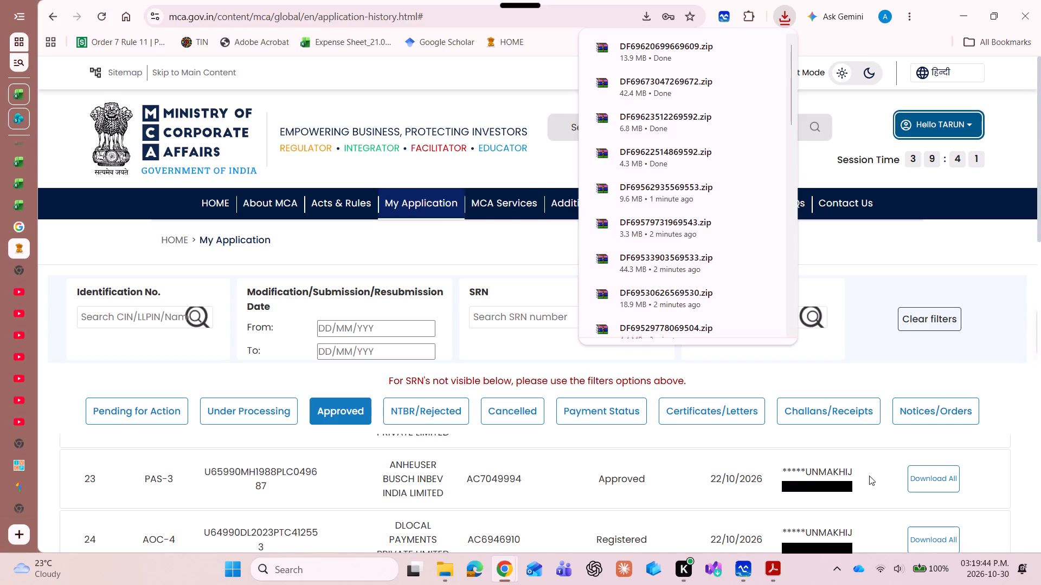
Download all documents of DLocal Solutions Private Limited's AOC-4, SRN AC6984946.
scroll(868, 483, up, 1)
click(922, 475)
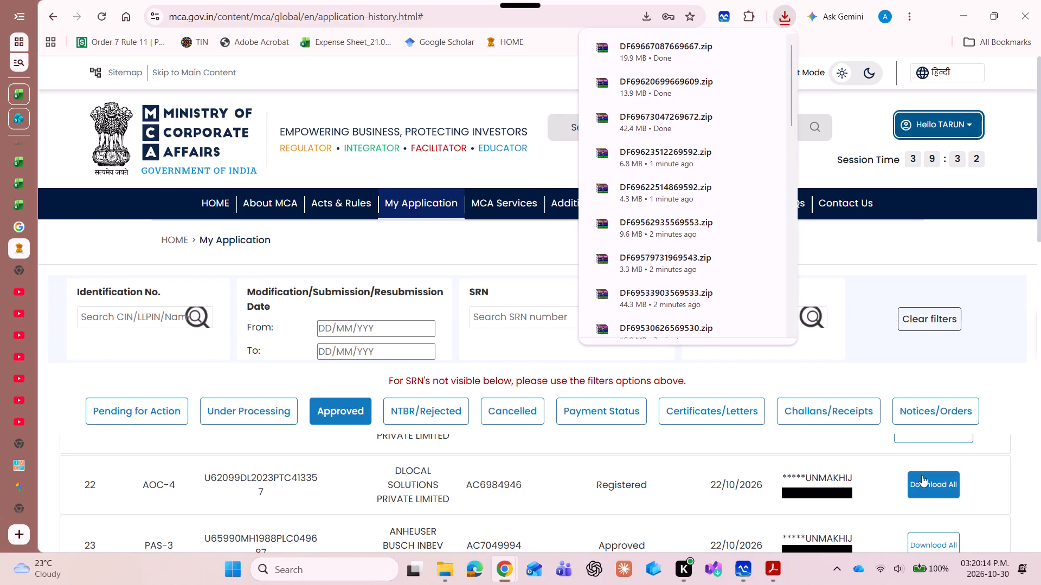
Download all documents of Akaar Management Consulting Private Limited's Spice+ Part A application, SRN AC7023328.
scroll(922, 475, up, 1)
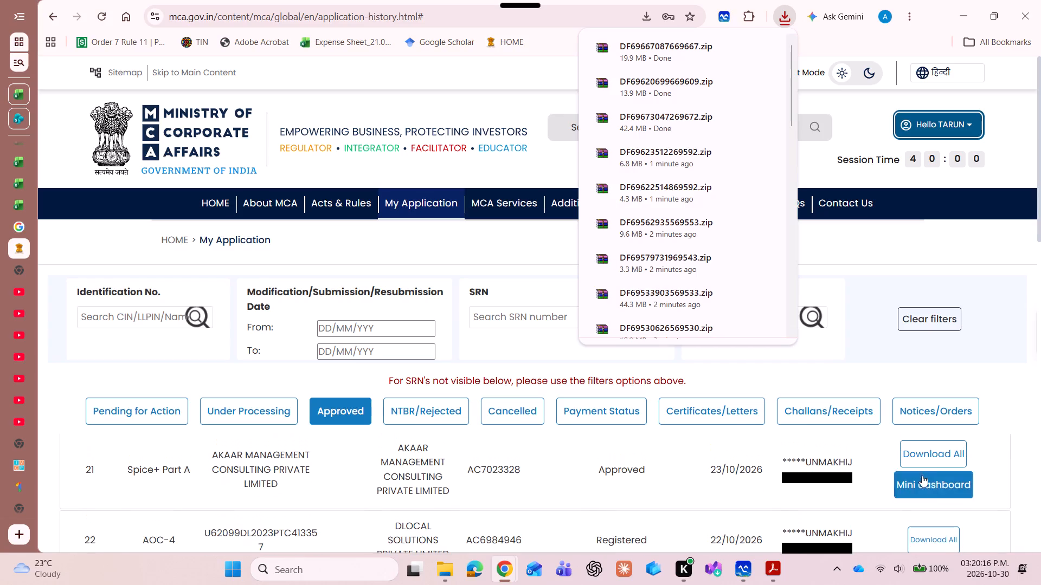
click(937, 450)
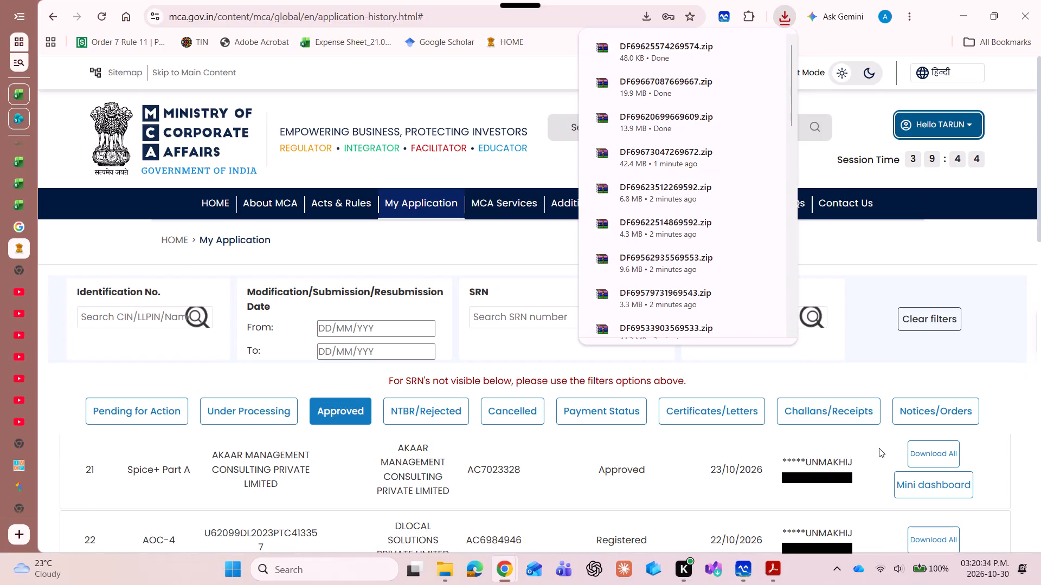
Download all documents of DLocal India Private Limited's AOC-4, SRN AC6924841.
scroll(879, 448, up, 1)
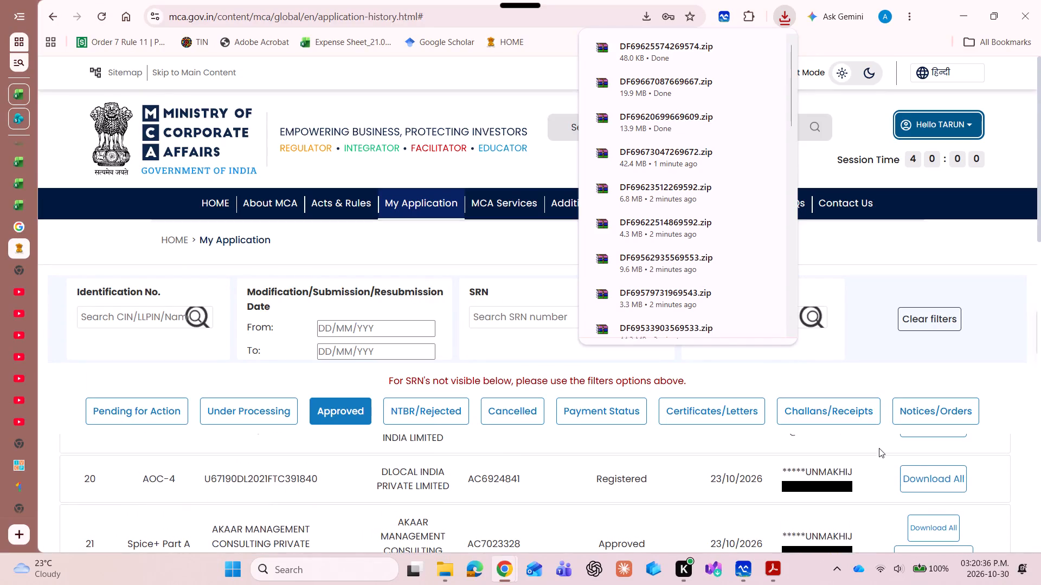
click(918, 471)
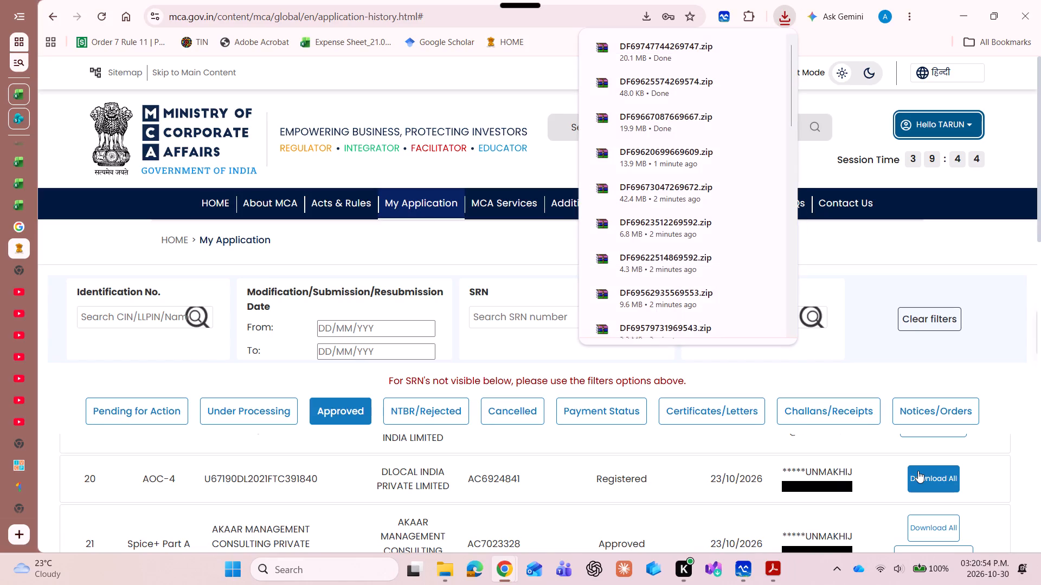
Download all documents of Anheuser Busch InBev India Limited's MSME form, SRN AC7083342.
scroll(884, 473, up, 1)
click(922, 478)
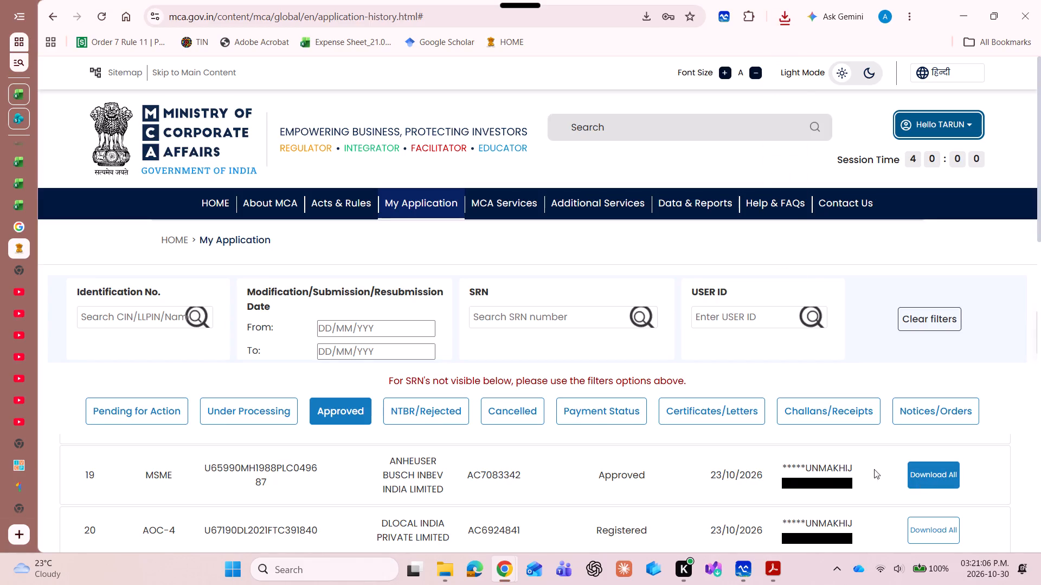
Download all documents of Crown Beers India Private Limited's MSME form, SRN AC6963563.
scroll(858, 467, up, 1)
click(904, 478)
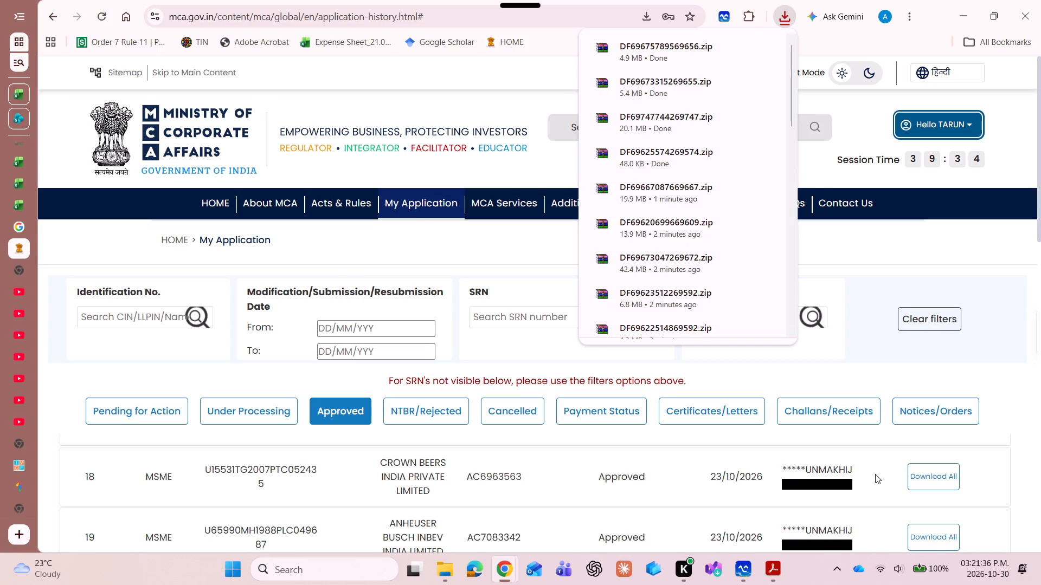
Download all documents of TotalEnergies Eneos Renewables India Projects Private Limited's AOC-4, SRN AC6904502.
scroll(875, 474, up, 2)
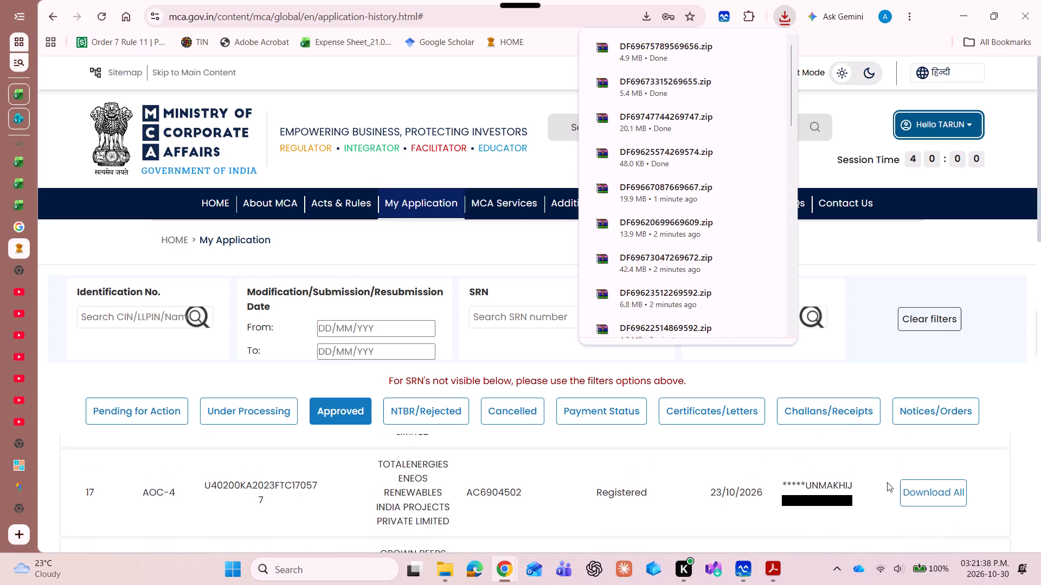
click(919, 485)
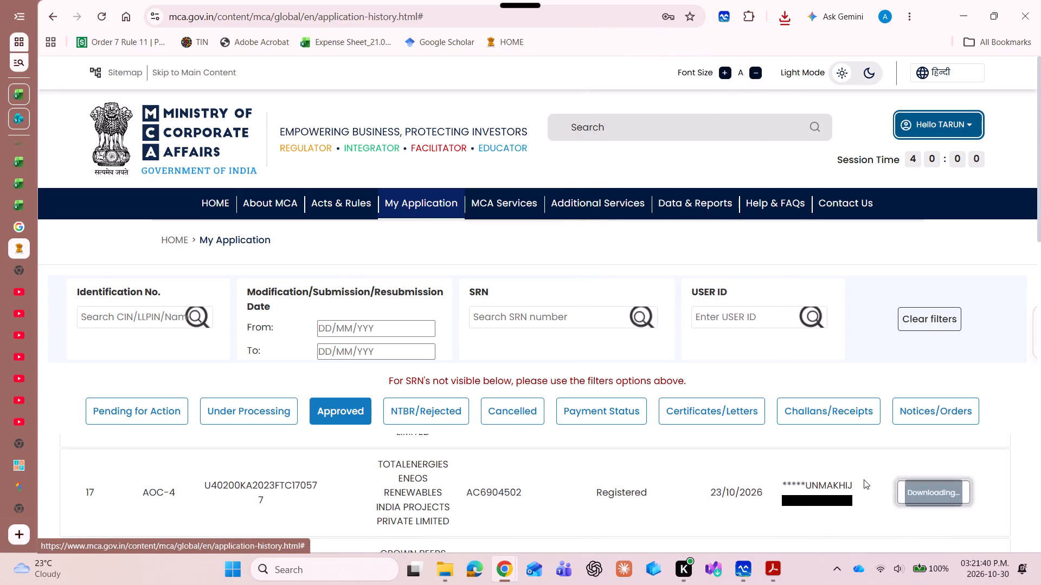
Download all documents of TotalEnergies Renewables OA Projects India 1 Private Limited's AOC-4, SRN AC6971302.
scroll(864, 479, up, 1)
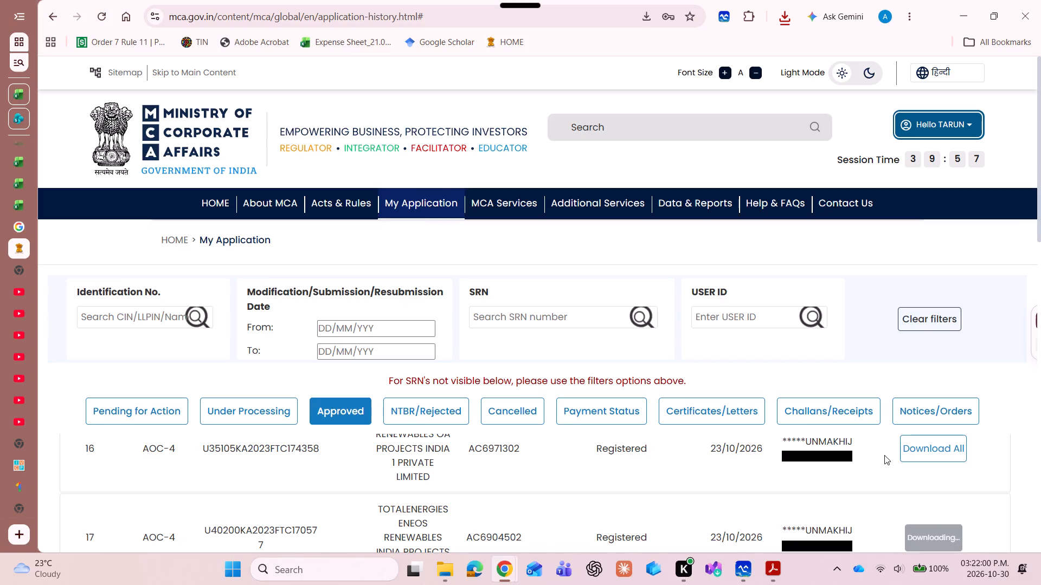
click(922, 456)
Download all documents of TSSDG India Private Limited's AOC-4, SRN AC6957980.
scroll(884, 461, up, 1)
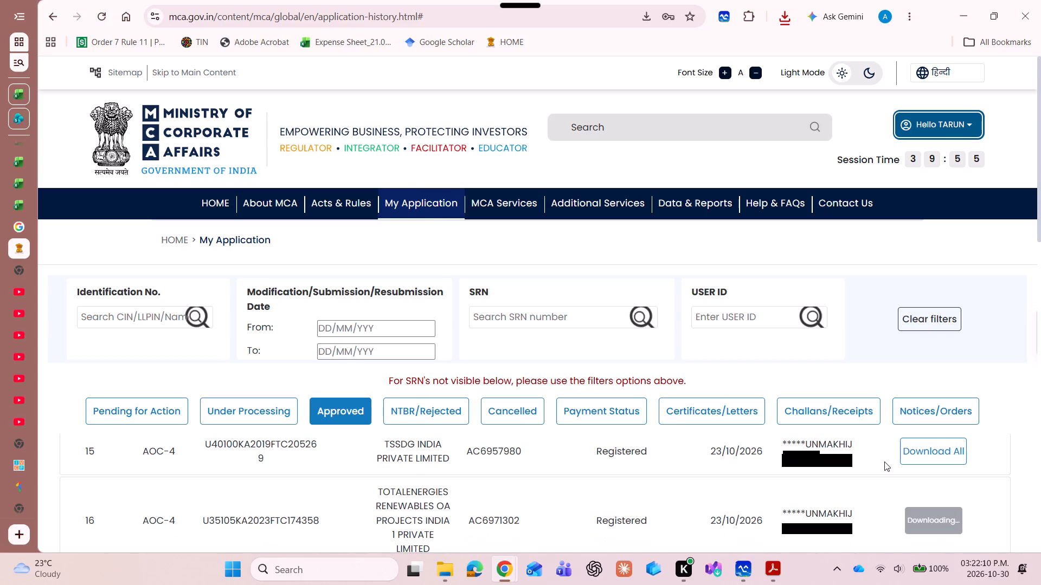
click(884, 461)
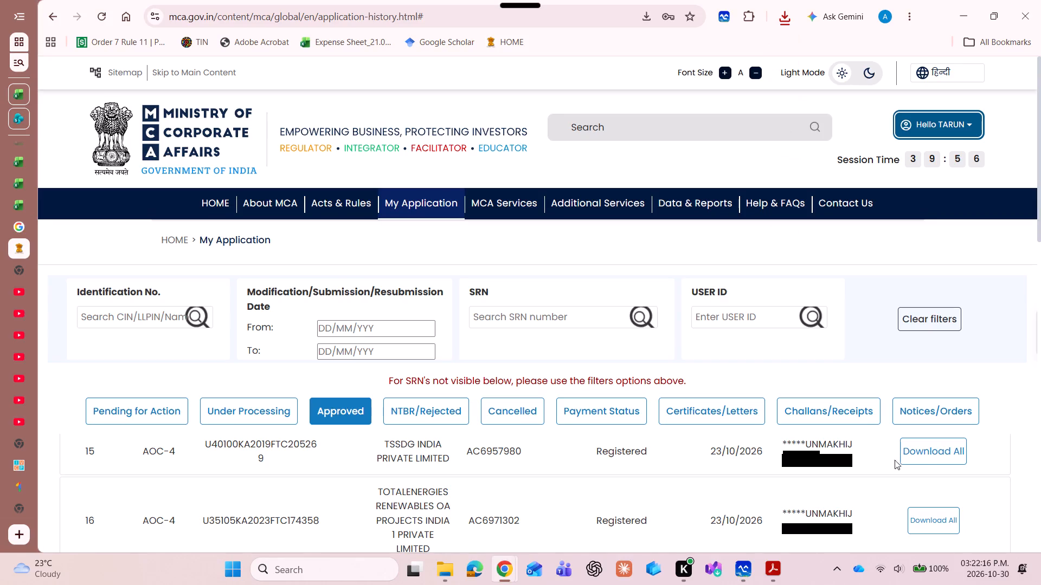
click(930, 451)
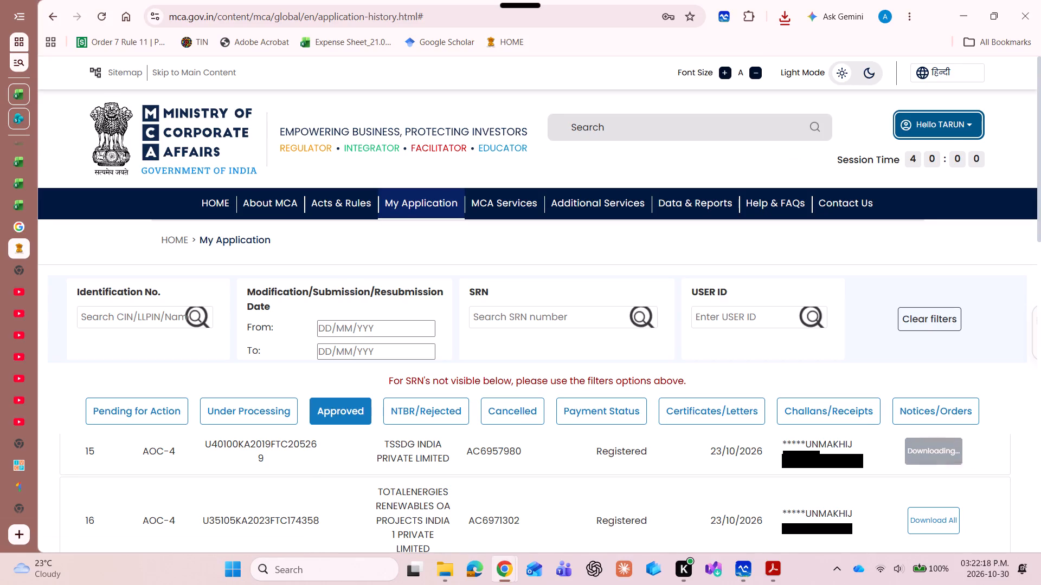
scroll(856, 456, up, 1)
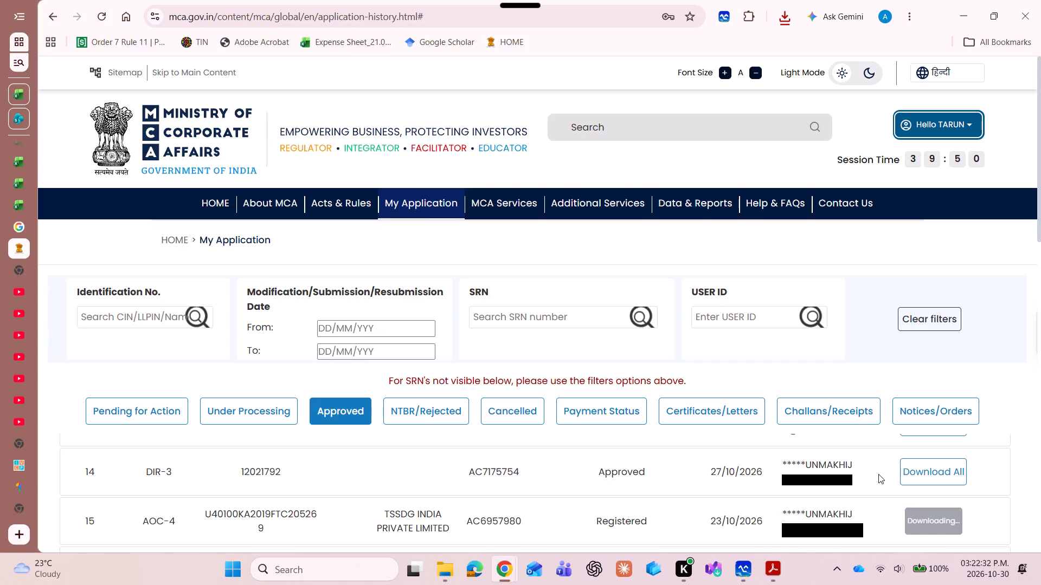
click(919, 472)
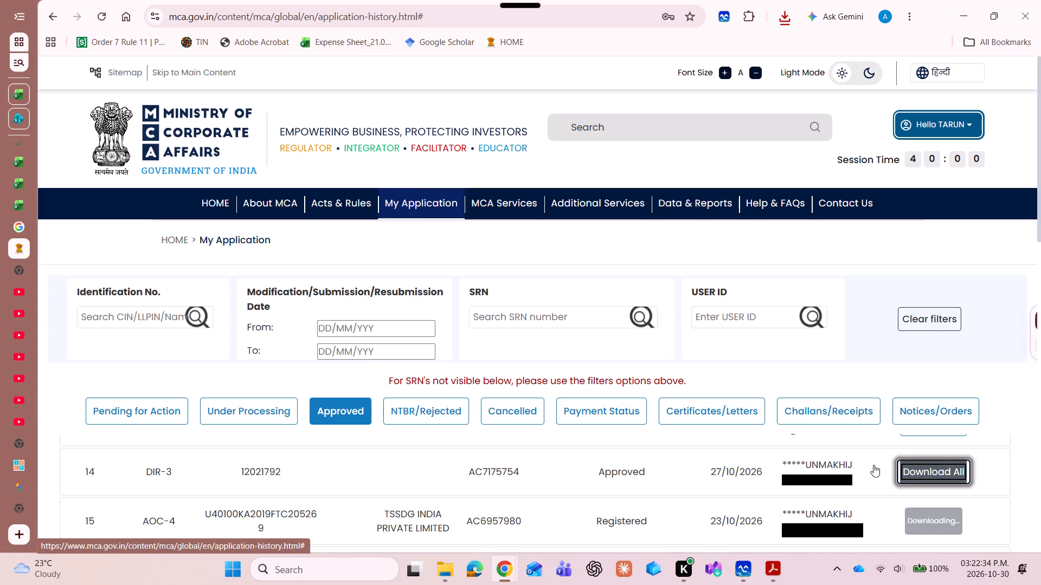
Download all documents of BDX India Private Limited's AOC-4, SRN AC7102886.
scroll(871, 464, up, 1)
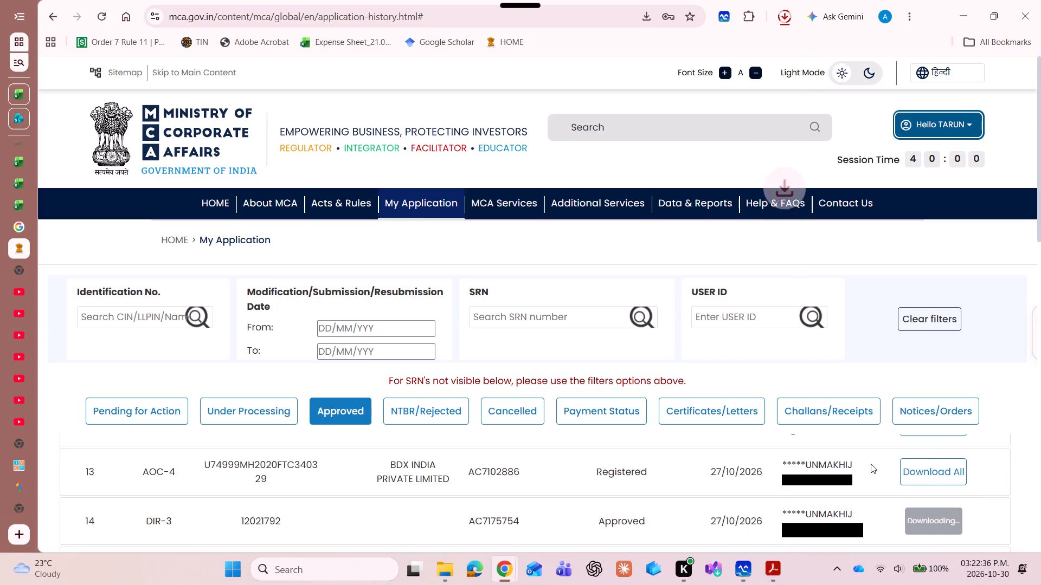
click(909, 460)
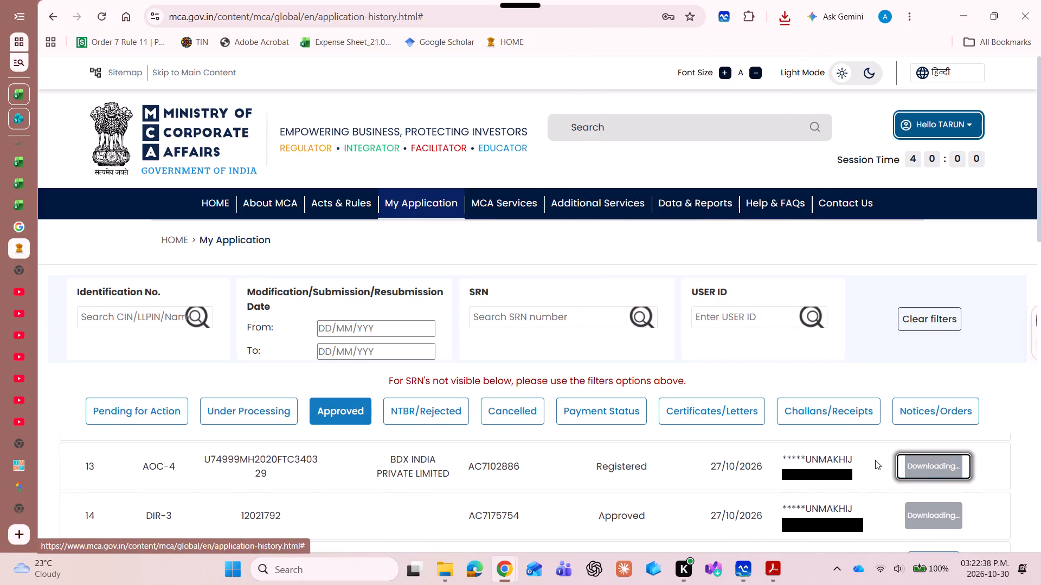
Download all documents of Paxcom India Private Limited's MSME form, SRN AC7153974.
scroll(875, 460, up, 1)
click(920, 478)
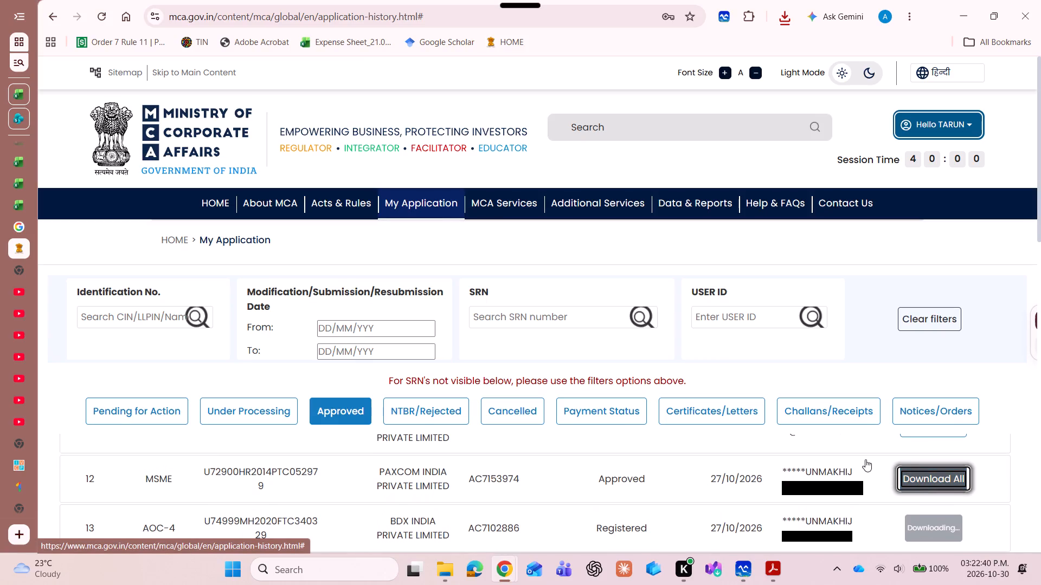
Download all documents of Mango Fashion India Private Limited's MSME form, SRN AC7145020.
scroll(865, 459, up, 1)
click(901, 454)
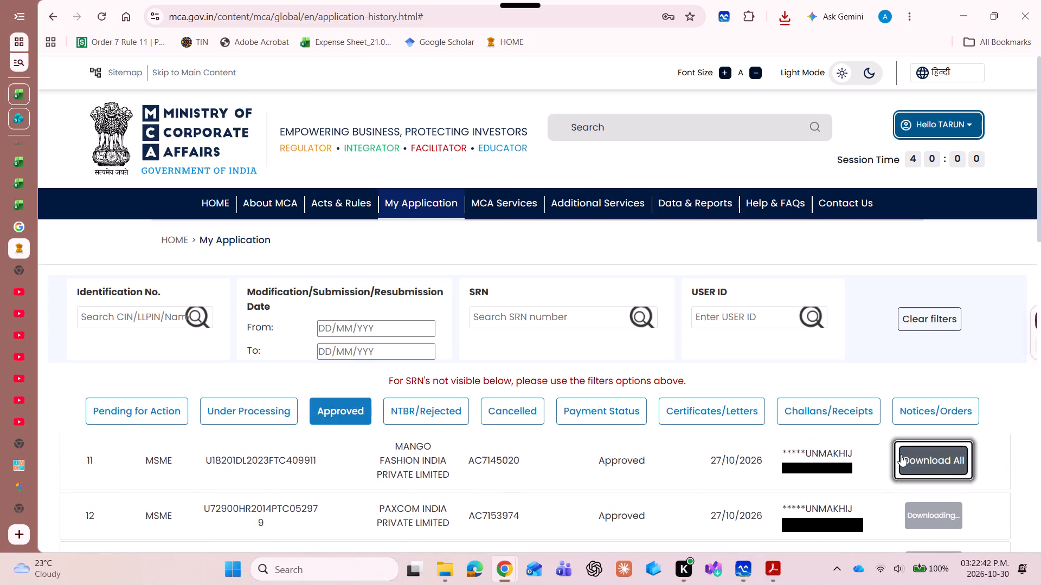
Download all documents of Taramis Labs Private Limited's MSME form, SRN AC7146532.
scroll(860, 453, up, 1)
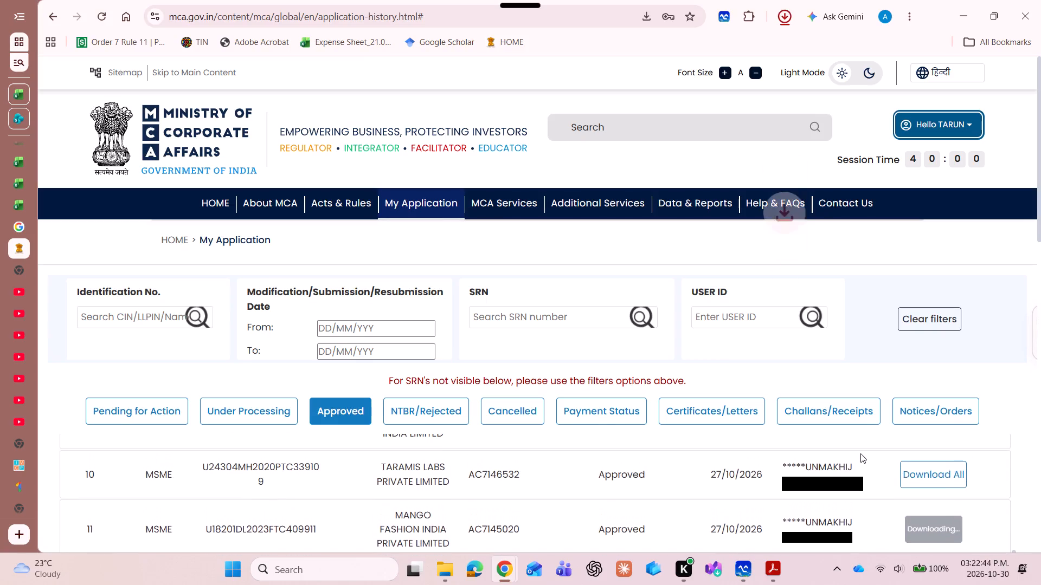
click(909, 478)
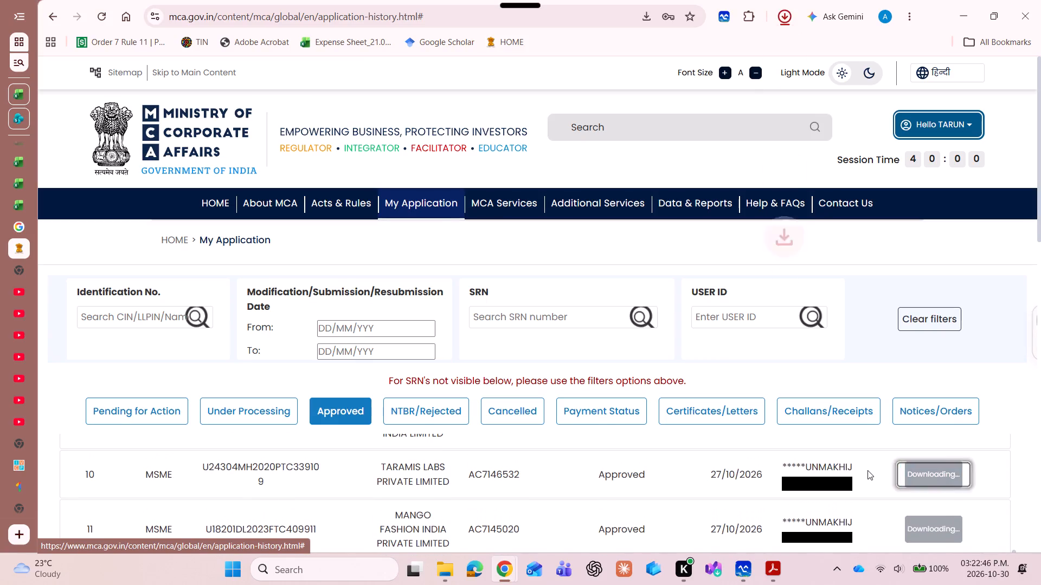
Download all documents of Anheuser Busch InBev India Limited's MGT-14, SRN AC6898275.
scroll(868, 470, up, 1)
click(911, 506)
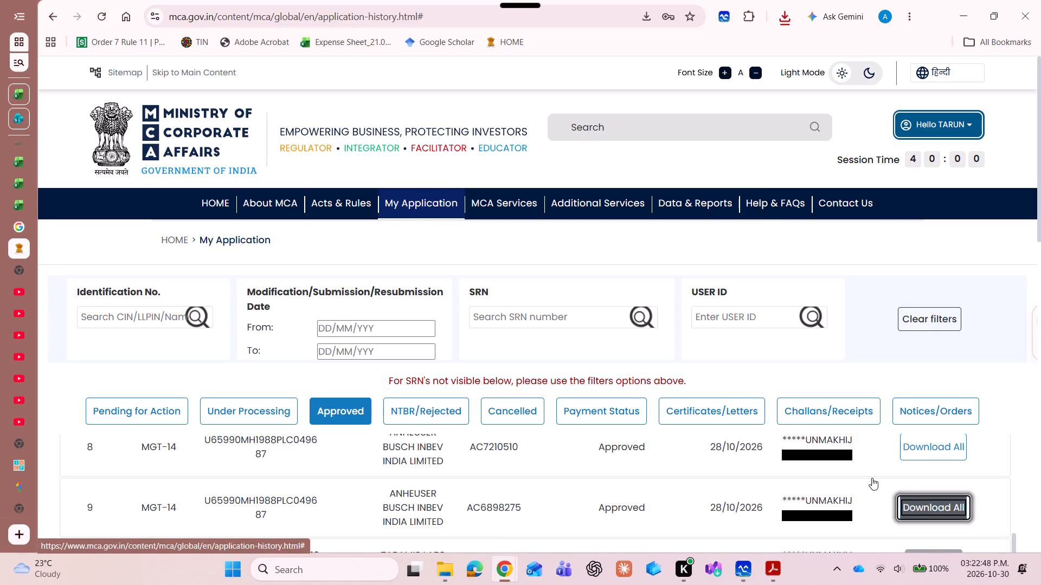
Download all documents of Anheuser Busch InBev India Limited's MGT-14, SRN AC7210510.
click(918, 442)
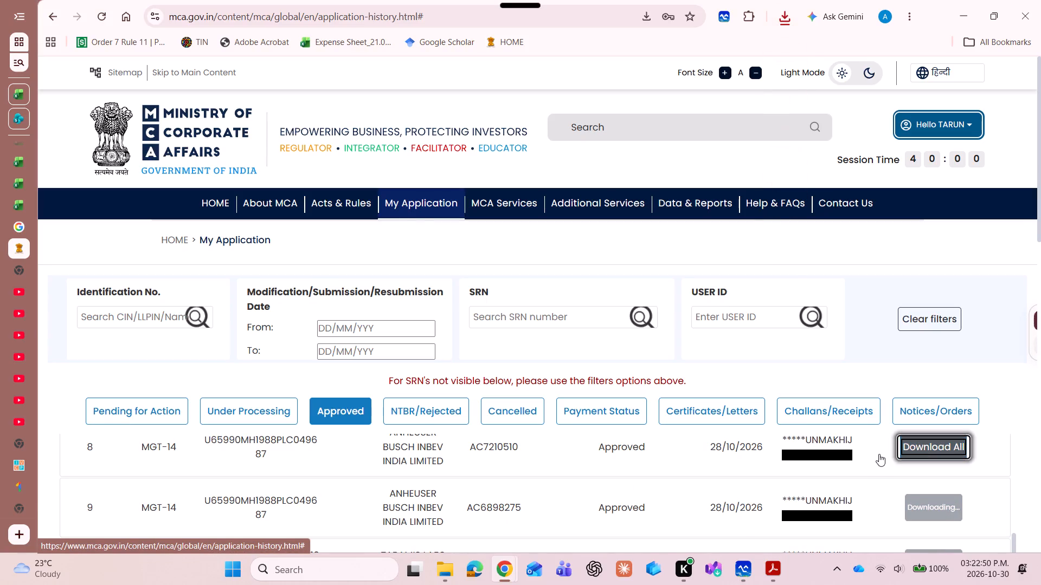
Download all documents of BDX India Private Limited's MSME form, SRN AC7154225.
scroll(879, 454, up, 1)
click(898, 490)
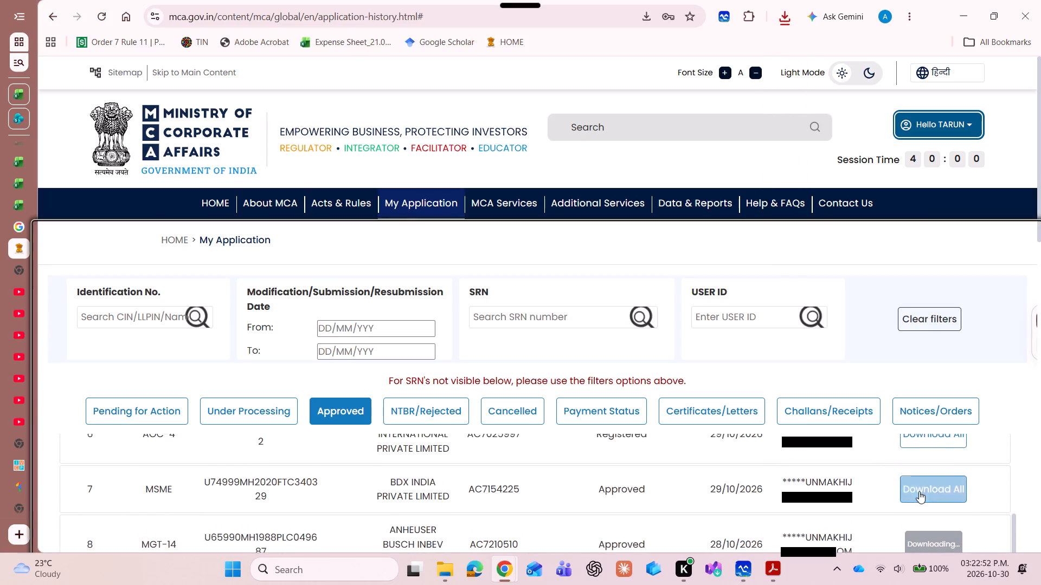
click(919, 491)
Download all documents of VEFI International Private Limited's AOC-4, SRN AC7025997.
scroll(876, 470, up, 1)
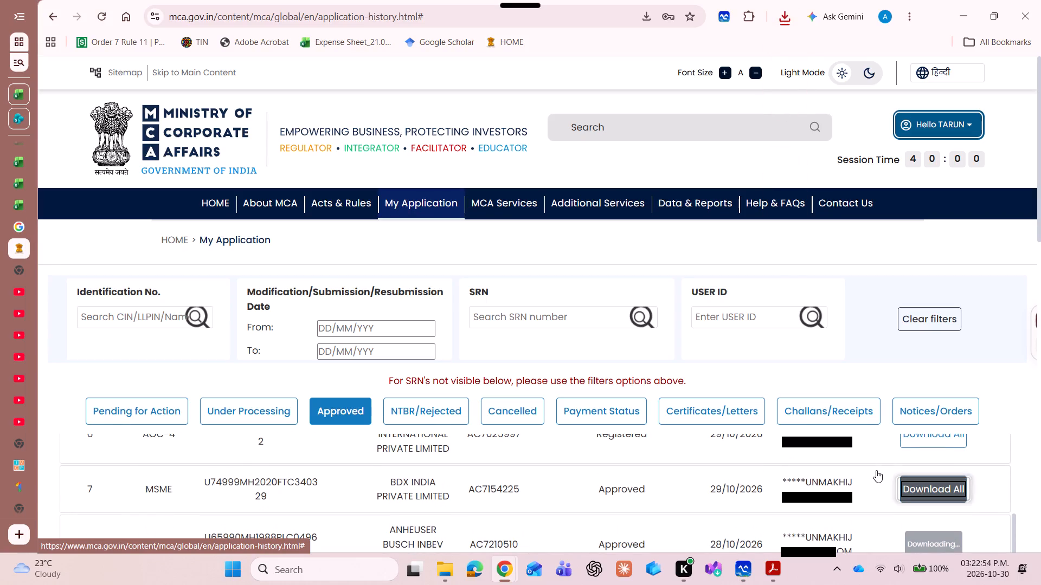
scroll(876, 470, up, 1)
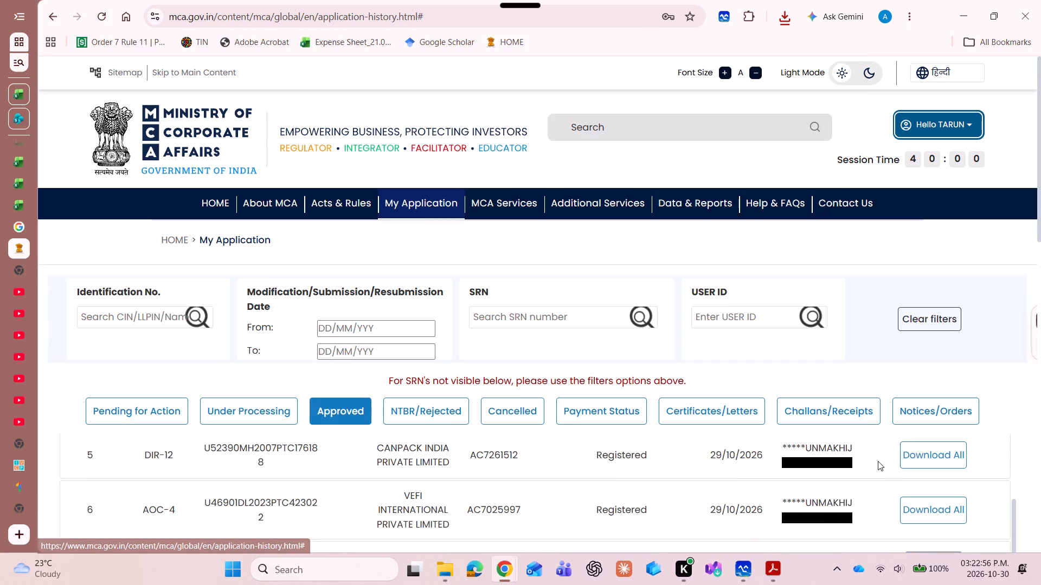
click(918, 518)
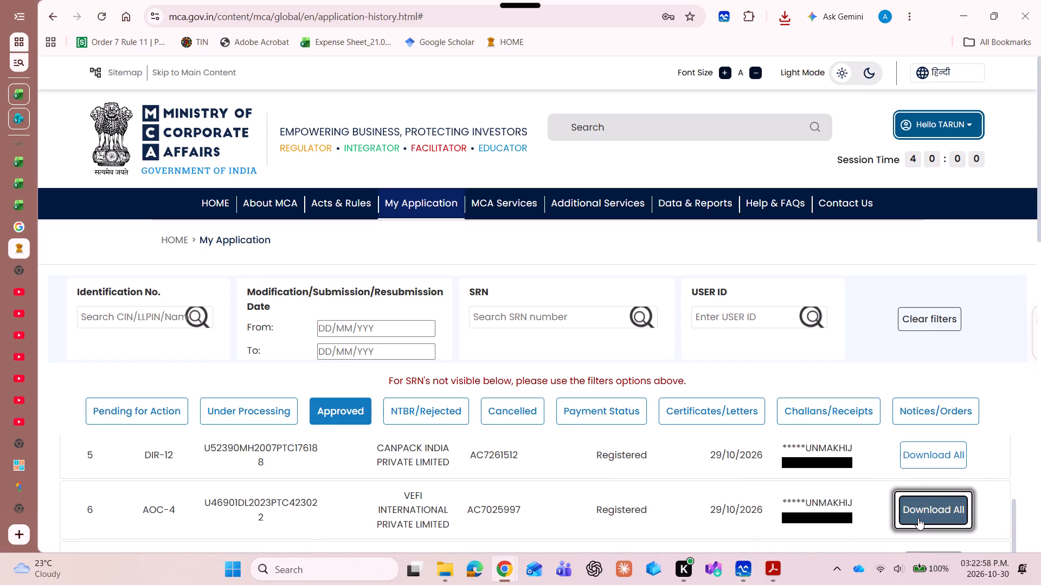
Download all documents of Canpack India Private Limited's DIR-12, SRN AC7261512.
click(913, 456)
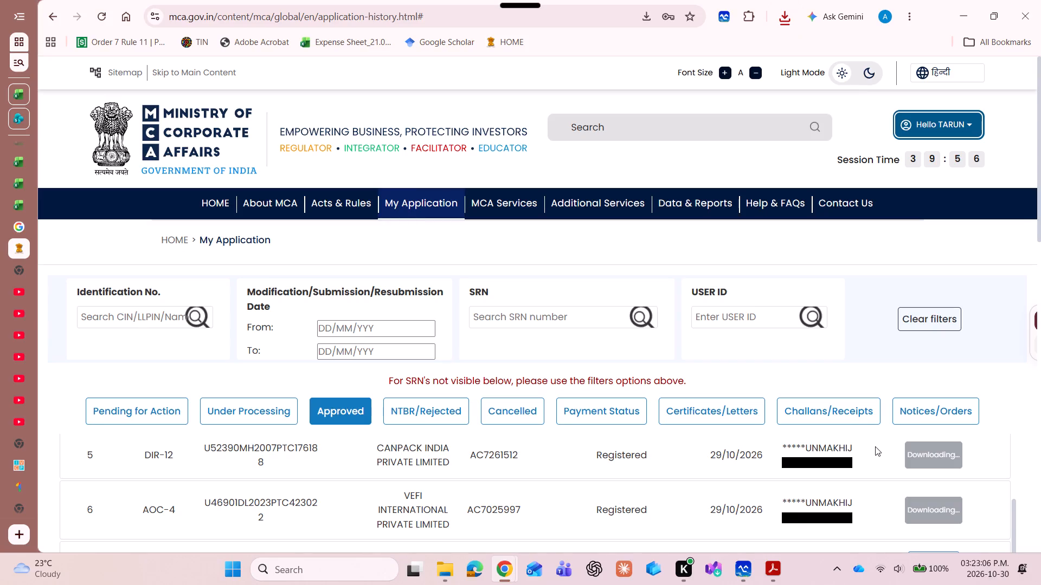
Download all documents of TotalEnergies Eneos Renewables India Projects Private Limited's DIR-12, SRN AC7150570.
scroll(875, 446, up, 1)
click(909, 463)
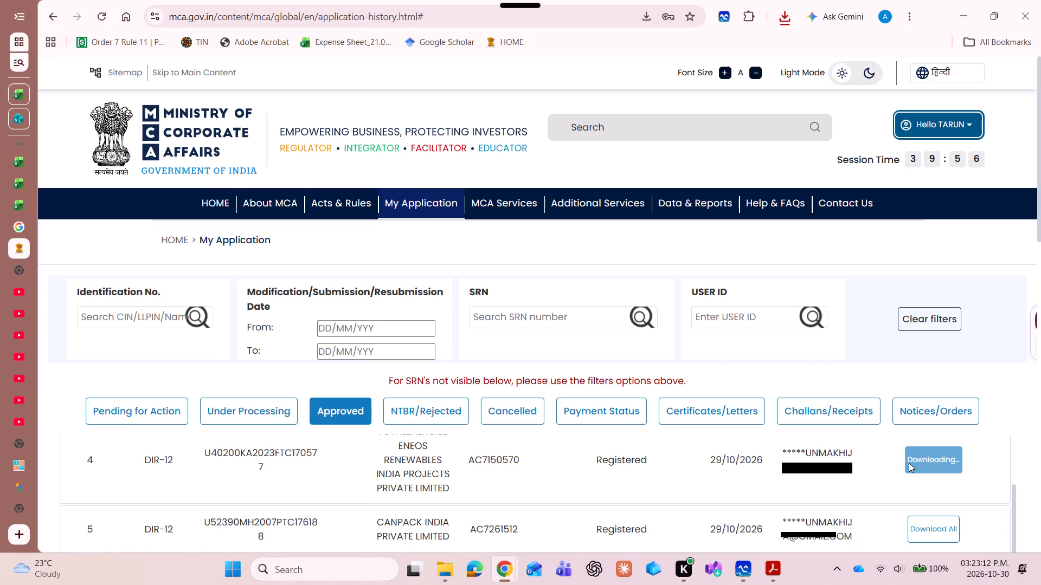
Download all documents of TotalEnergies Renewables OA Projects India 1 Private Limited's DIR-12, SRN AC7153036.
scroll(909, 463, up, 1)
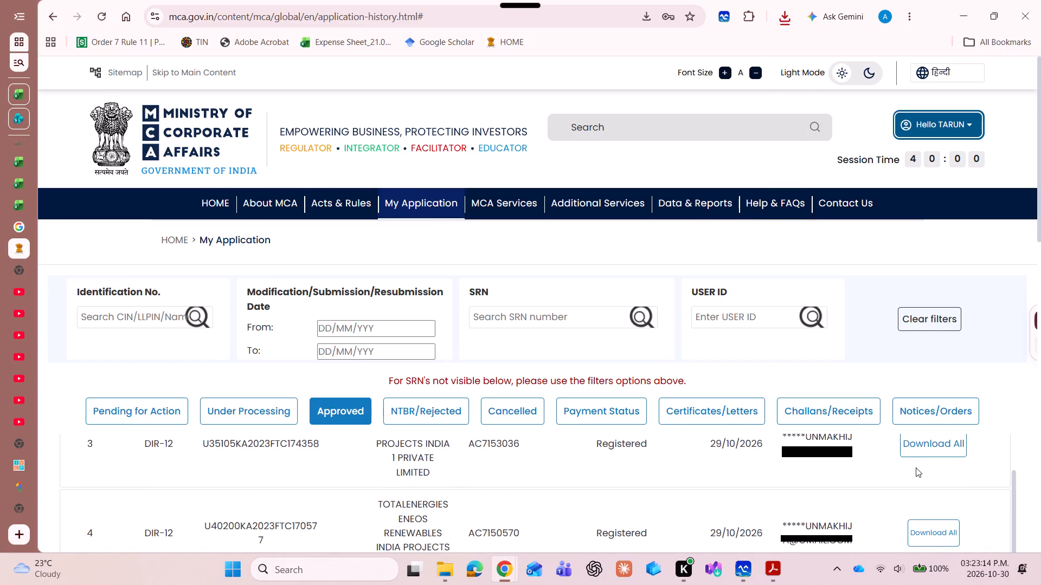
click(928, 447)
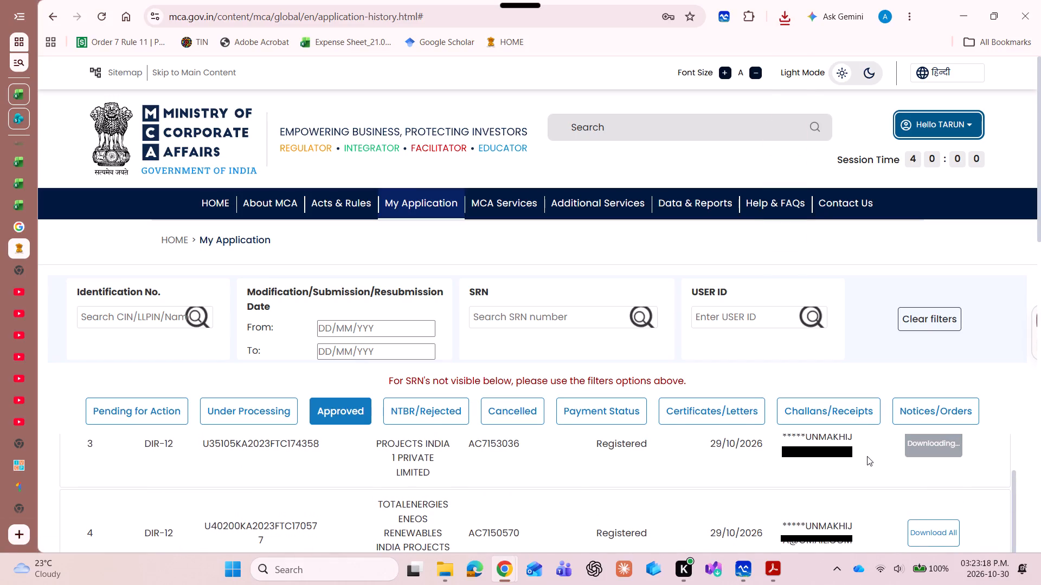
Download all documents of TSSDG India Private Limited's DIR-12, SRN AC7150355.
scroll(867, 456, up, 2)
click(913, 462)
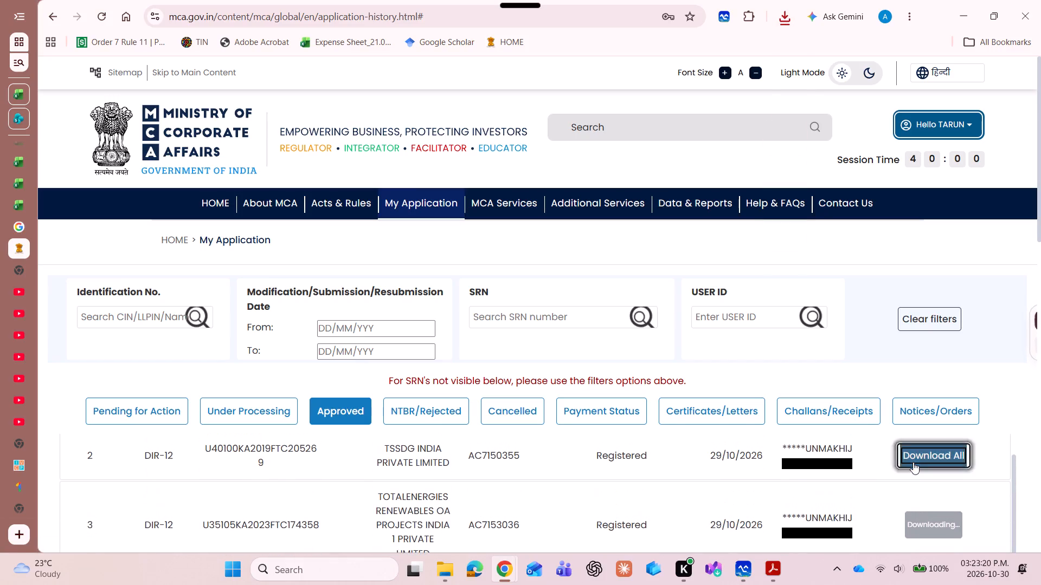
Download all documents of NFC India Private Limited's MSME form, SRN AC7269832.
scroll(881, 458, up, 2)
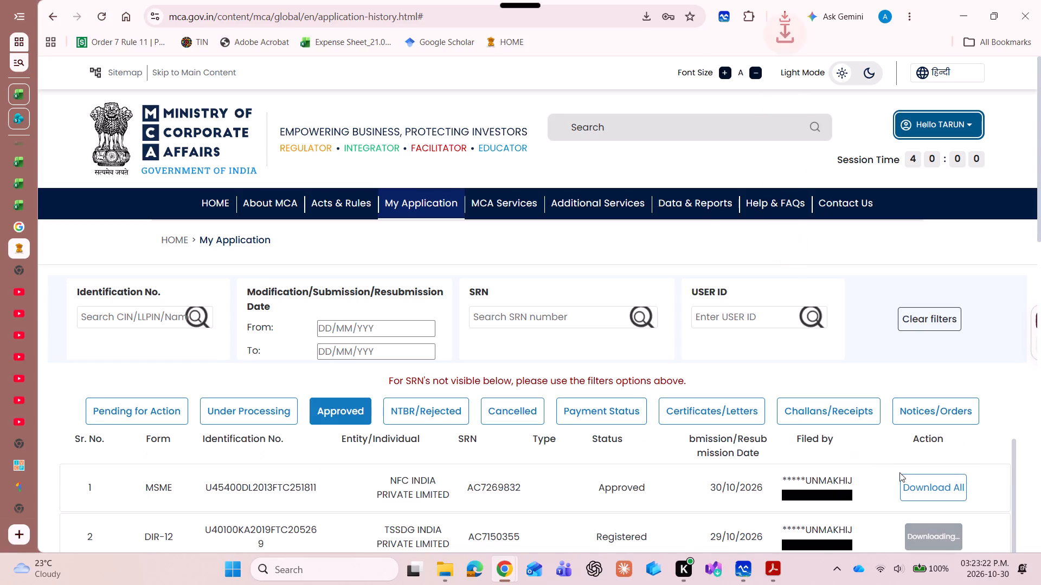
click(920, 493)
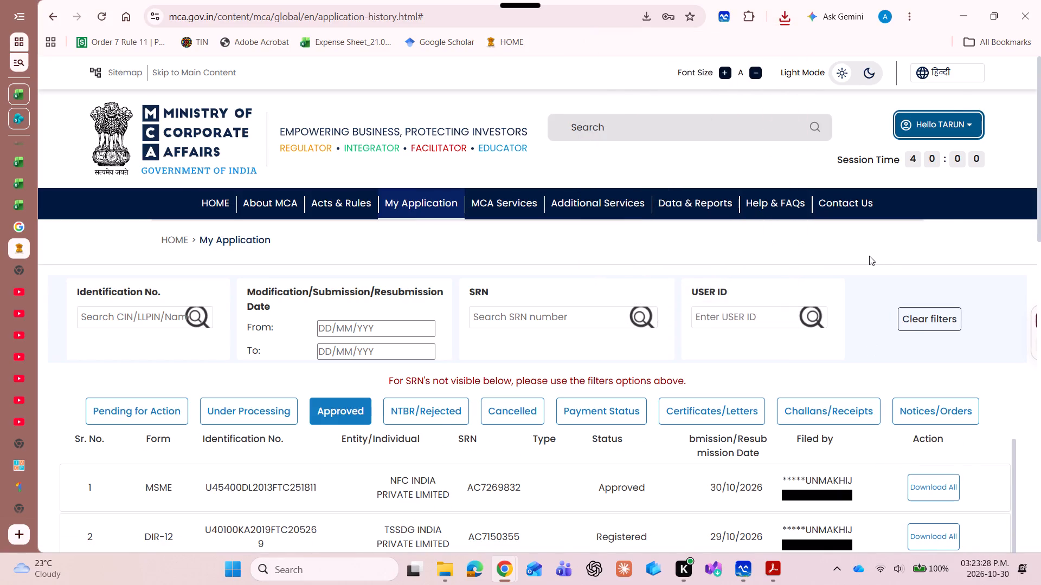
Switch to Form_2024-25.pdf in Adobe Acrobat.
key(alt+Tab)
key(alt+Tab)
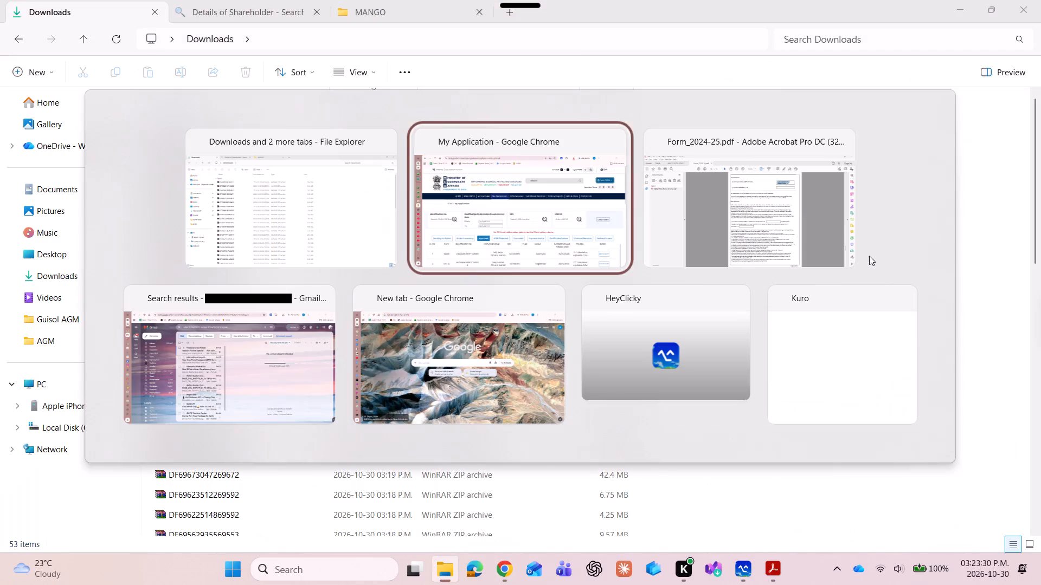
key(alt+Tab)
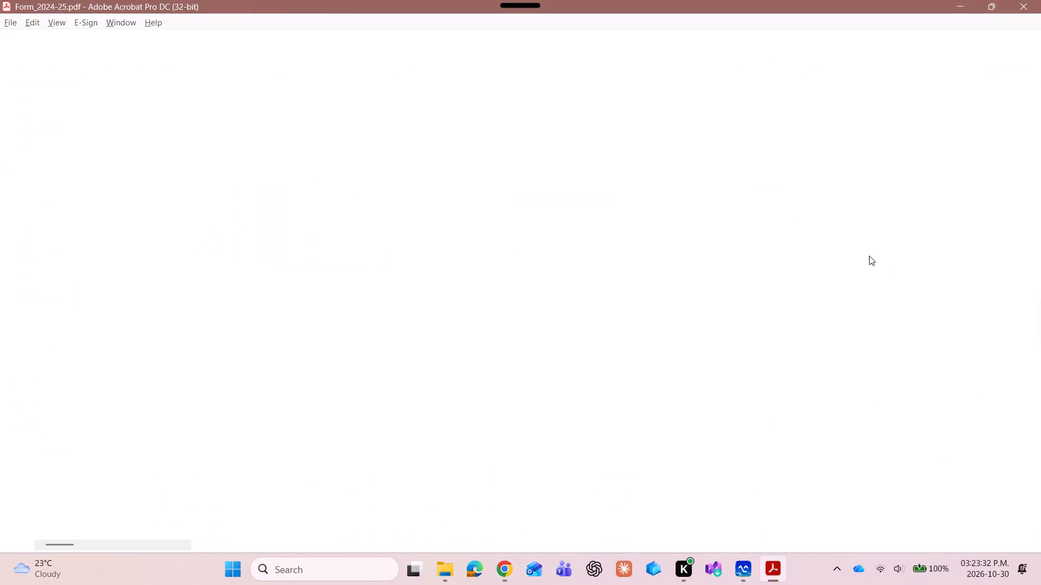